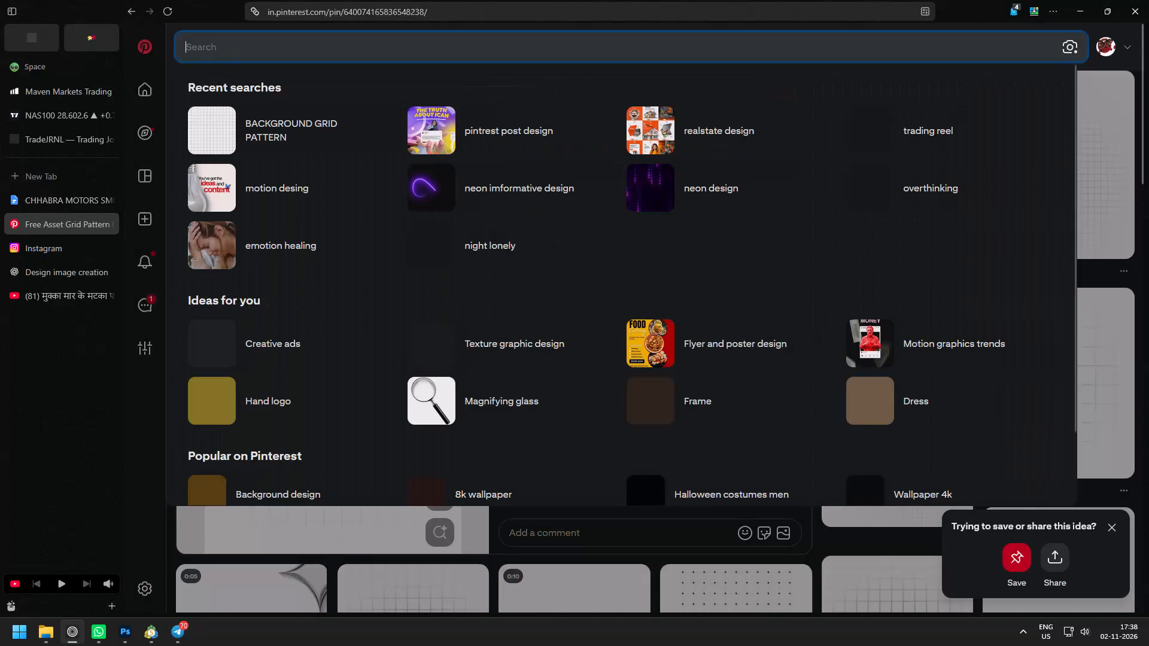
# Search Pinterest for "bike static design".
pyautogui.write('bike b')
pyautogui.press('BackSpace')
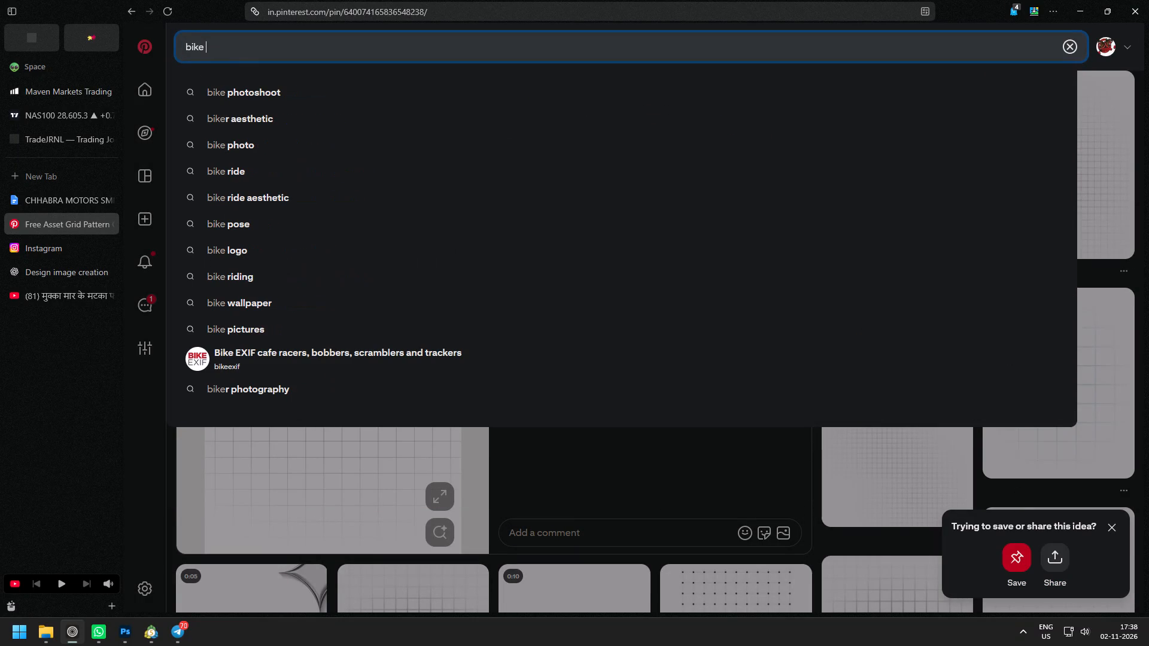
pyautogui.write('static design')
pyautogui.press('space')
pyautogui.press('Return')
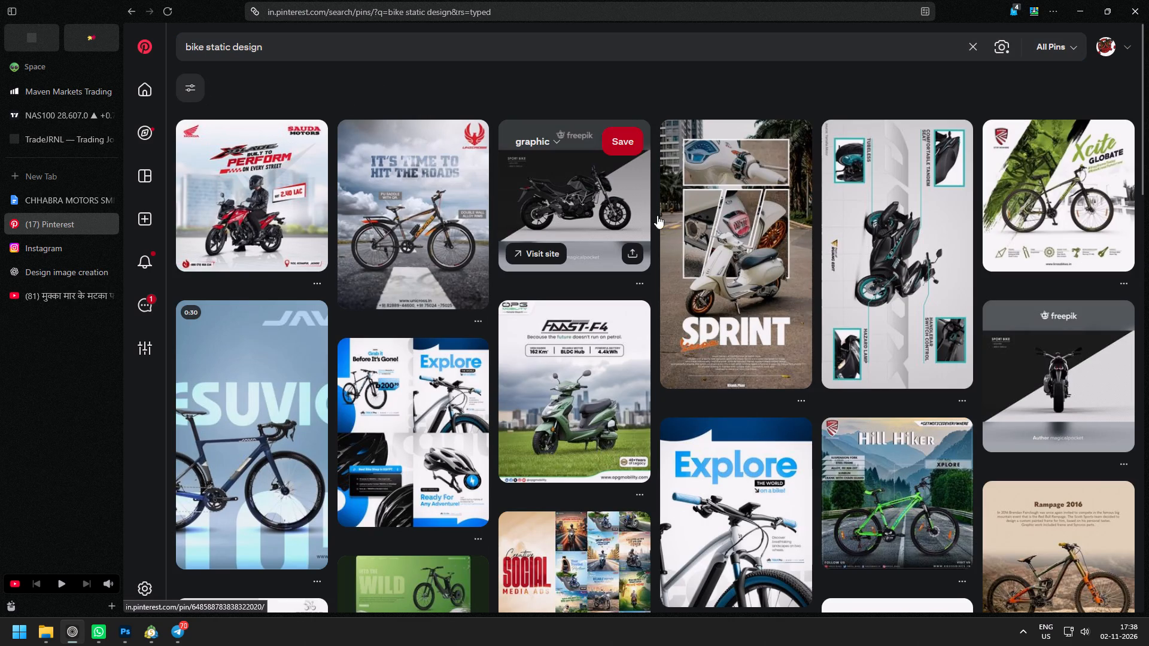
# Browse the bike design results and open the Velotric RST Air Suspension 120 mm ad pin.
pyautogui.scroll(-1, 793, 193)
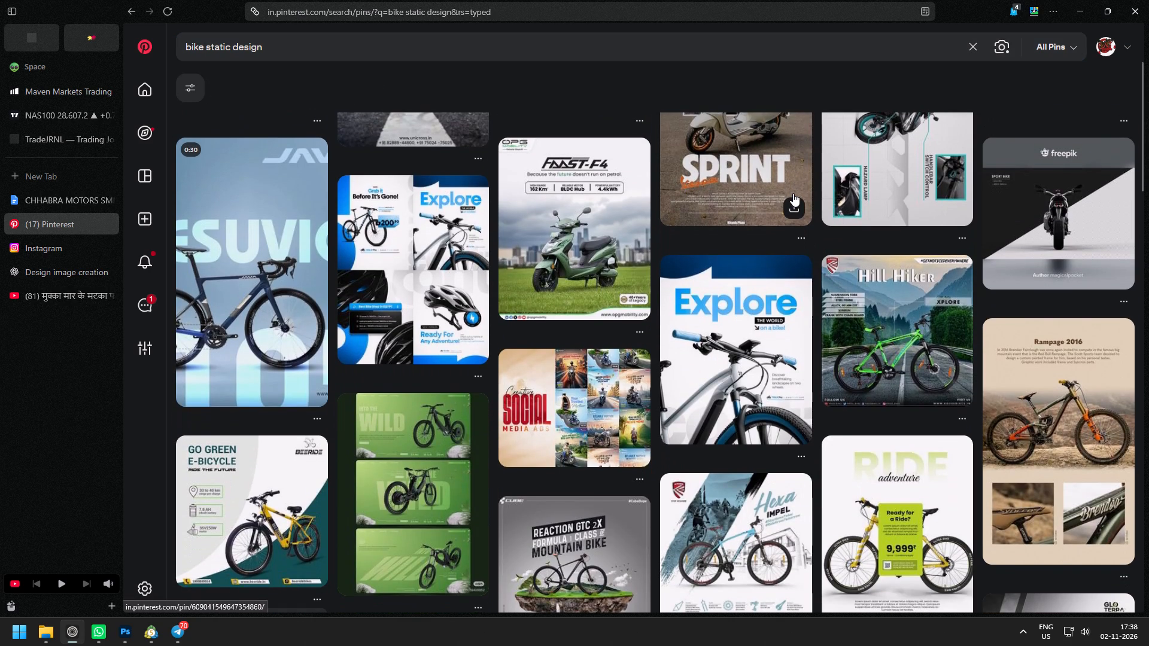
pyautogui.scroll(-2, 793, 193)
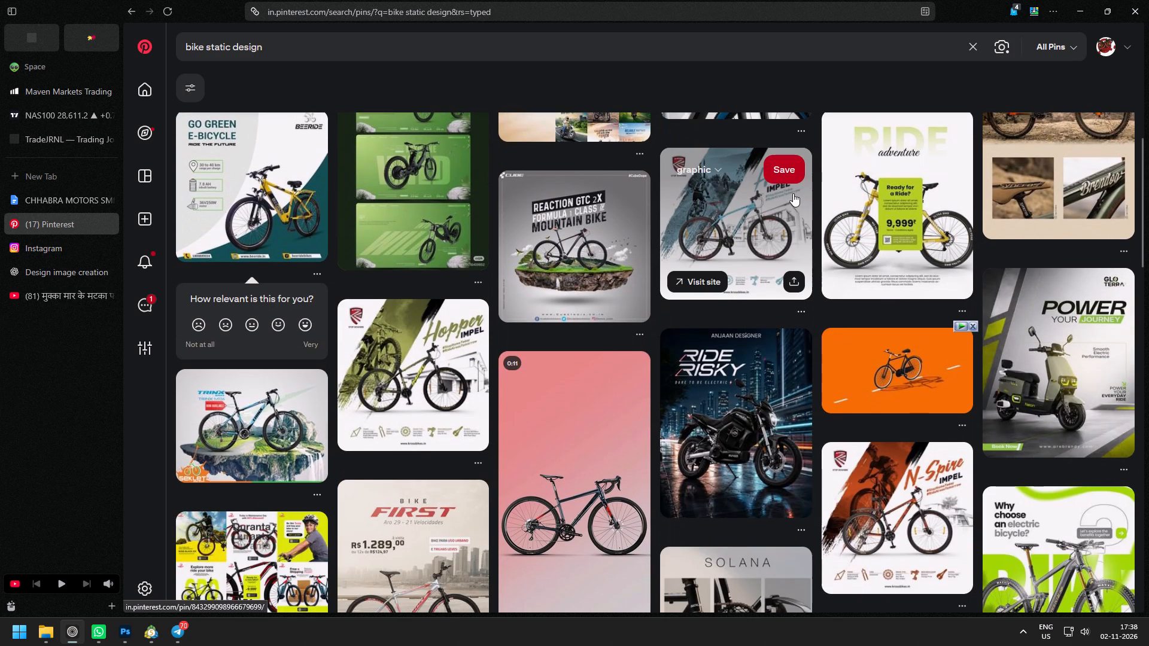
pyautogui.scroll(-1, 793, 193)
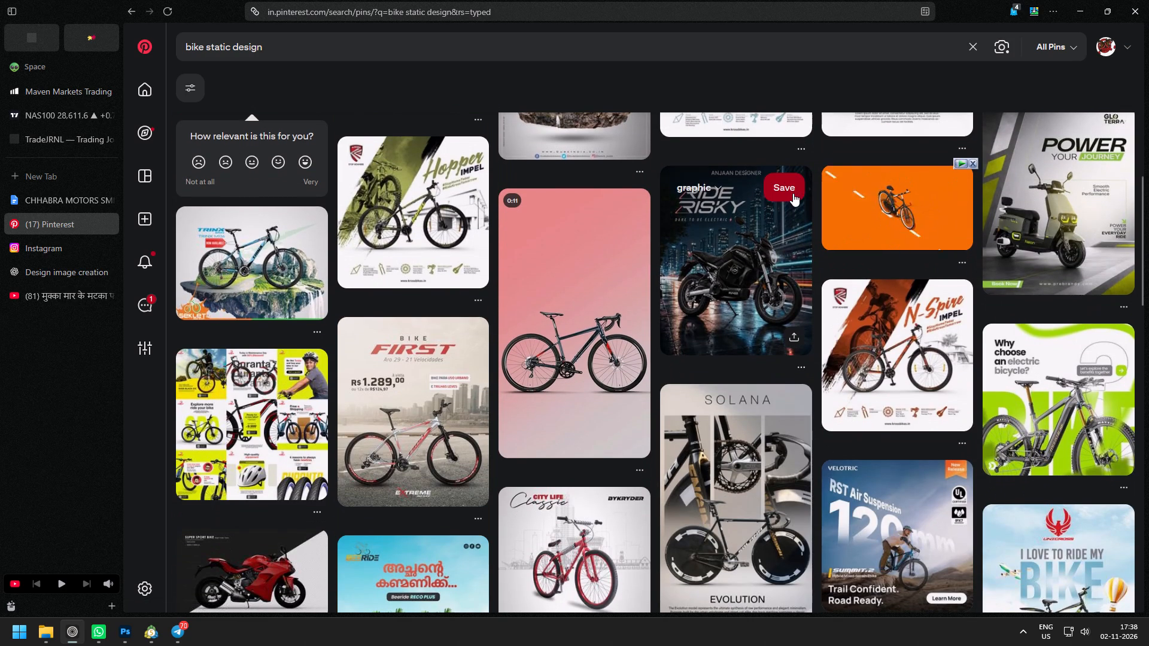
pyautogui.scroll(-1, 793, 193)
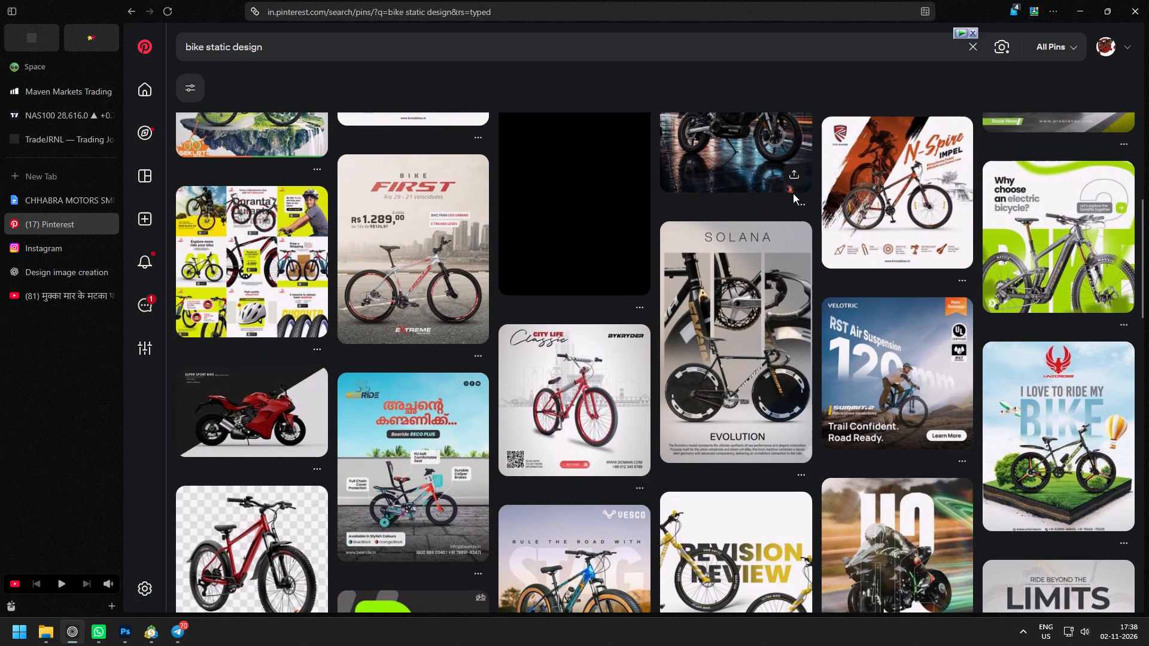
pyautogui.click(879, 357)
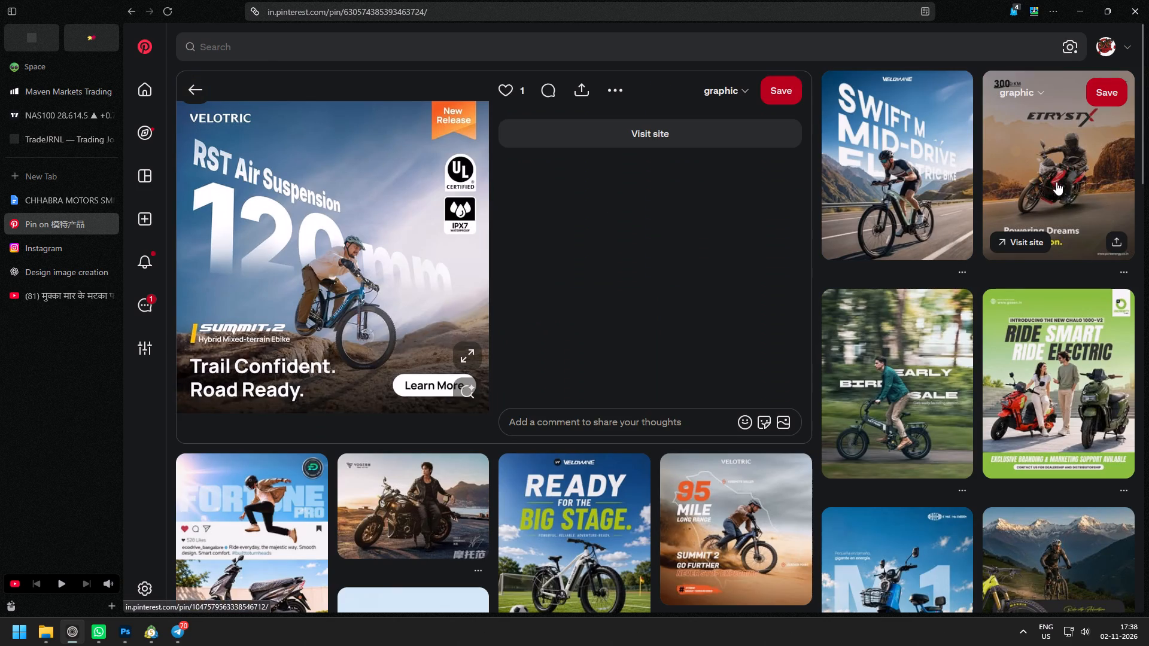
# Open the related pin showing a rider with a parked motorcycle in front of mountains.
pyautogui.scroll(-1, 688, 297)
pyautogui.click(420, 345)
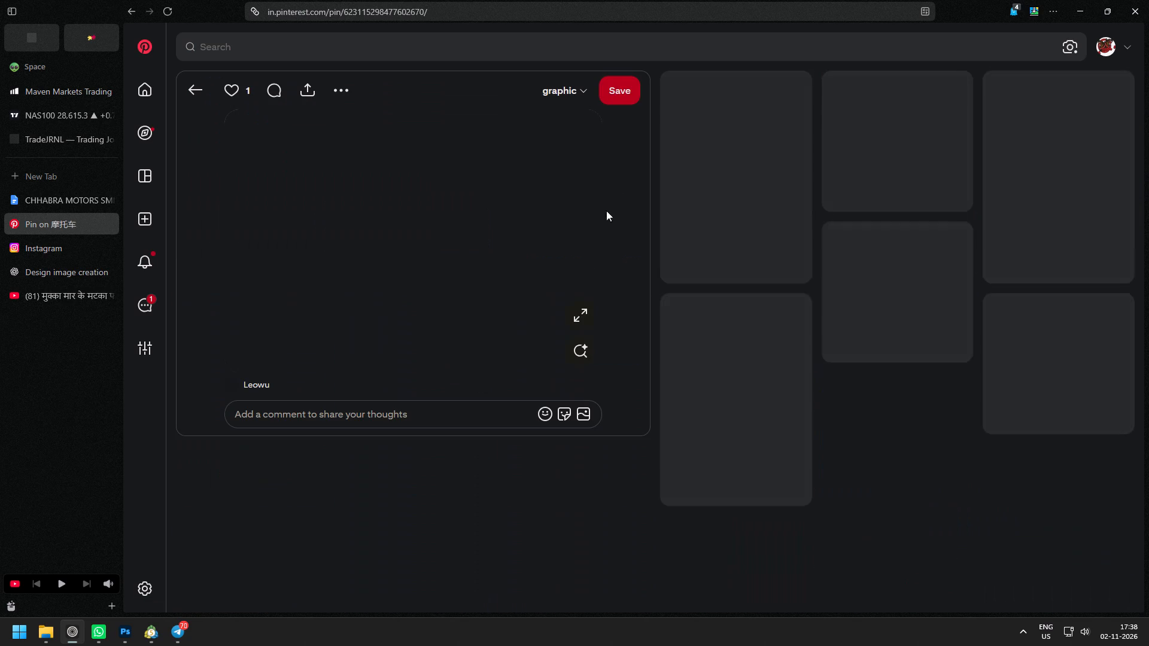
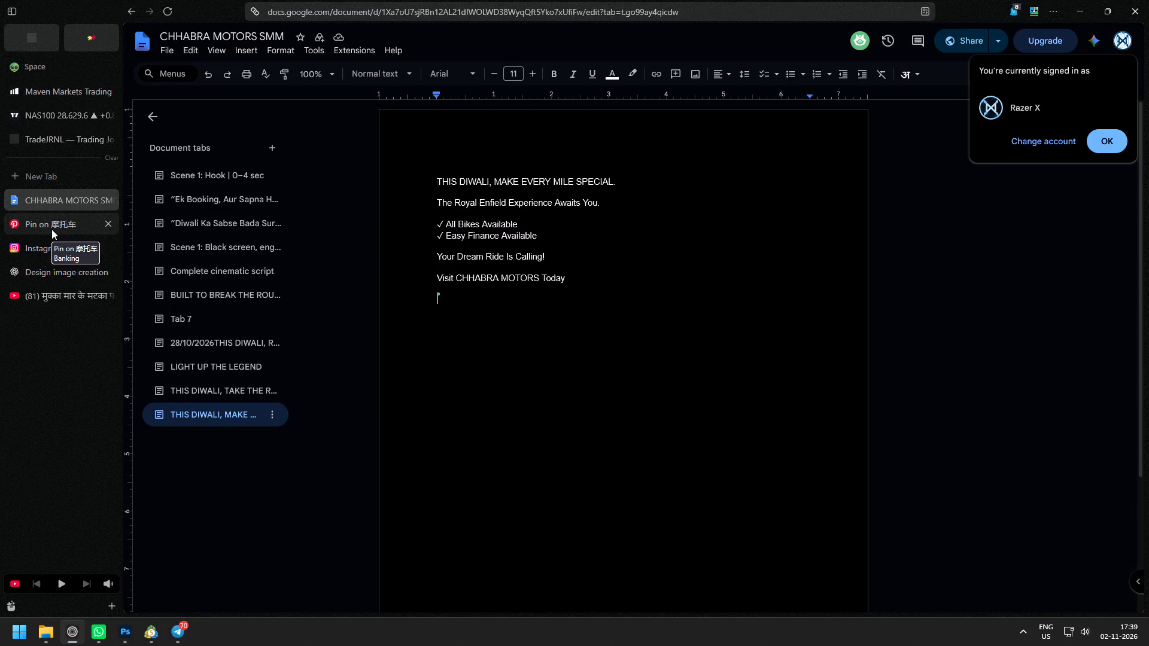
# Return to the Pinterest pin of the rider with the parked motorcycle and browse its related pins for bike ad references.
pyautogui.click(51, 229)
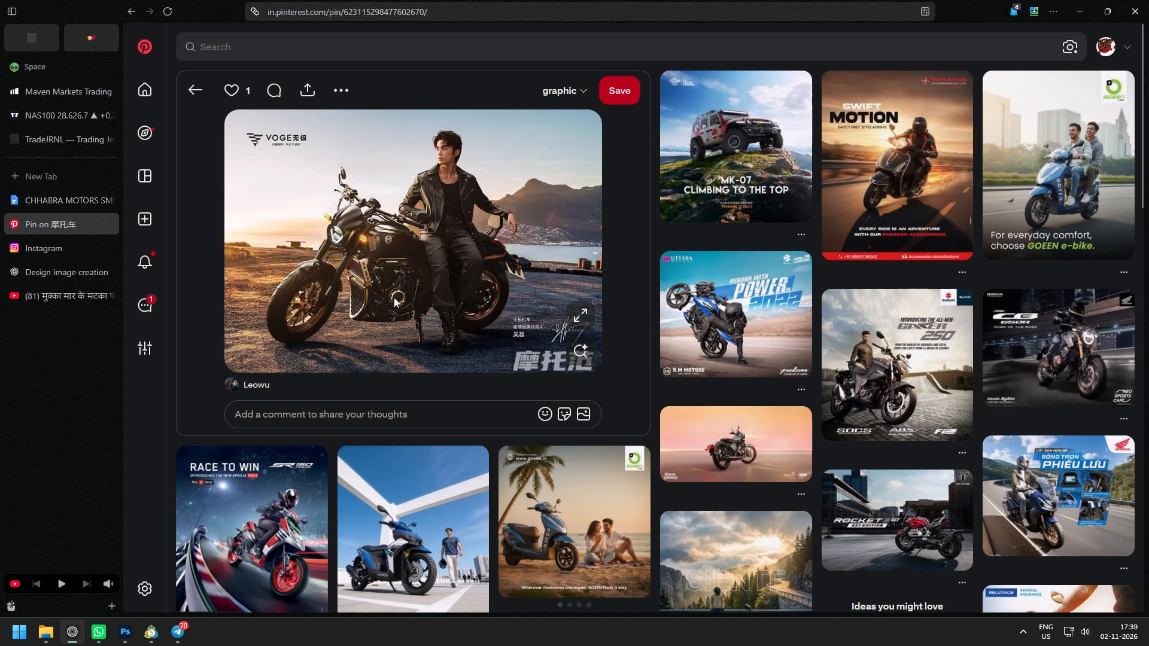
pyautogui.scroll(-2, 379, 292)
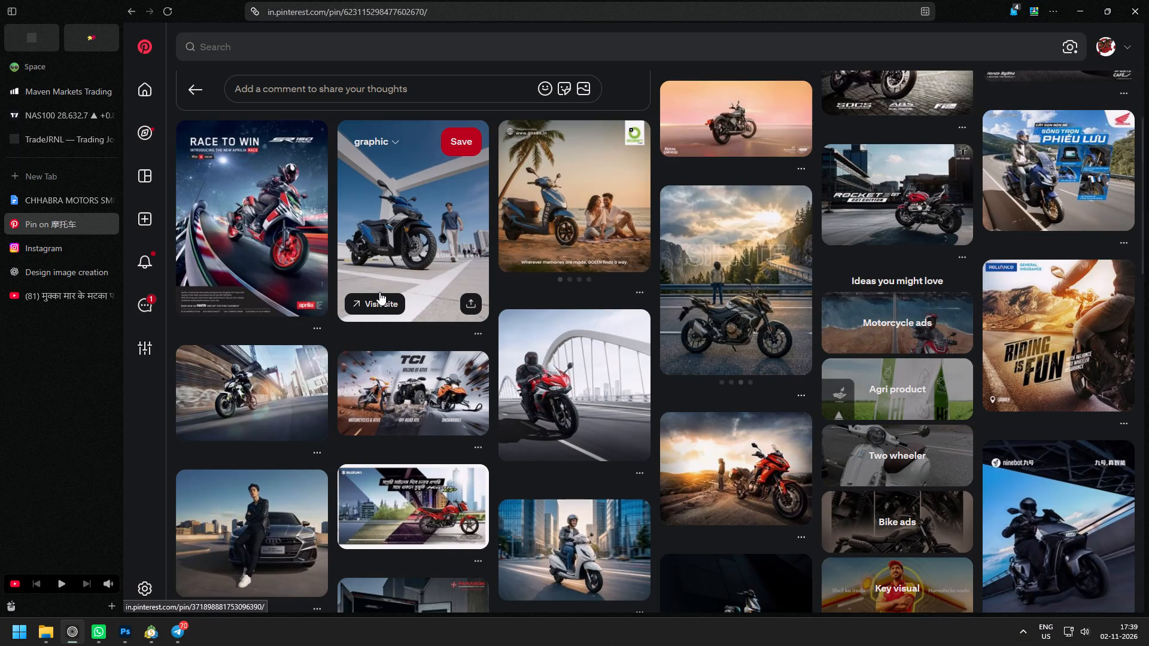
pyautogui.scroll(-2, 379, 292)
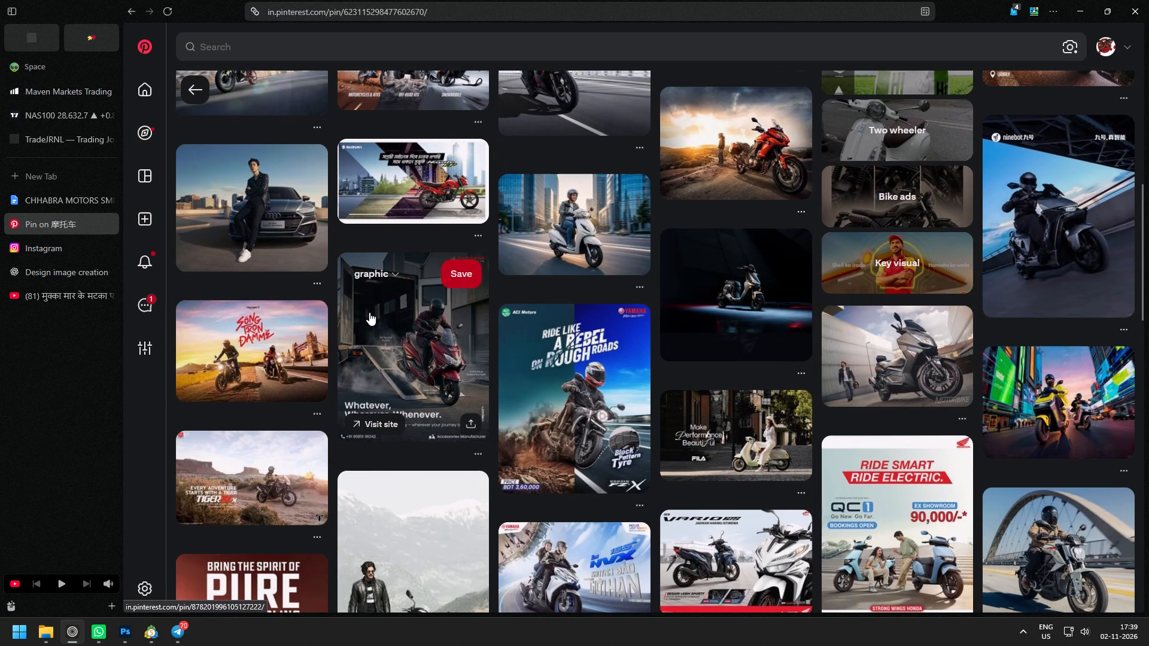
pyautogui.scroll(-1, 369, 312)
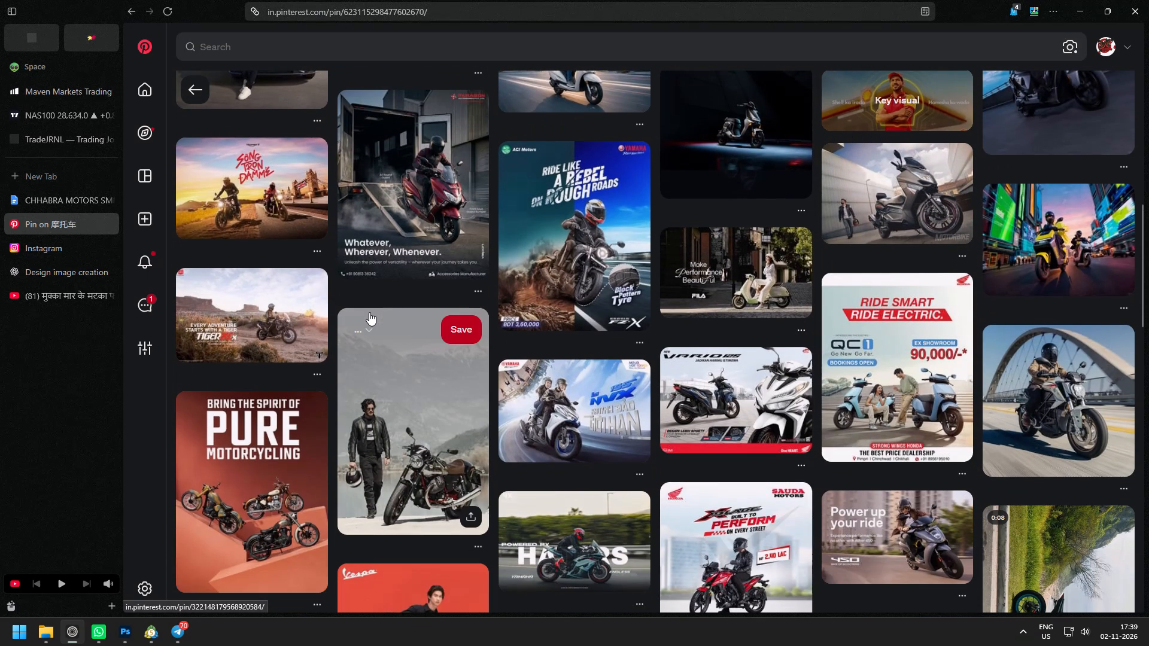
pyautogui.scroll(-1, 369, 312)
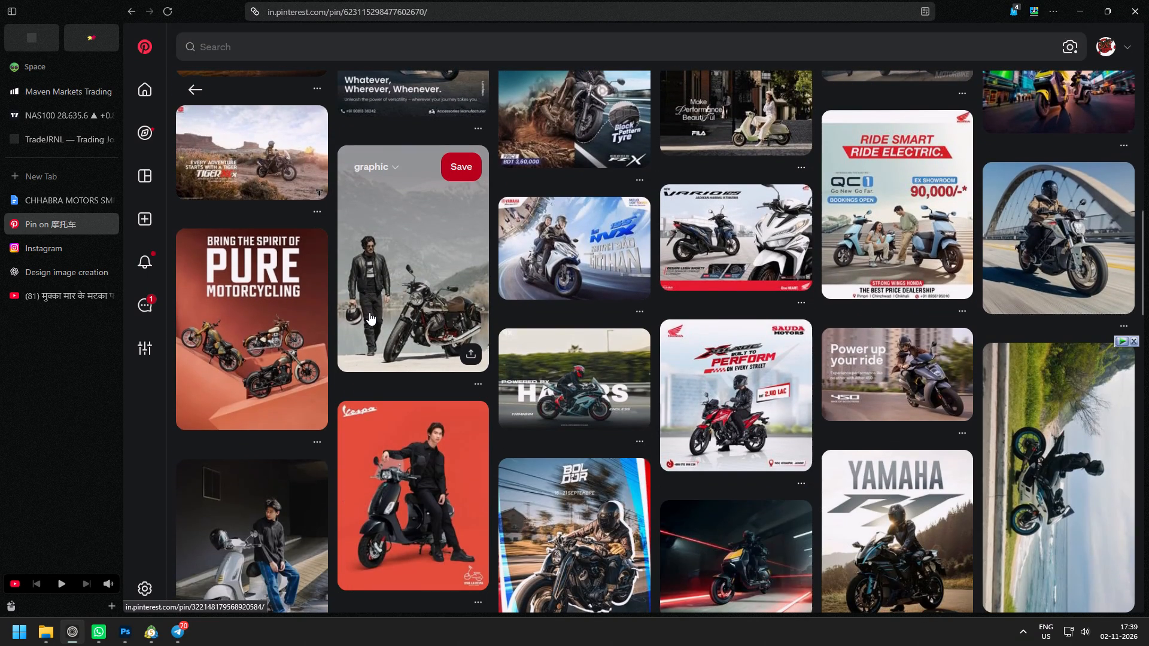
pyautogui.scroll(-2, 369, 312)
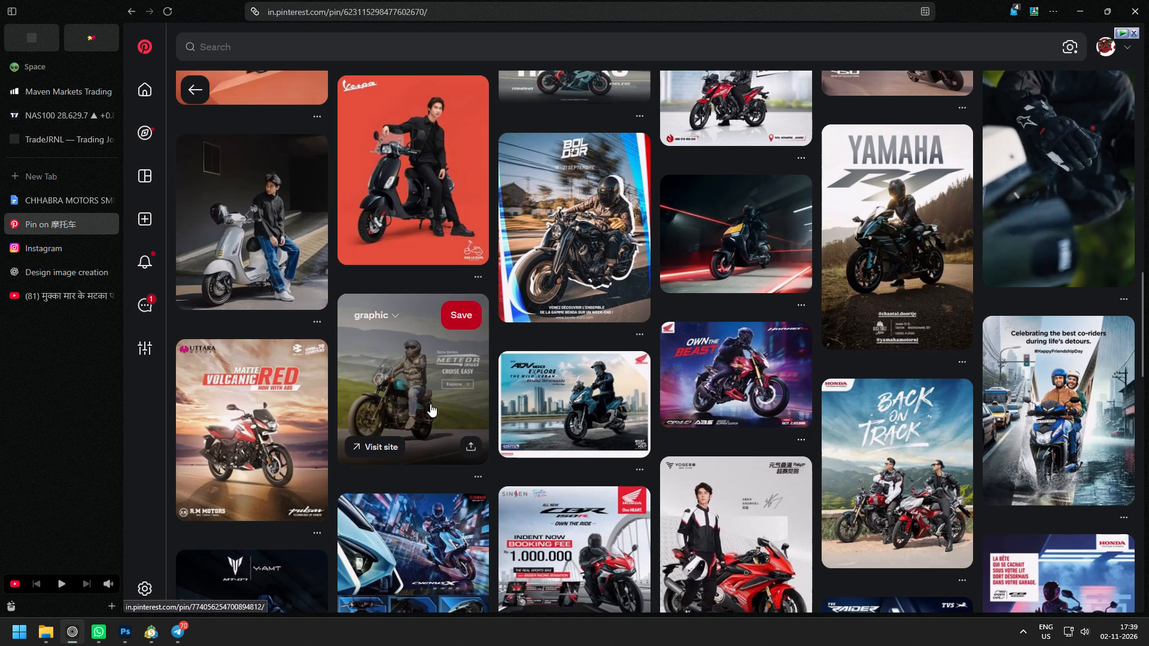
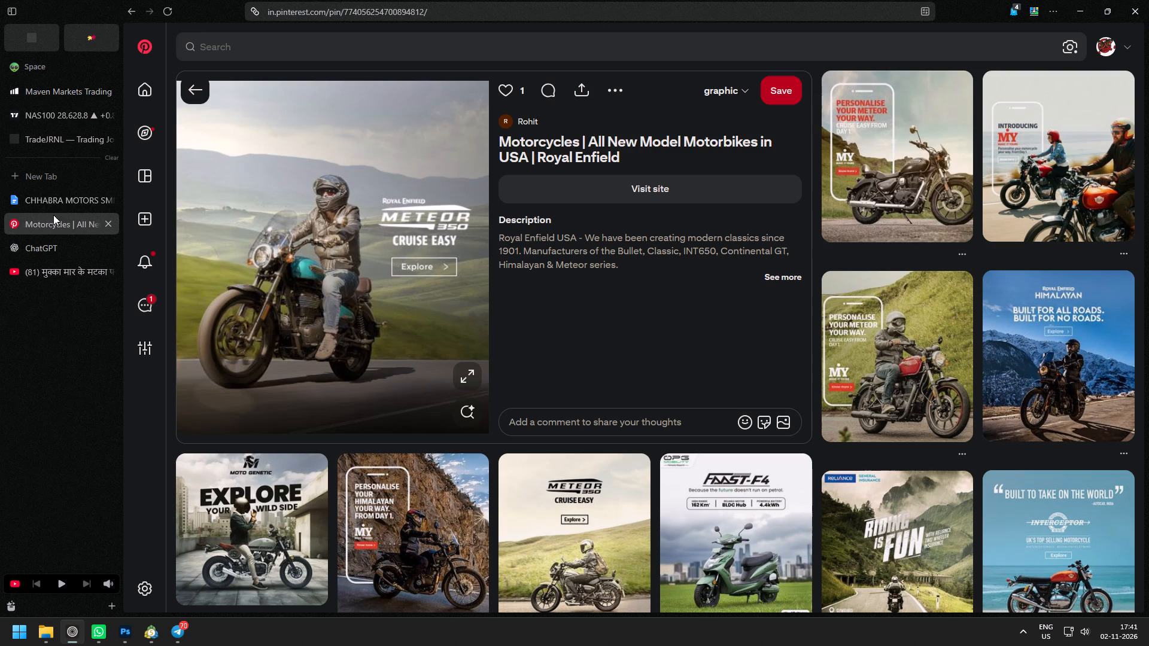
pyautogui.scroll(-3, 506, 250)
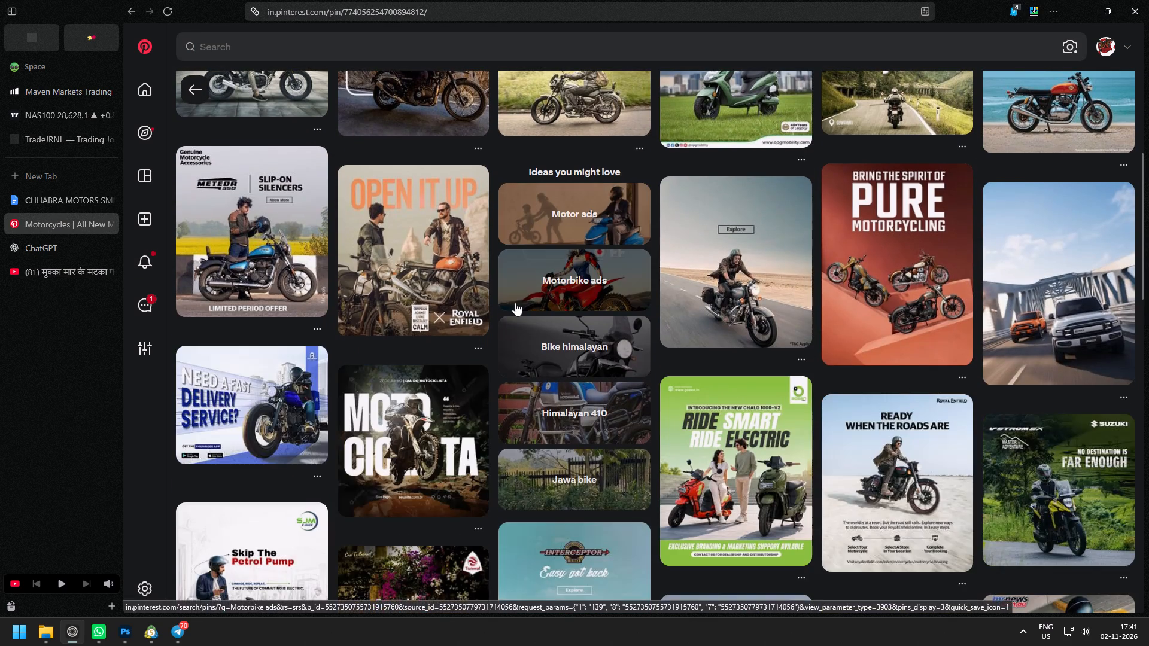
pyautogui.scroll(7, 515, 303)
pyautogui.click(254, 41)
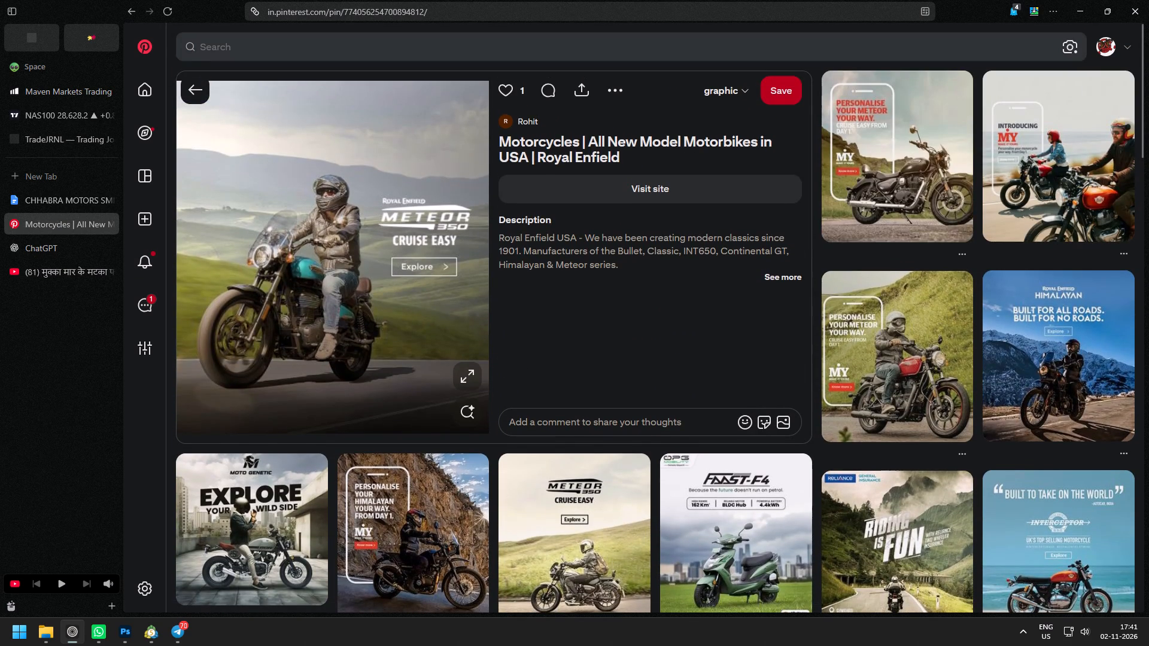
pyautogui.press('b')
pyautogui.write('iwali bike design')
pyautogui.press('space')
pyautogui.press('Return')
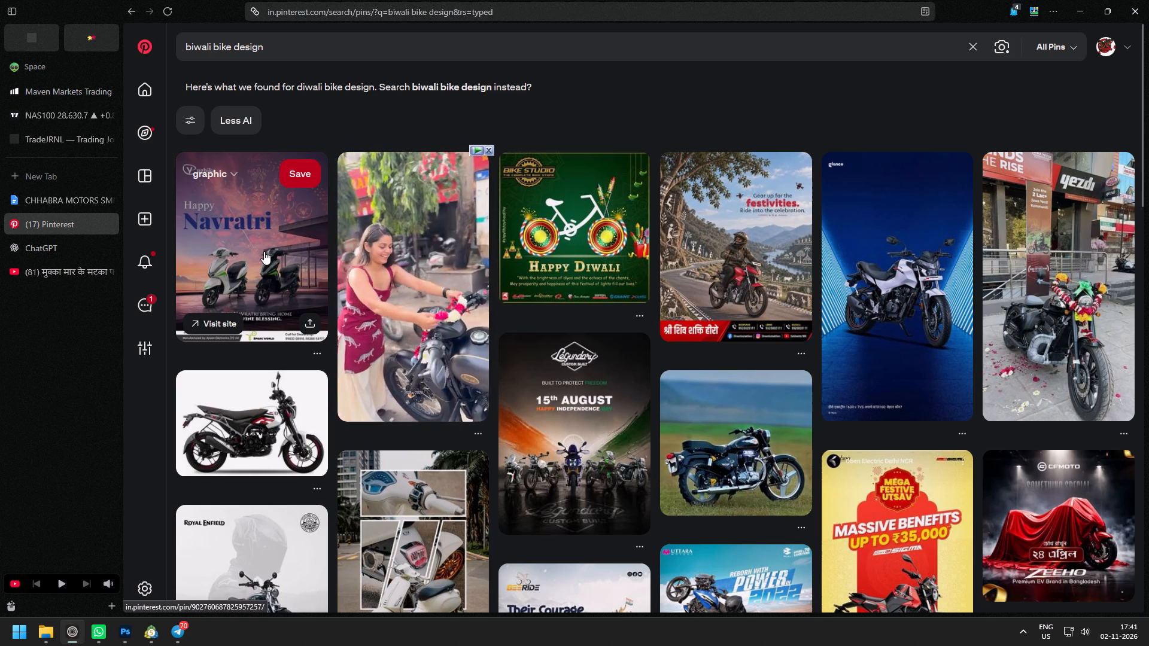
# Look through the search results and open the Happy Navratri electric scooter pin from Spark World.
pyautogui.scroll(-1, 264, 251)
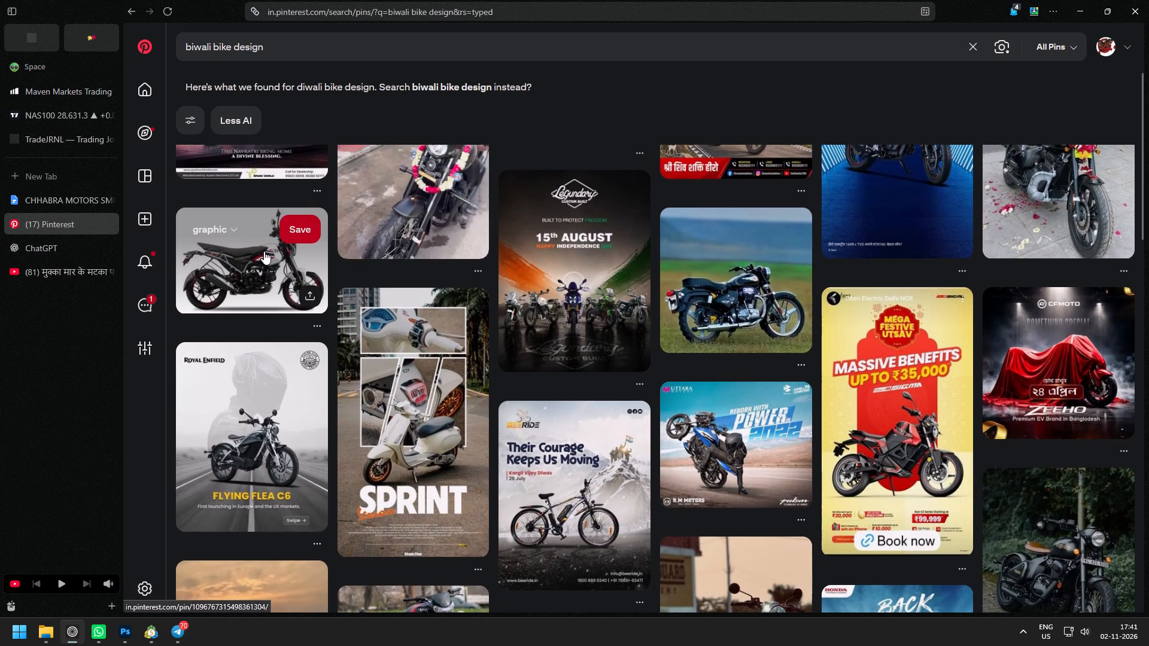
pyautogui.scroll(-2, 264, 251)
pyautogui.scroll(7, 264, 251)
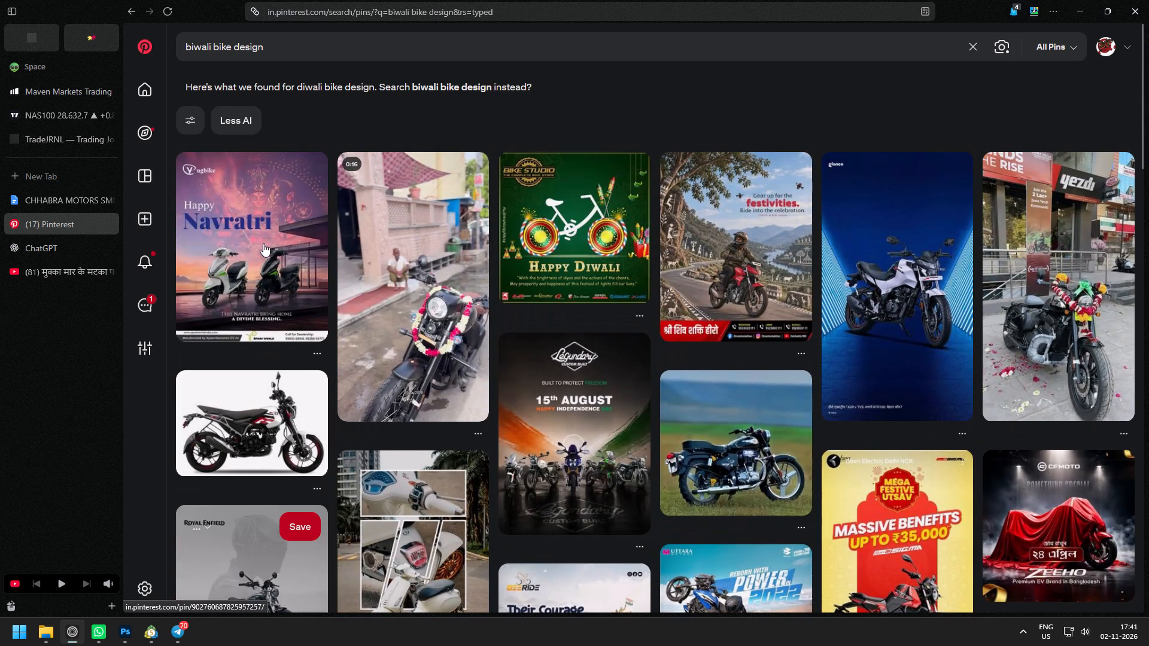
pyautogui.click(263, 243)
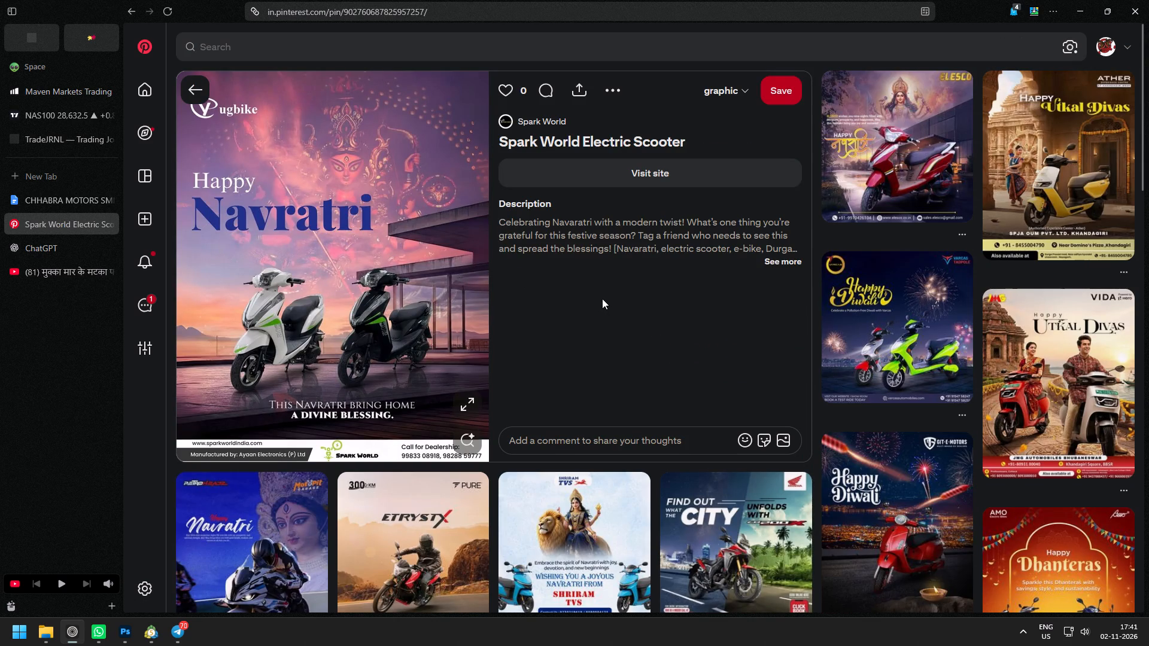
# Browse the related festive vehicle ads and open the Soni Automobiles Happy Chaitra Navratri Royal Enfield pin.
pyautogui.scroll(-1, 602, 298)
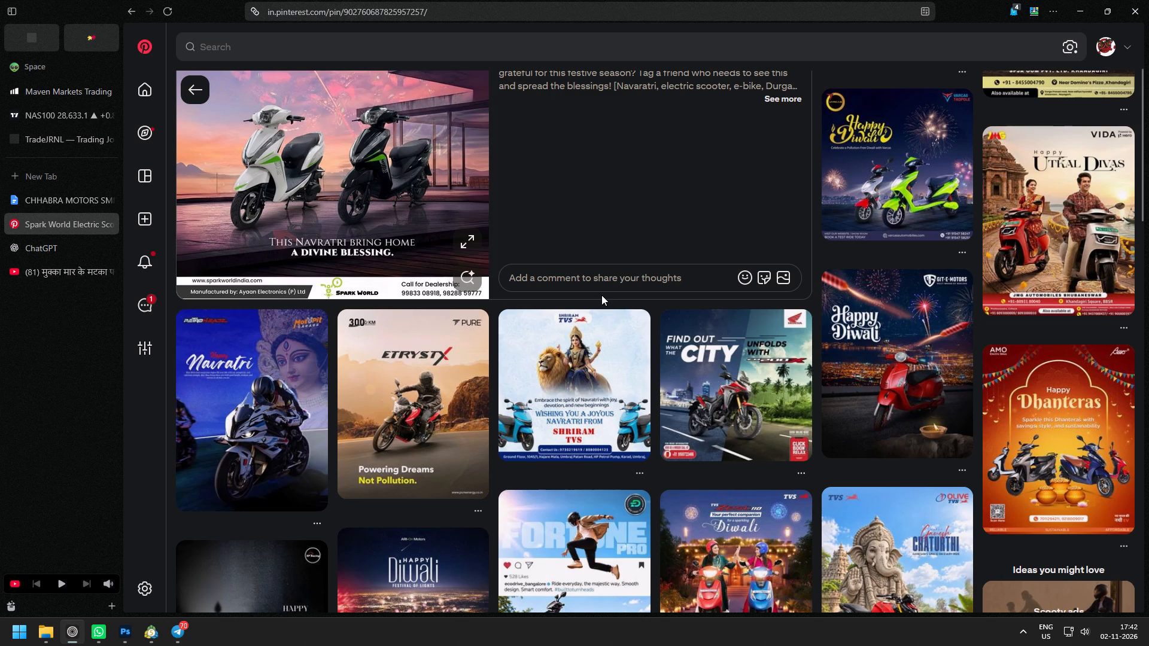
pyautogui.scroll(-1, 601, 295)
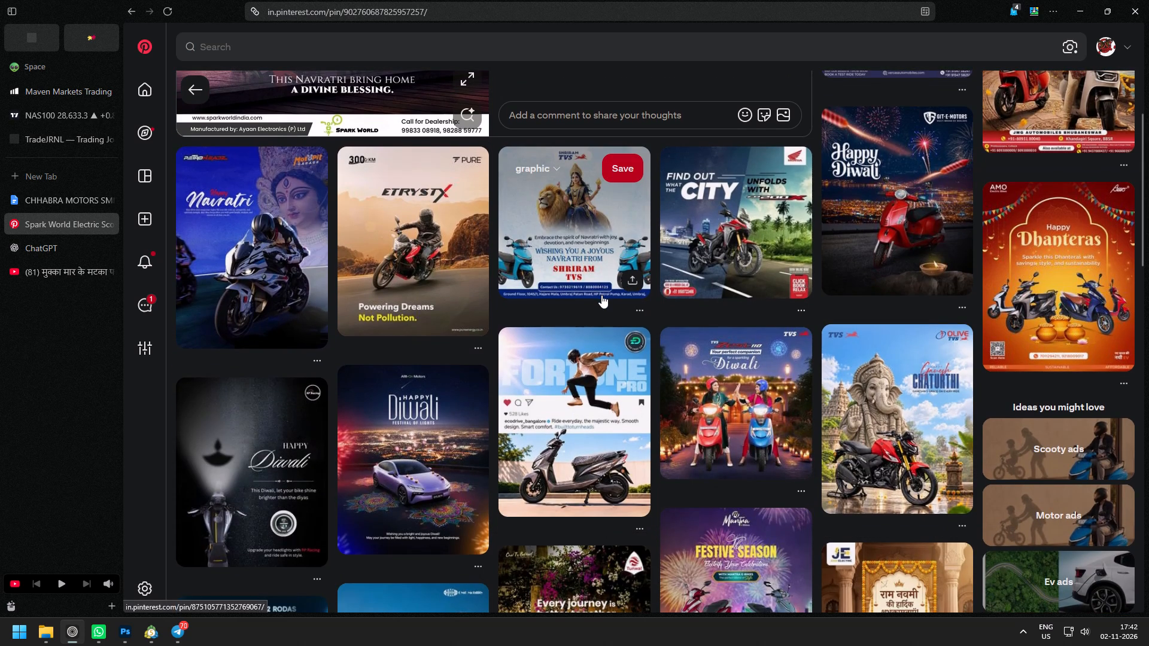
pyautogui.scroll(-1, 601, 295)
pyautogui.scroll(-2, 645, 317)
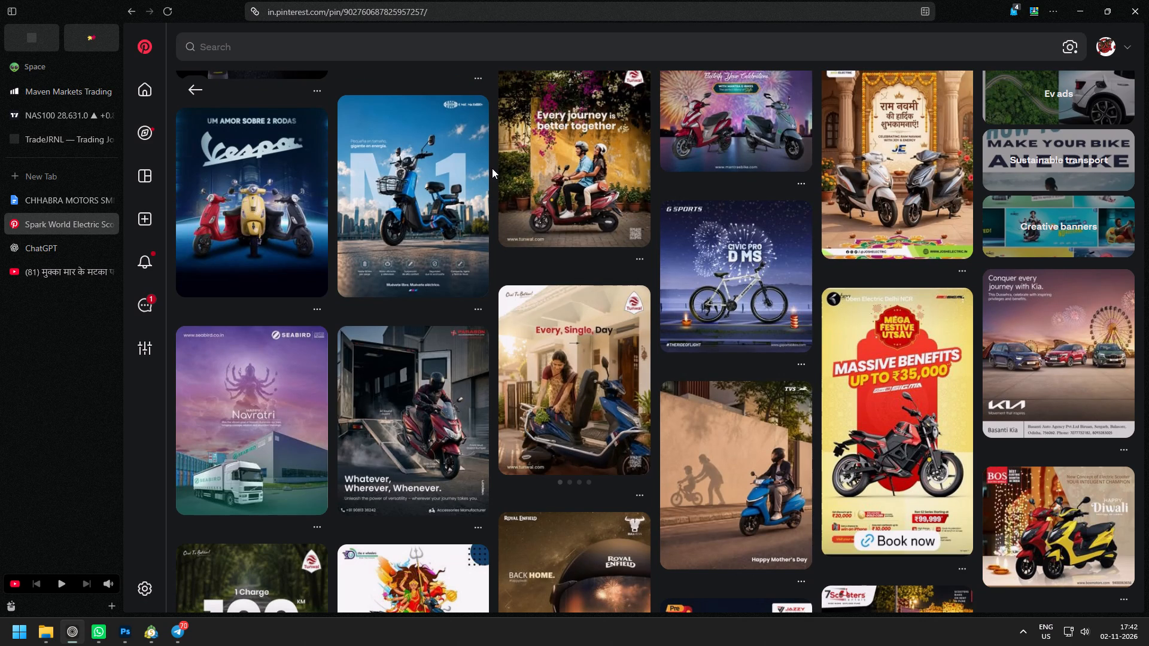
pyautogui.scroll(-1, 492, 168)
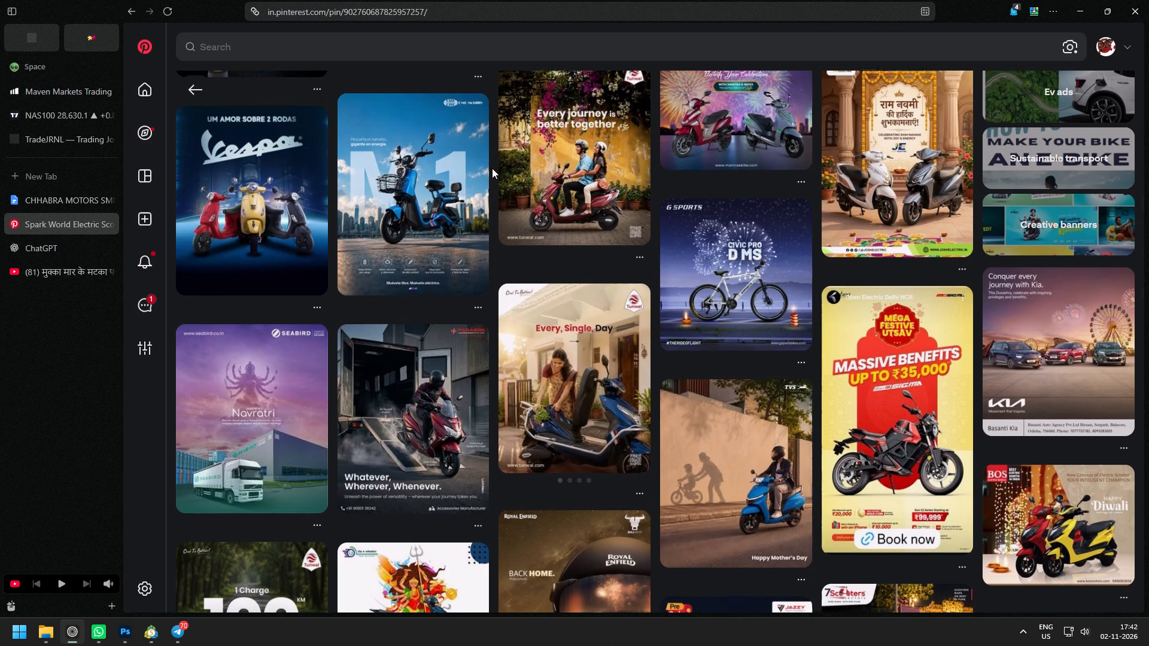
pyautogui.scroll(-1, 492, 168)
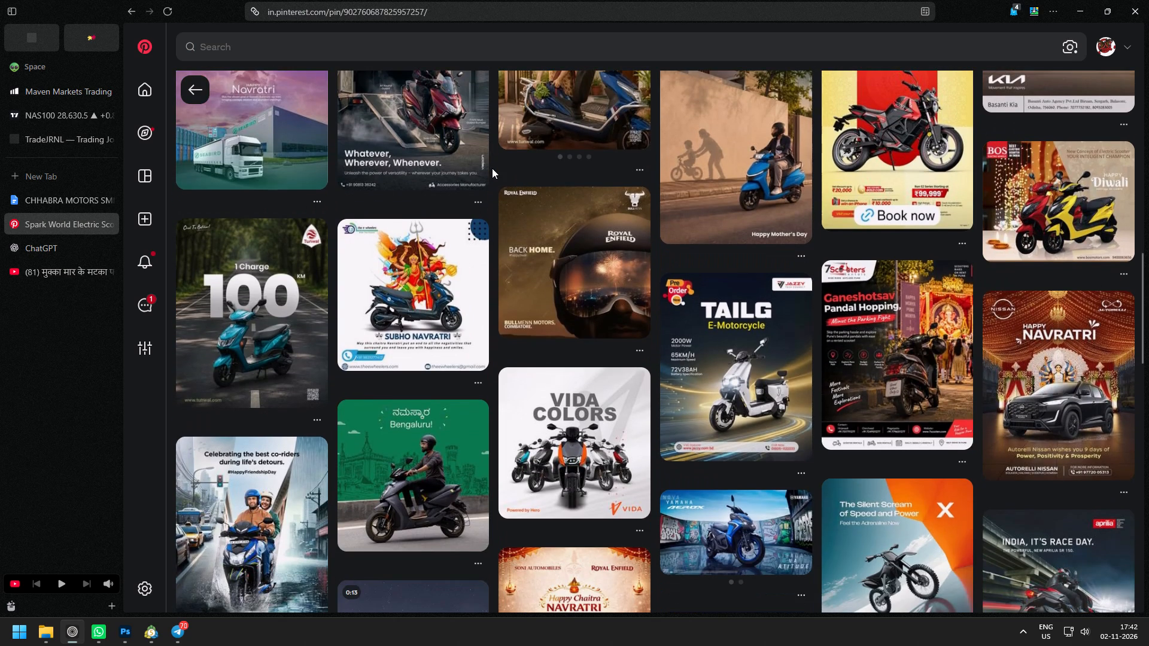
pyautogui.scroll(-1, 492, 168)
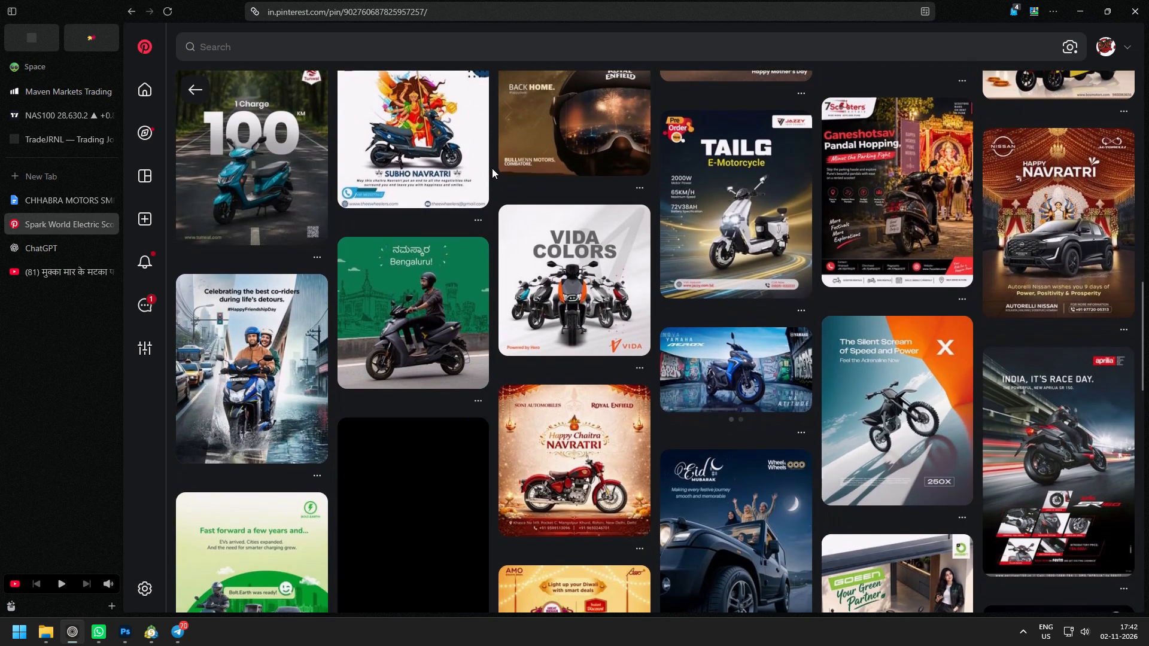
pyautogui.scroll(-1, 492, 168)
pyautogui.click(588, 312)
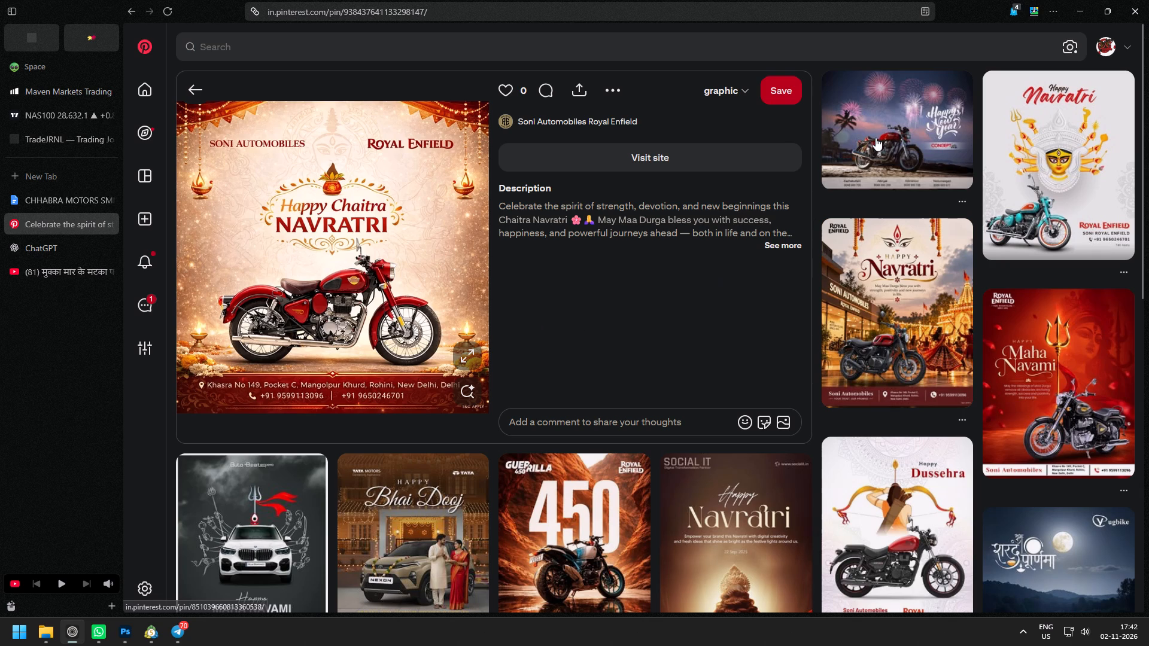
# View the Concept Bikes Happy New Year pin with fireworks and return to the Happy Chaitra Navratri pin.
pyautogui.click(876, 137)
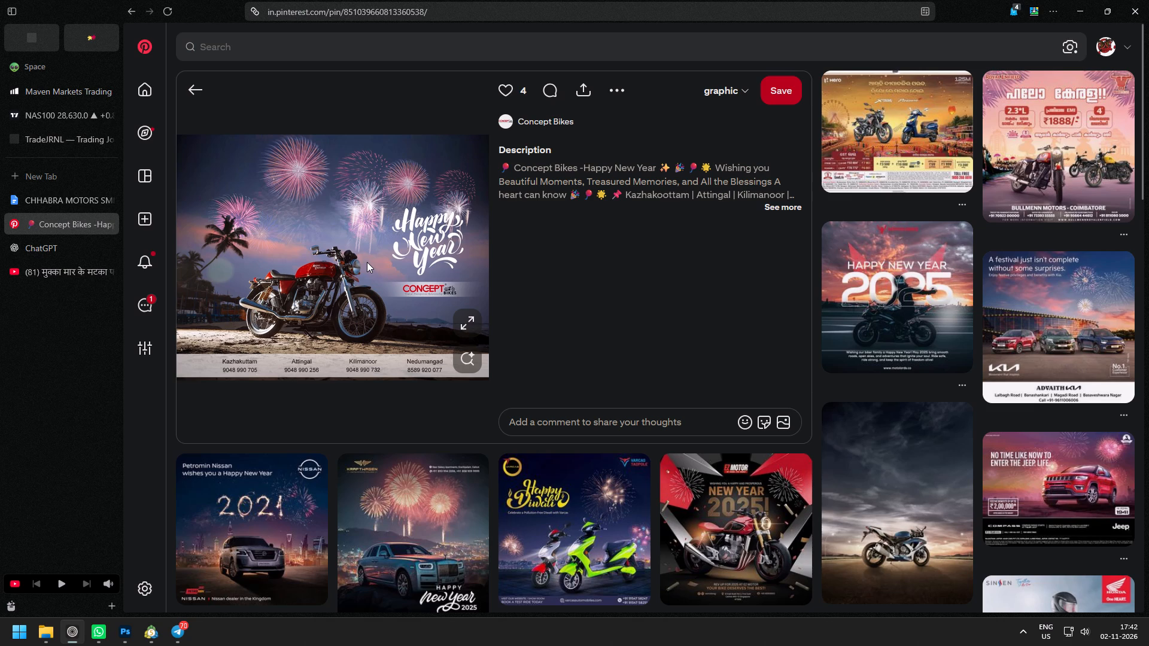
pyautogui.click(195, 89)
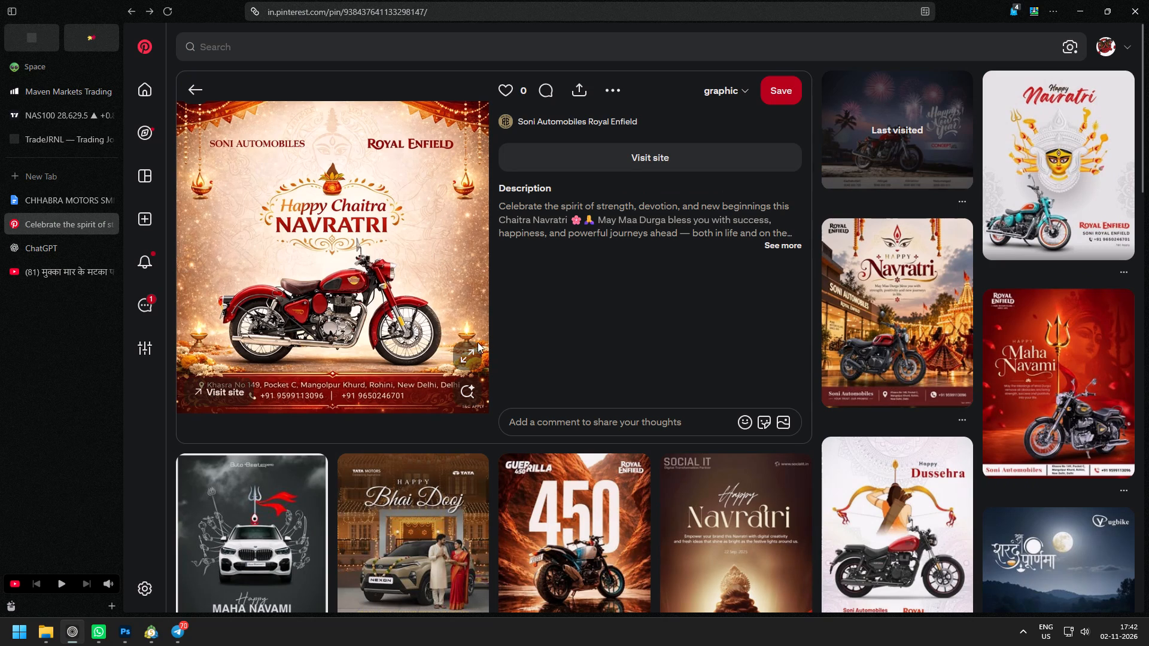
pyautogui.scroll(-2, 823, 358)
pyautogui.scroll(2, 823, 358)
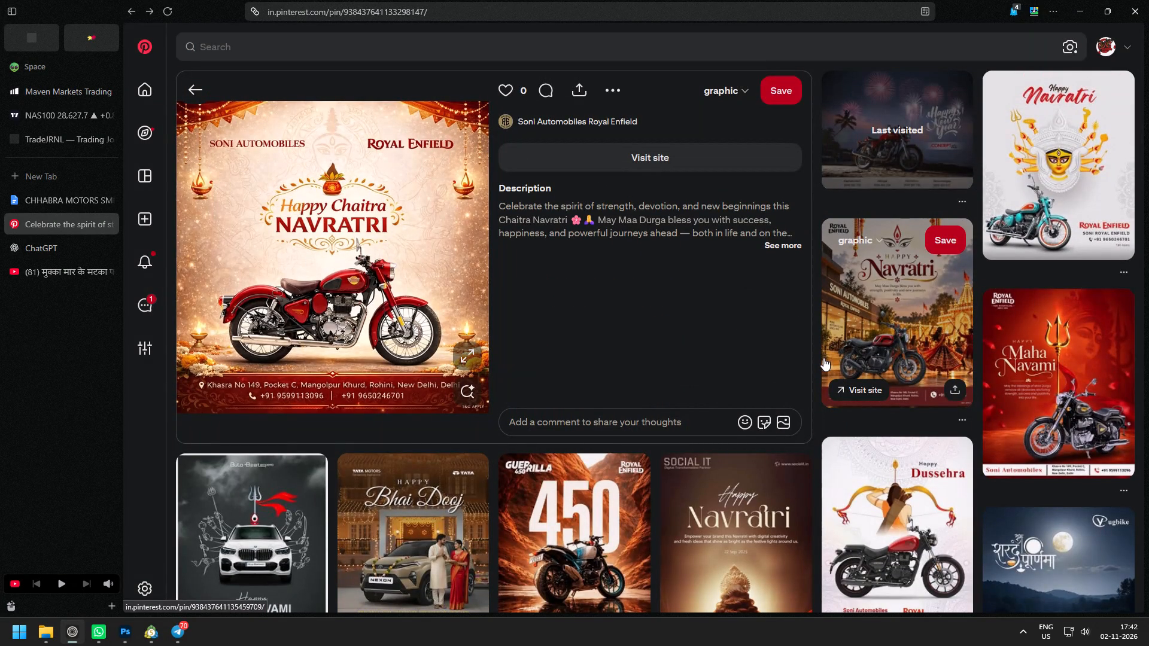
pyautogui.click(878, 297)
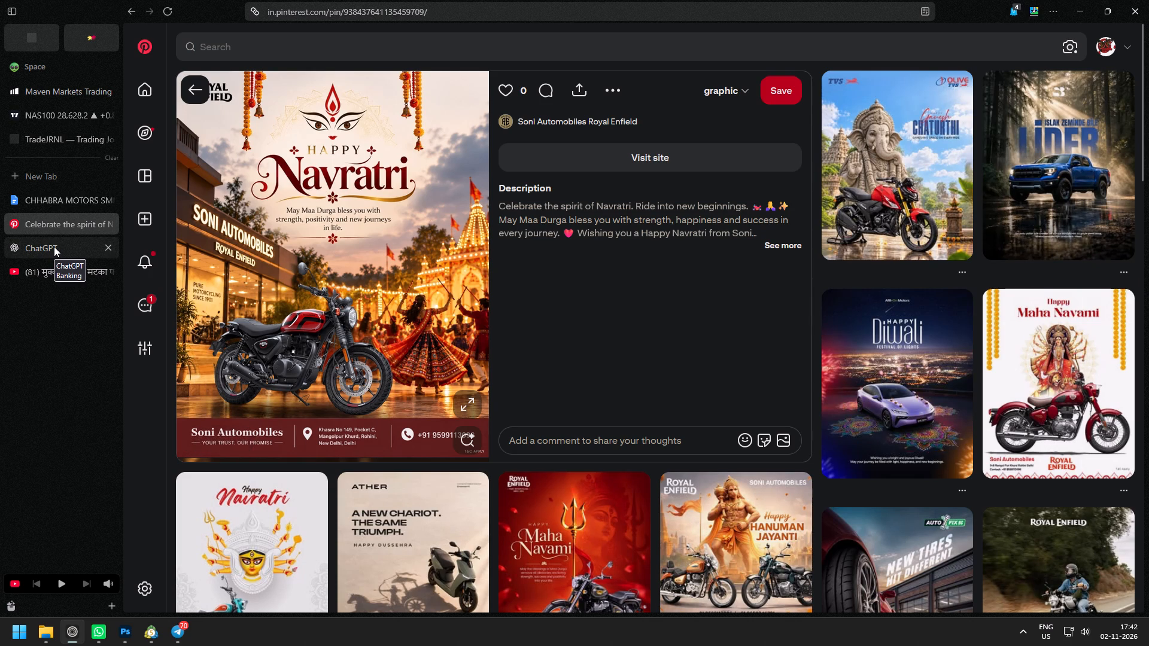
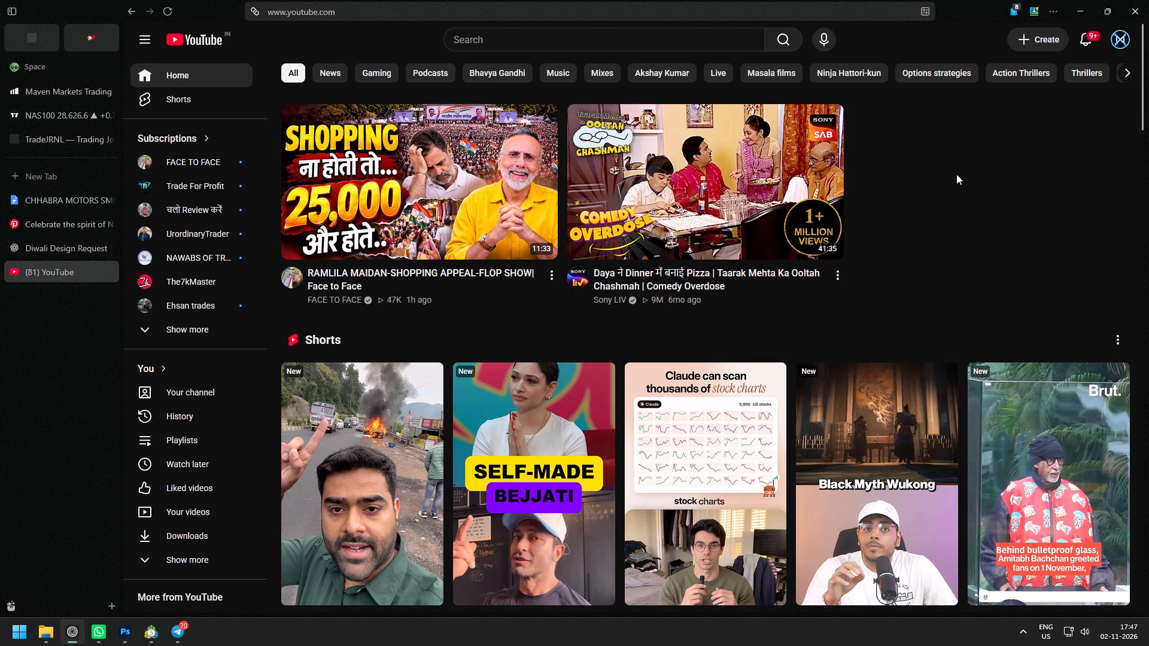
pyautogui.scroll(-1, 965, 178)
pyautogui.scroll(-2, 690, 287)
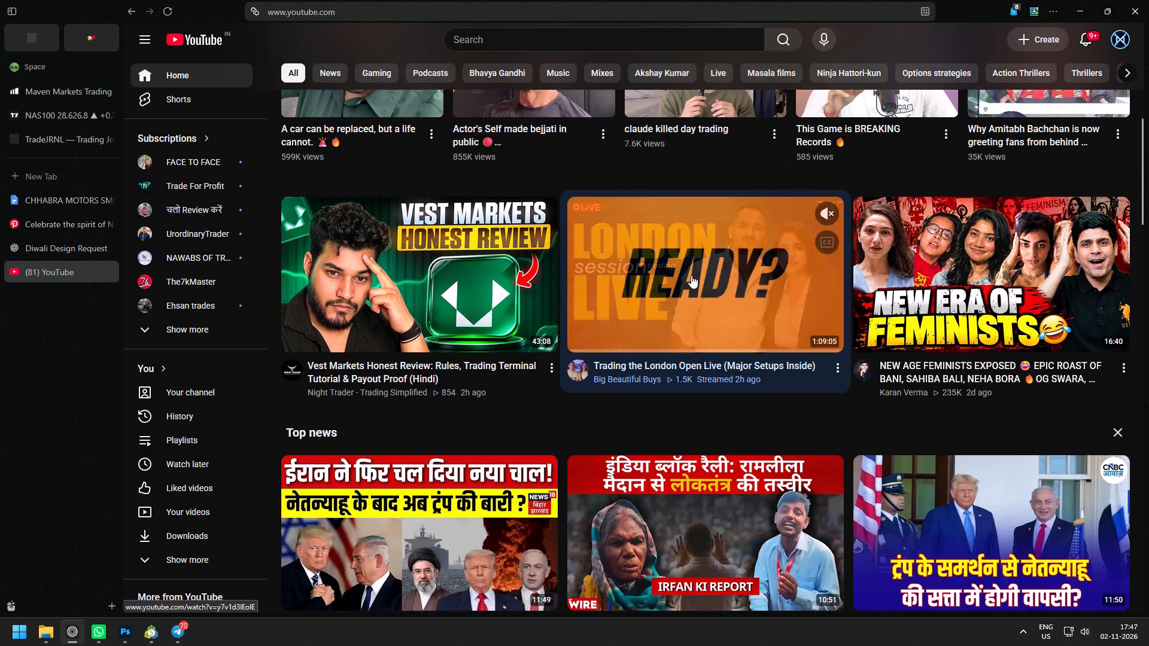
pyautogui.click(637, 346)
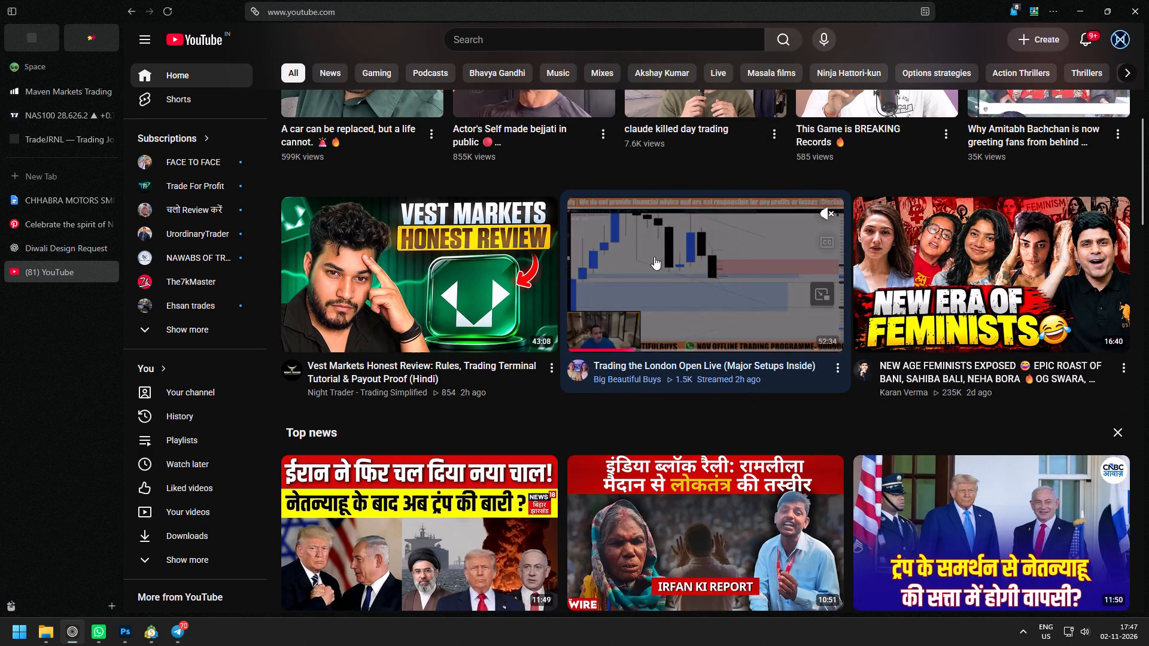
pyautogui.click(701, 342)
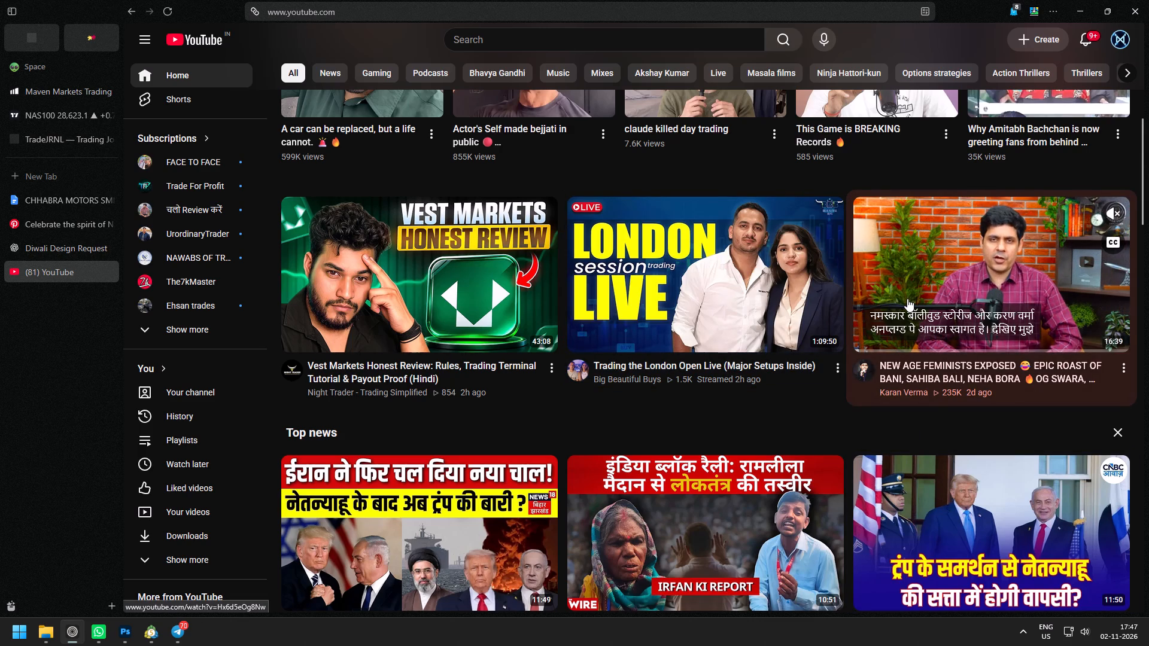
pyautogui.click(917, 345)
pyautogui.click(976, 343)
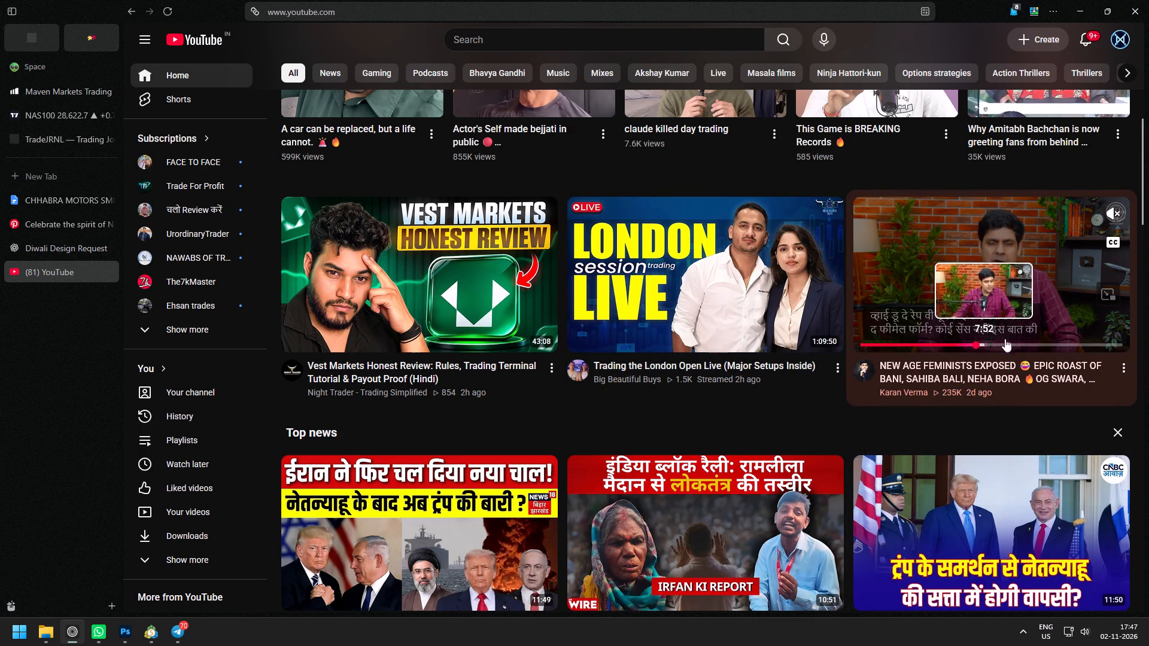
pyautogui.click(1032, 337)
pyautogui.click(1056, 338)
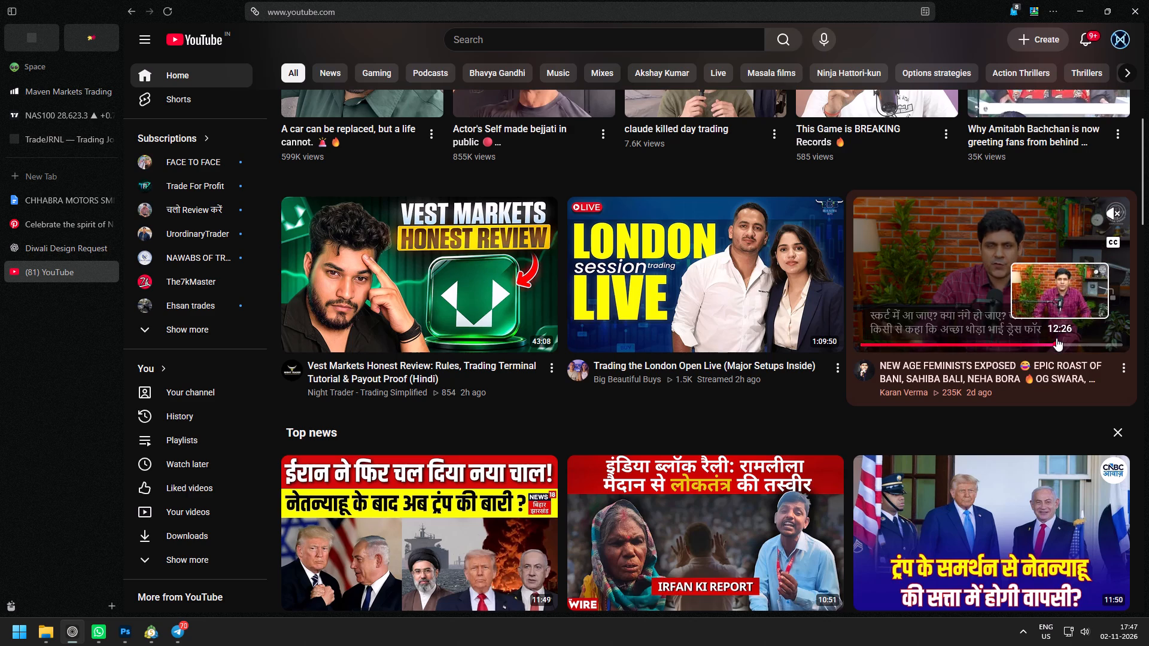
pyautogui.scroll(-1, 719, 348)
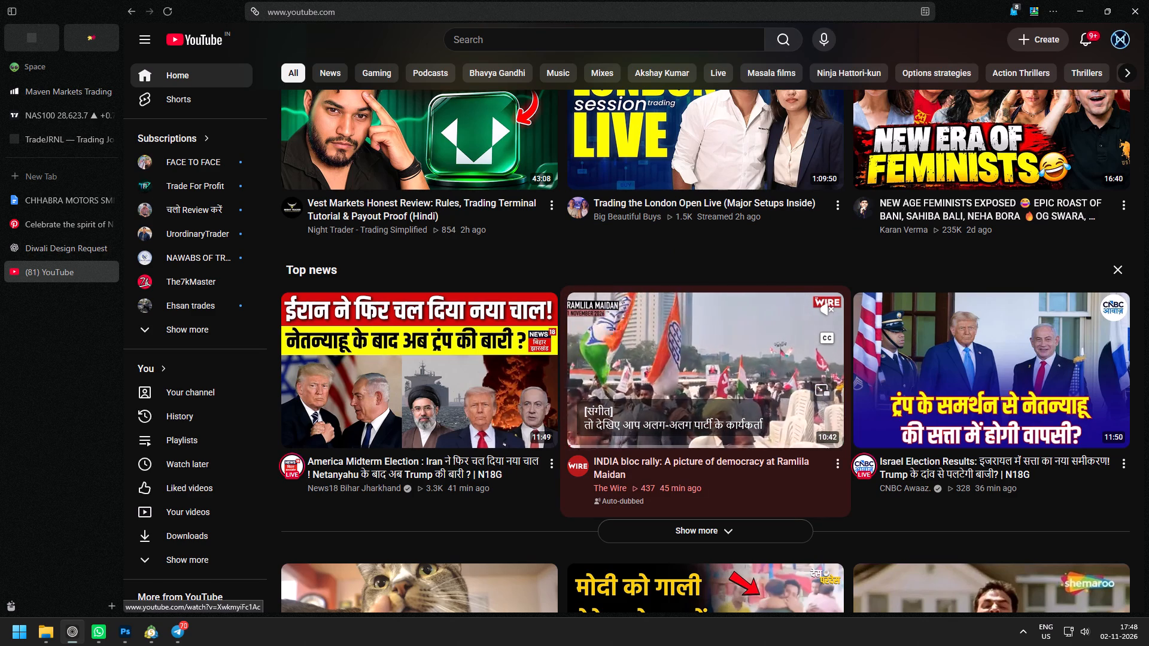
pyautogui.scroll(-2, 648, 377)
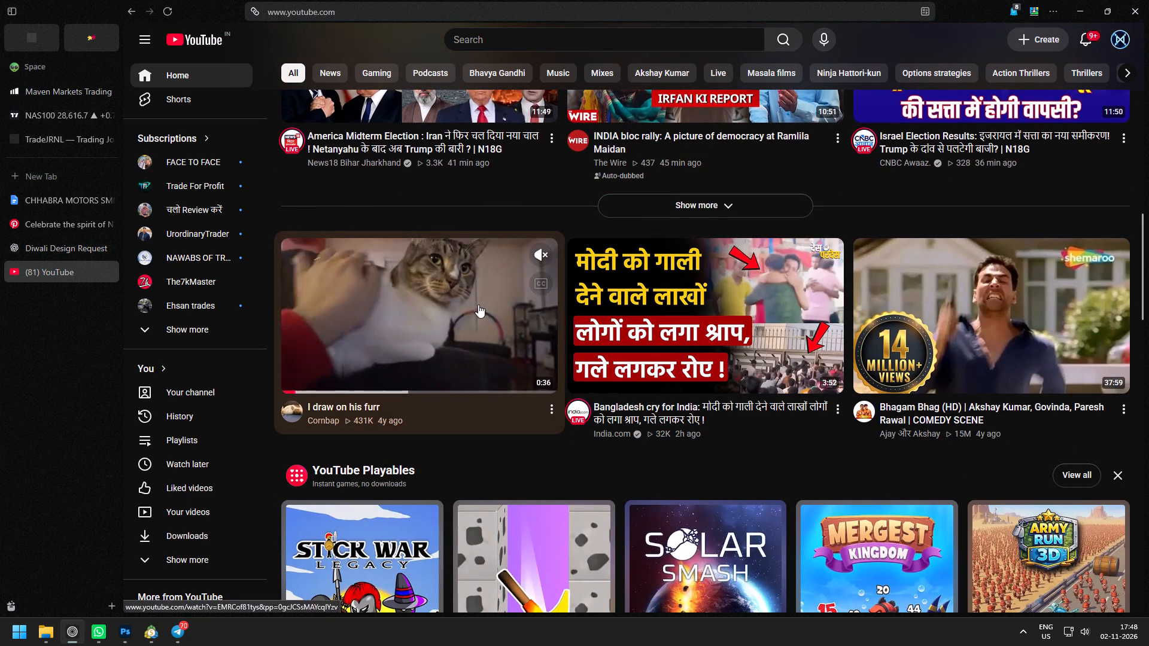
pyautogui.click(339, 386)
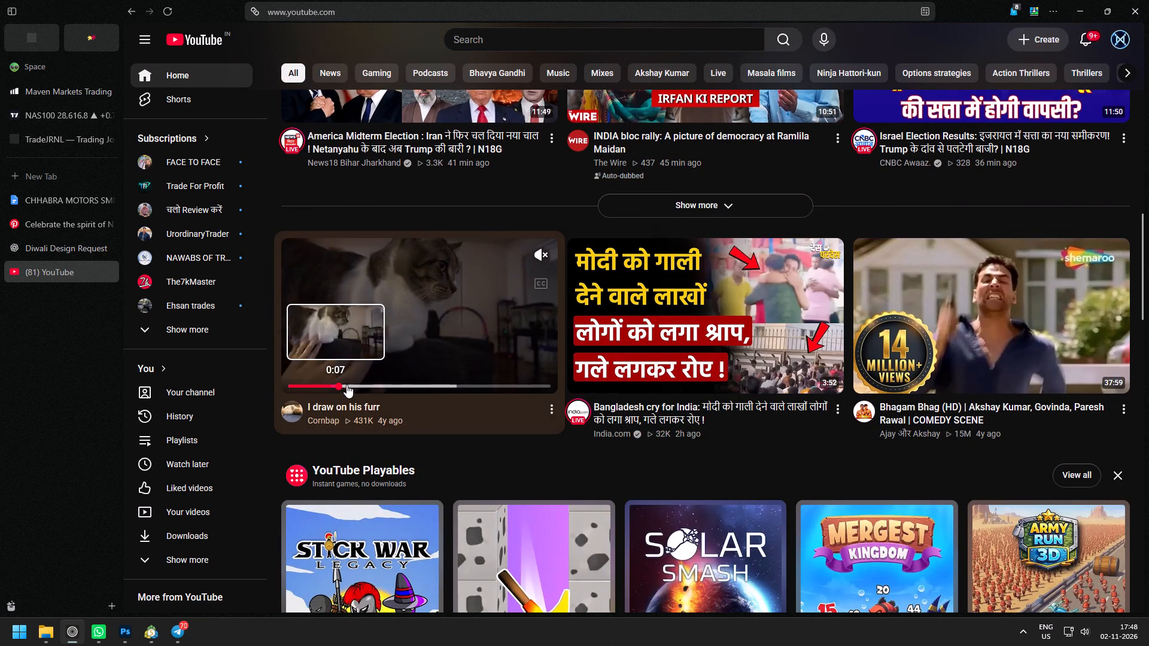
pyautogui.click(384, 380)
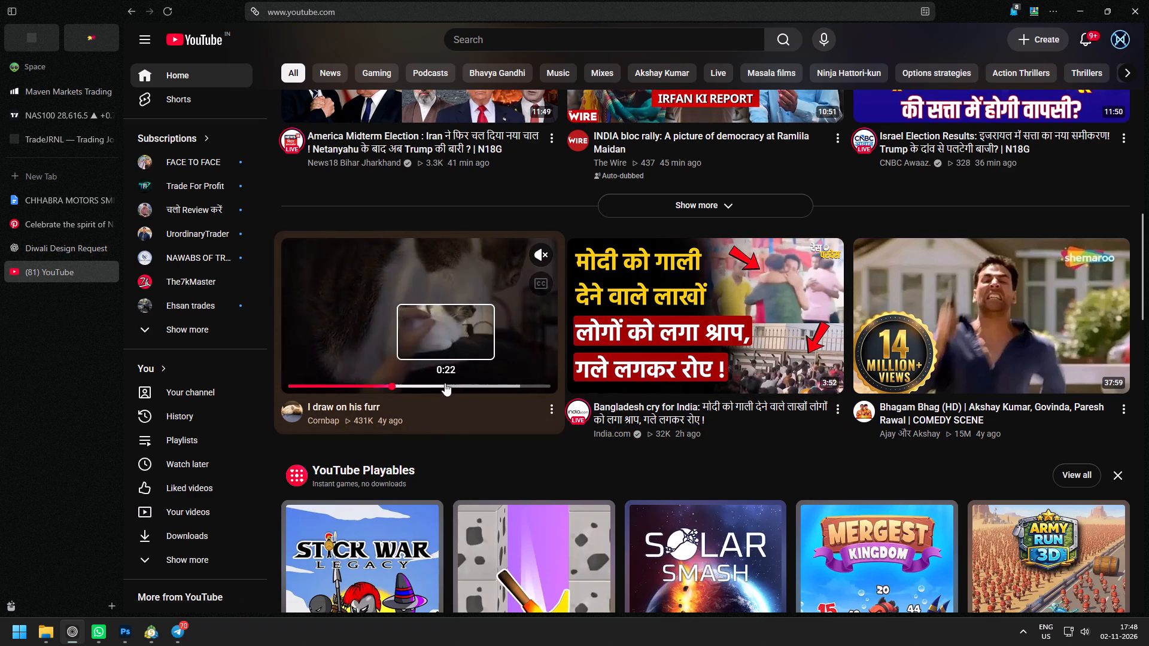
pyautogui.click(445, 383)
pyautogui.click(507, 382)
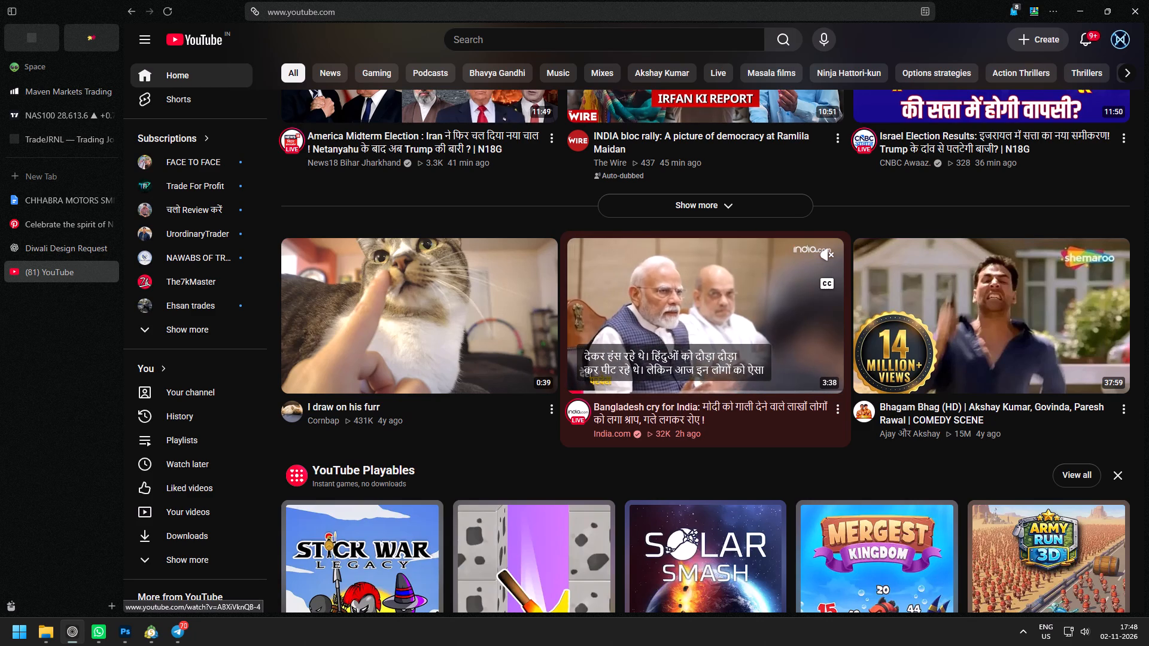
pyautogui.scroll(-5, 720, 294)
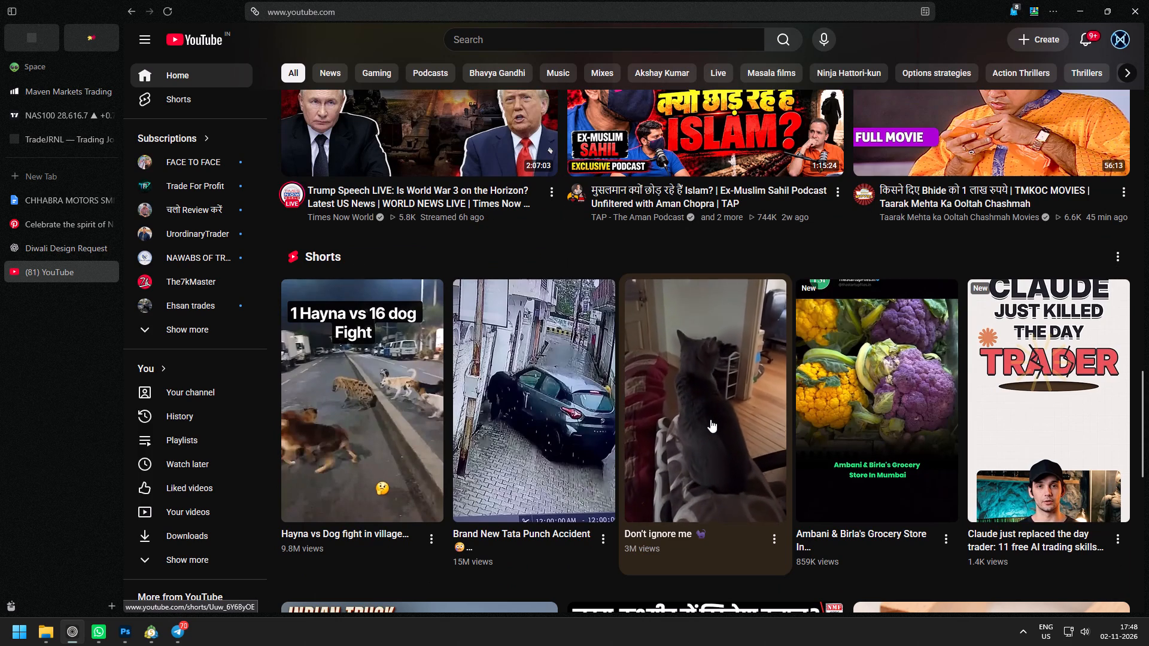
pyautogui.scroll(1, 710, 419)
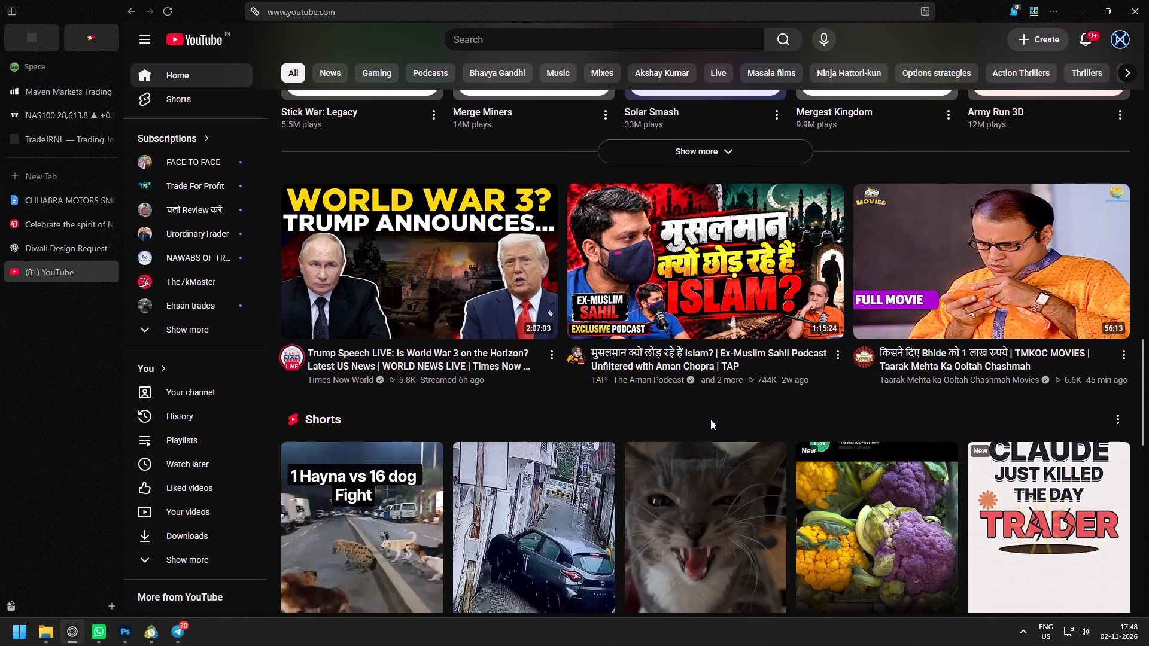
pyautogui.scroll(-2, 710, 419)
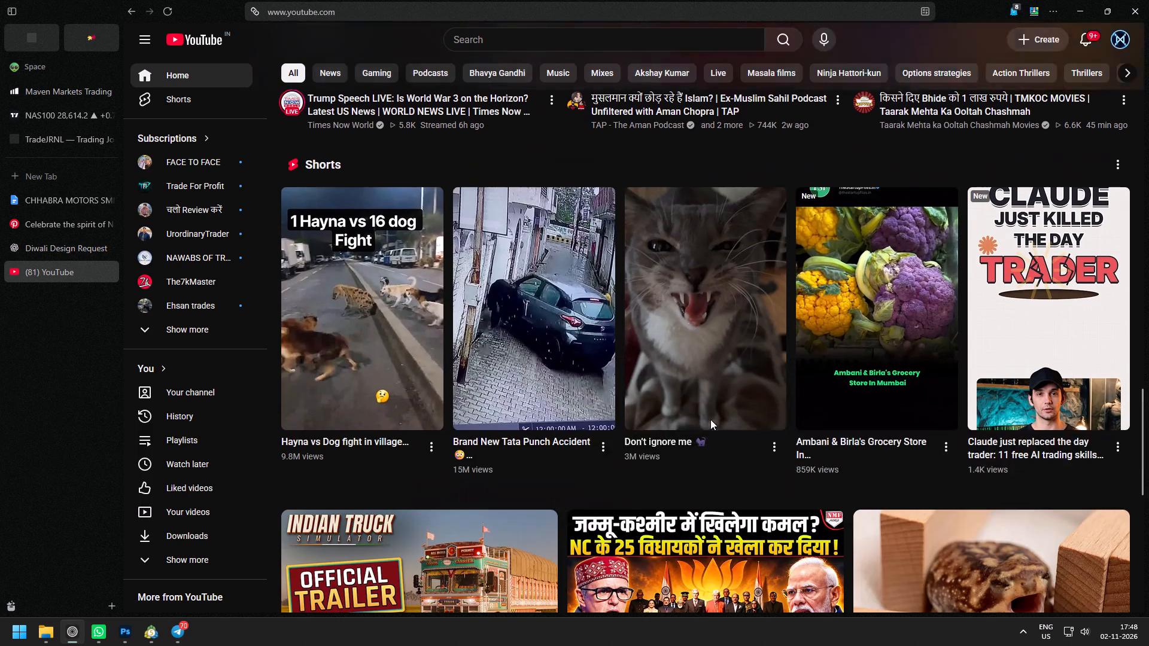
pyautogui.scroll(-2, 710, 419)
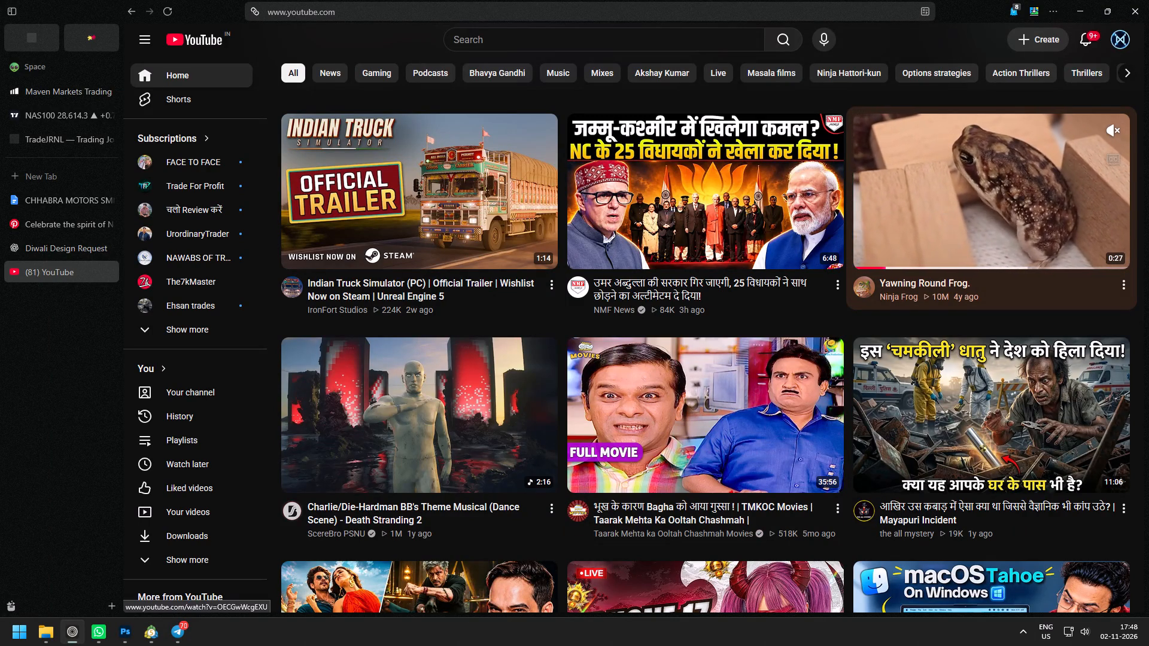
# Play the "Yawning Round Frog." video from the YouTube home feed.
pyautogui.click(940, 197)
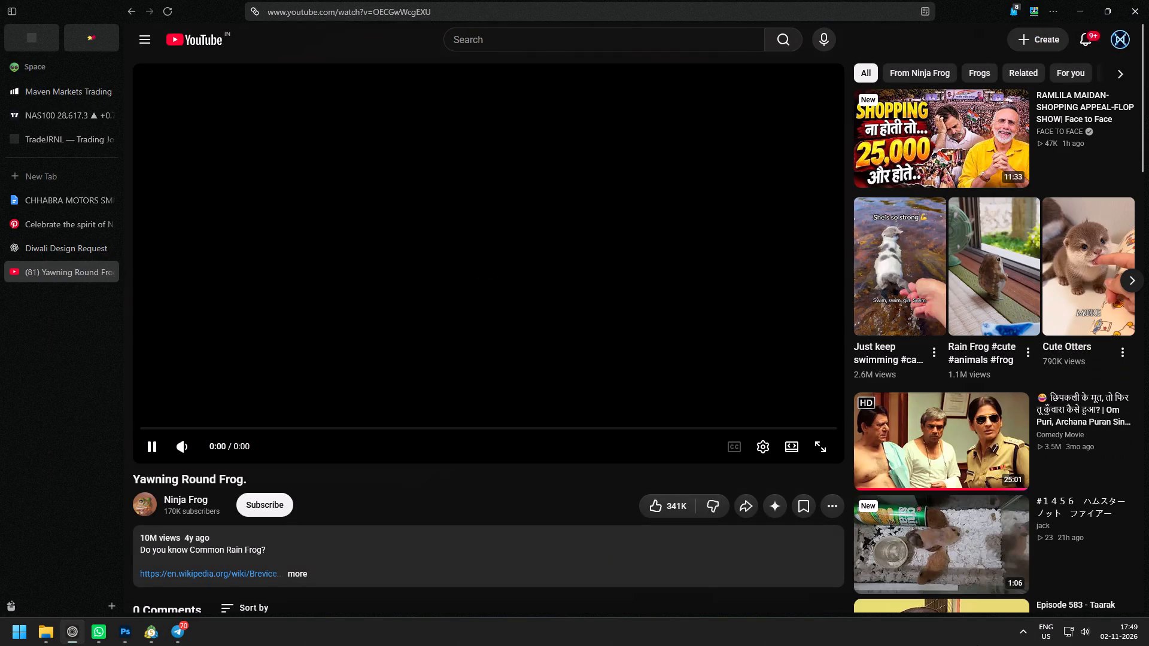
# Switch to BitTorrent Web, pause the Call of Duty Modern Warfare III Campaign torrent and minimise the window.
pyautogui.click(1025, 635)
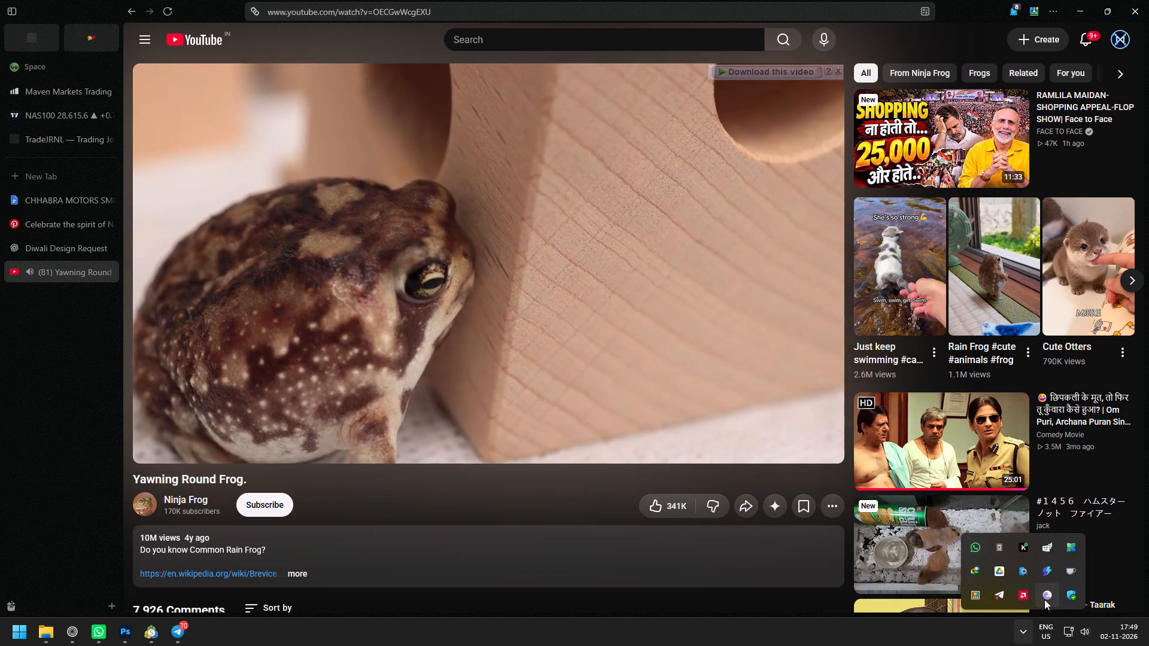
pyautogui.click(1044, 599)
pyautogui.click(560, 306)
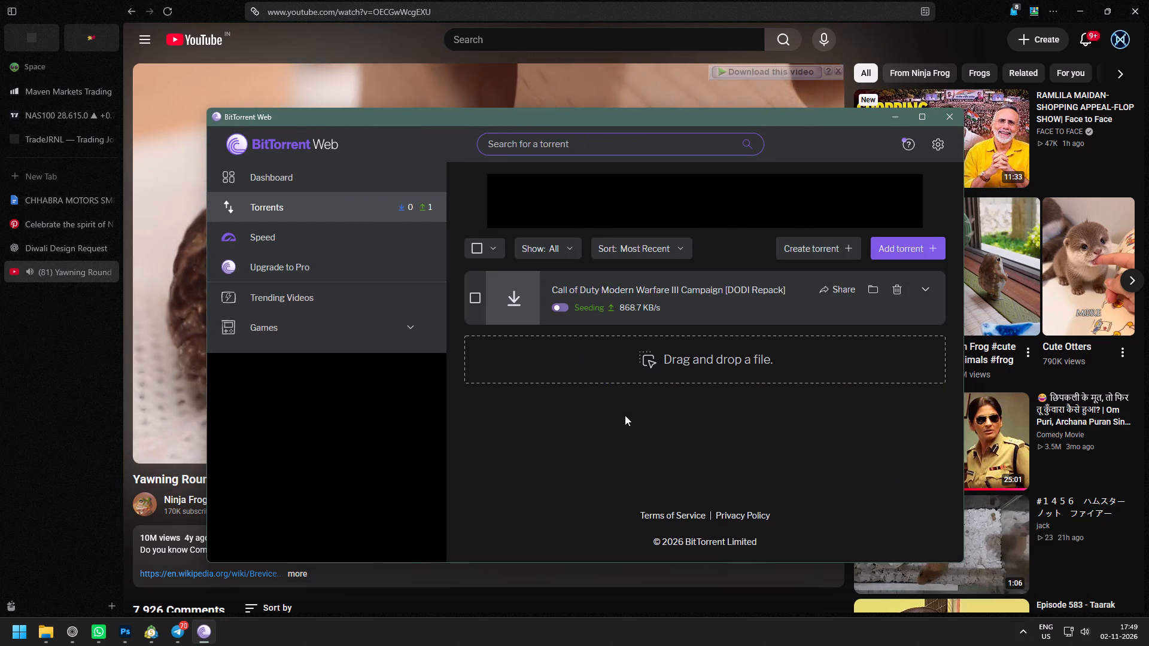
pyautogui.click(890, 116)
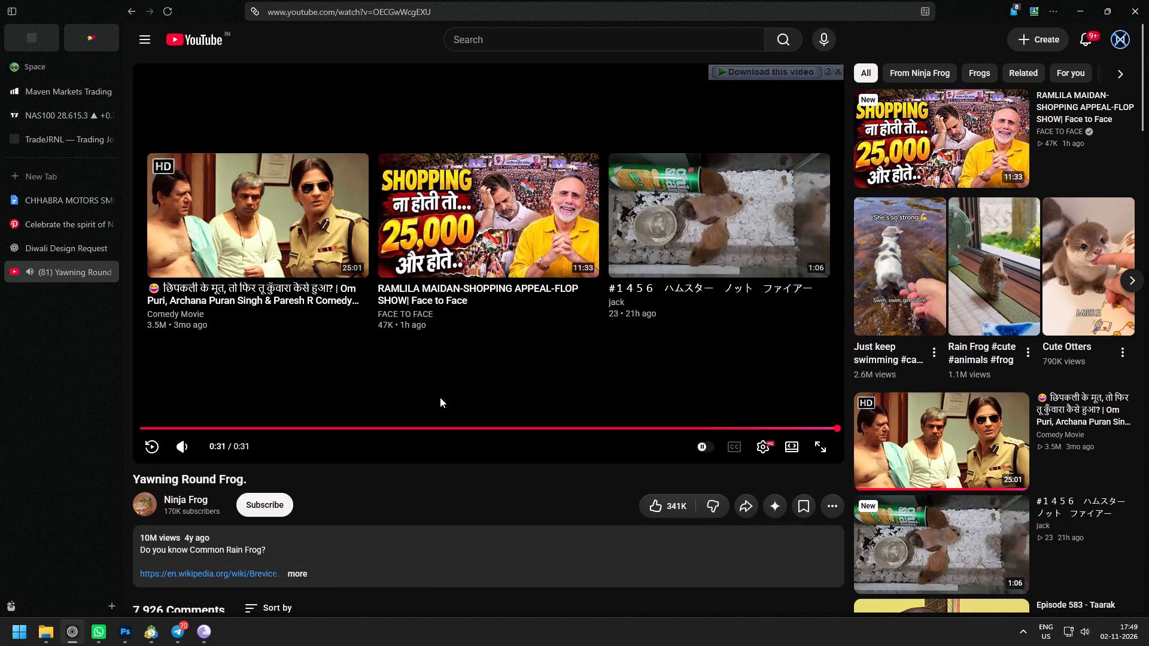
# Play the suggested Comedy Movie video featuring Om Puri and Archana Puran Singh on YouTube.
pyautogui.click(268, 221)
# Bring BitTorrent Web back up and close its window.
pyautogui.click(209, 644)
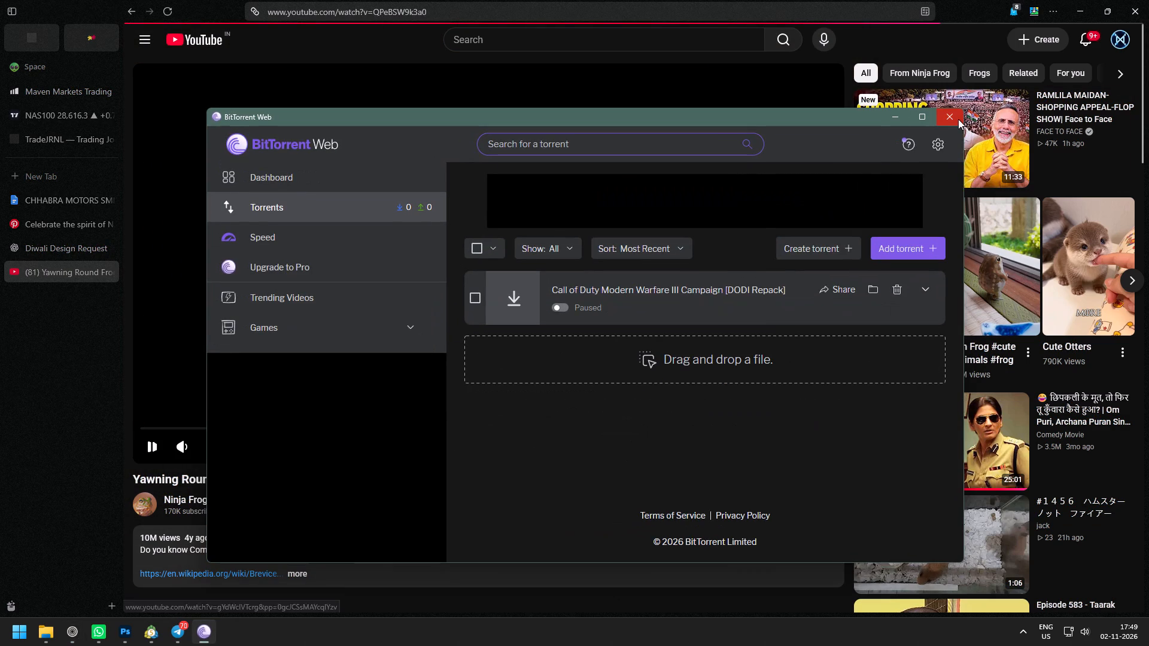
pyautogui.click(949, 121)
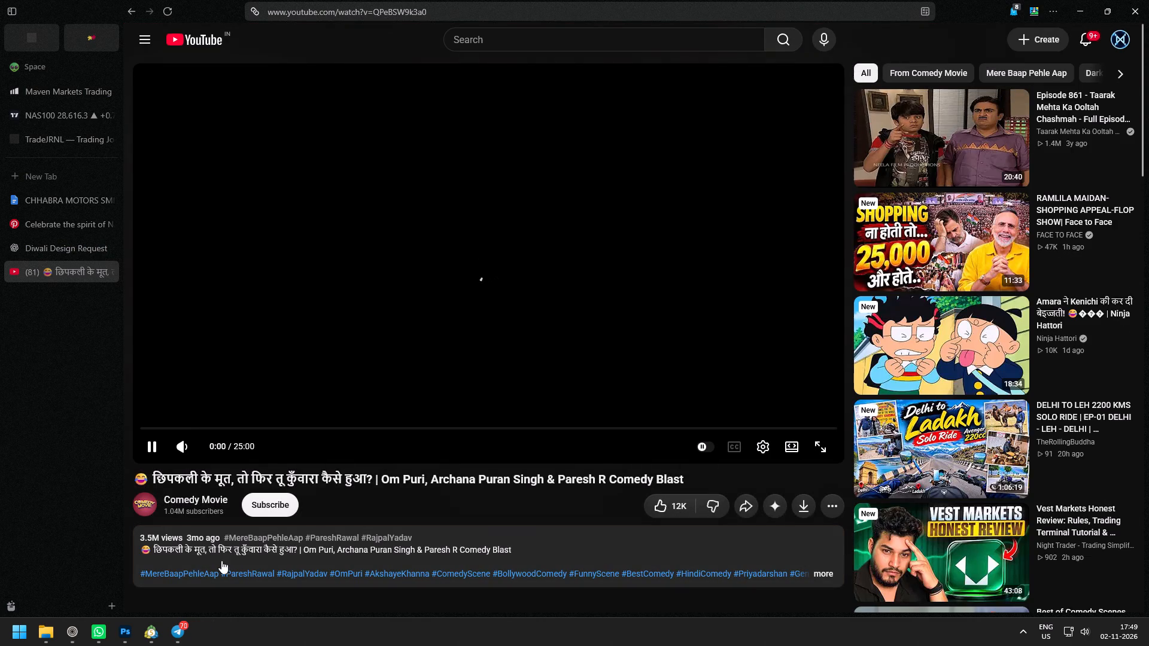
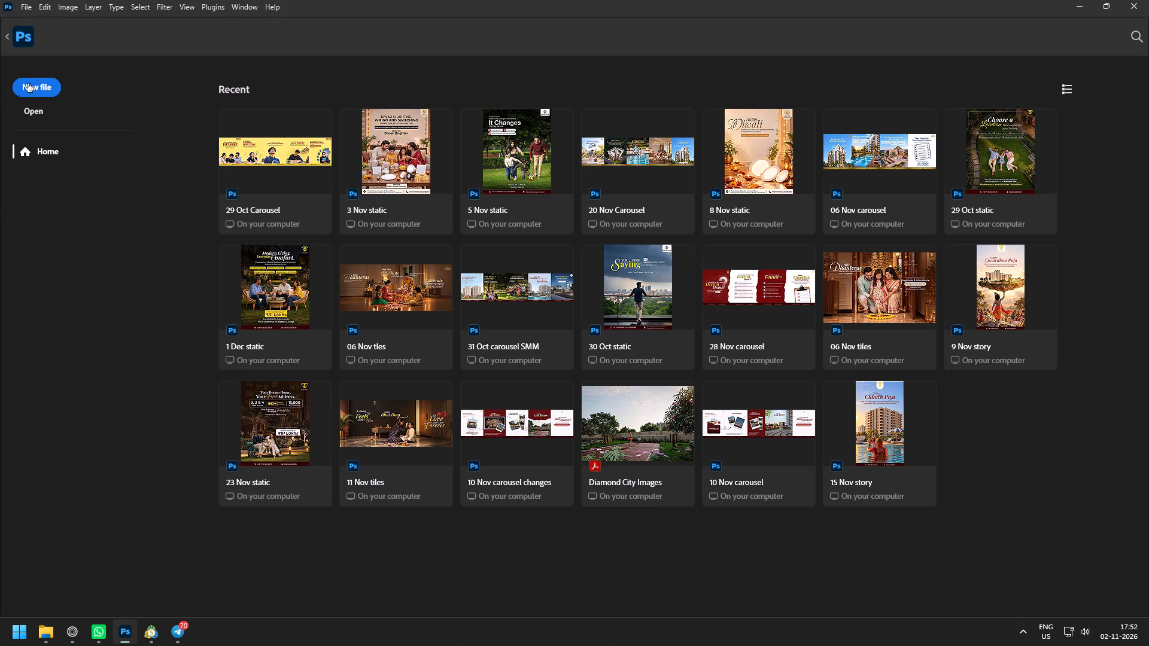
# Create a new 1080 x 1350 px document at 72 ppi from the saved STATIC preset.
pyautogui.click(32, 89)
pyautogui.click(357, 196)
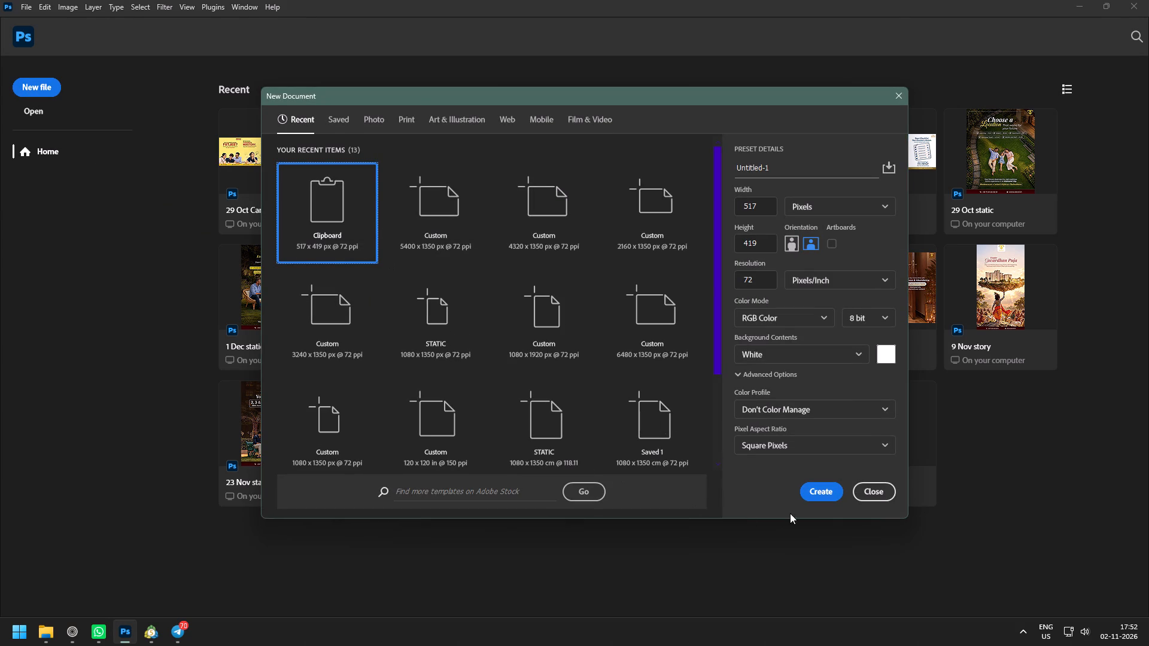
pyautogui.click(337, 114)
pyautogui.click(347, 223)
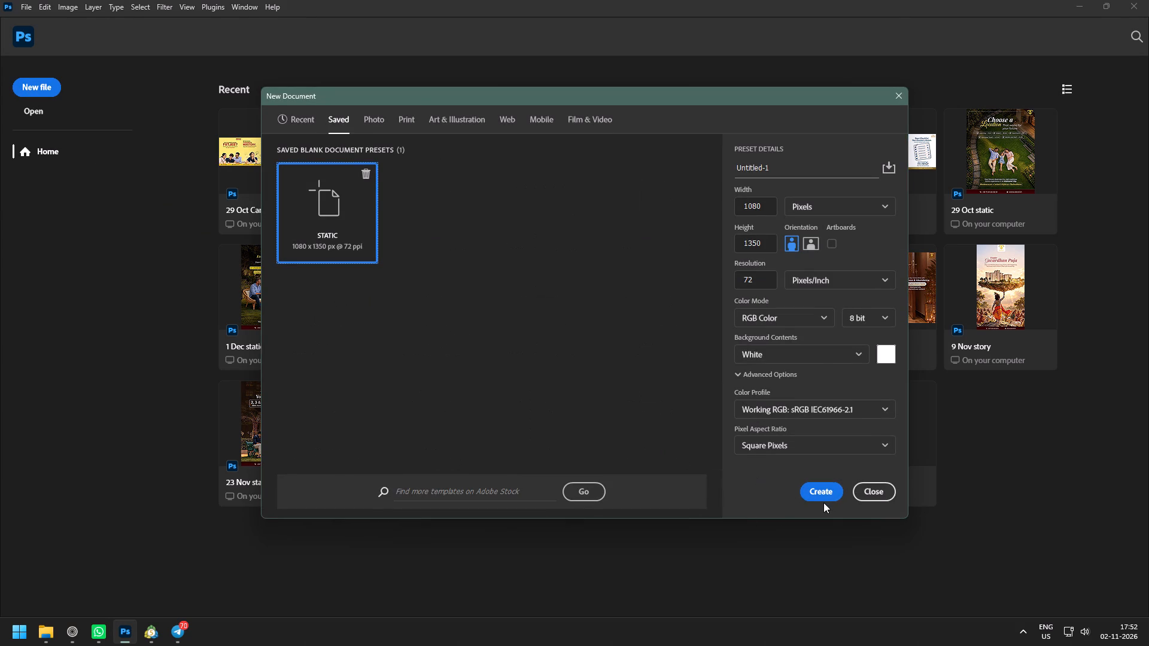
pyautogui.click(823, 498)
# Place the Festive Night at Chhabra Motors image from the Downloads folder into the new document, filling the canvas.
pyautogui.press('z')
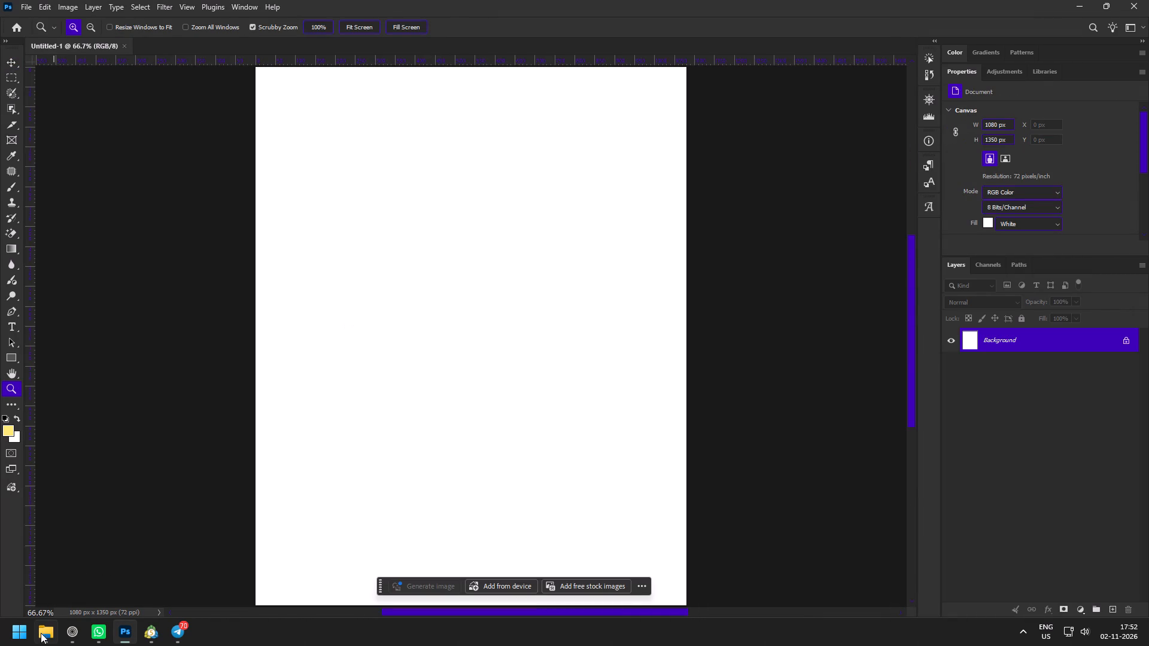
pyautogui.click(41, 633)
pyautogui.moveTo(268, 80); pyautogui.dragTo(887, 149)
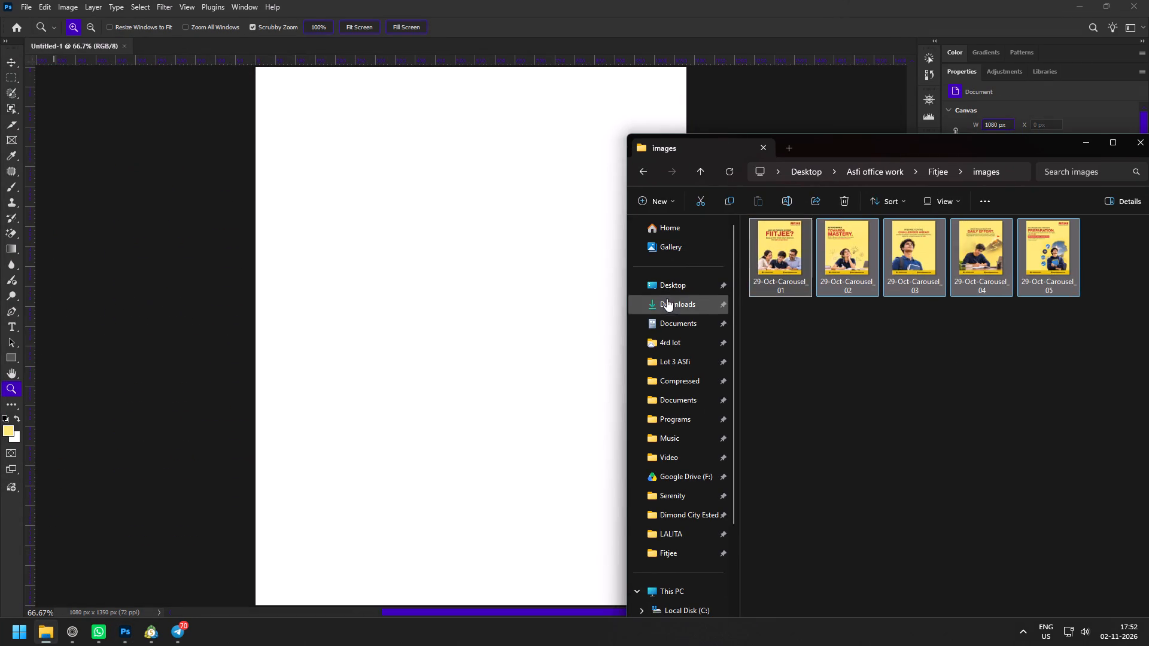
pyautogui.click(667, 299)
pyautogui.moveTo(832, 294); pyautogui.dragTo(351, 276)
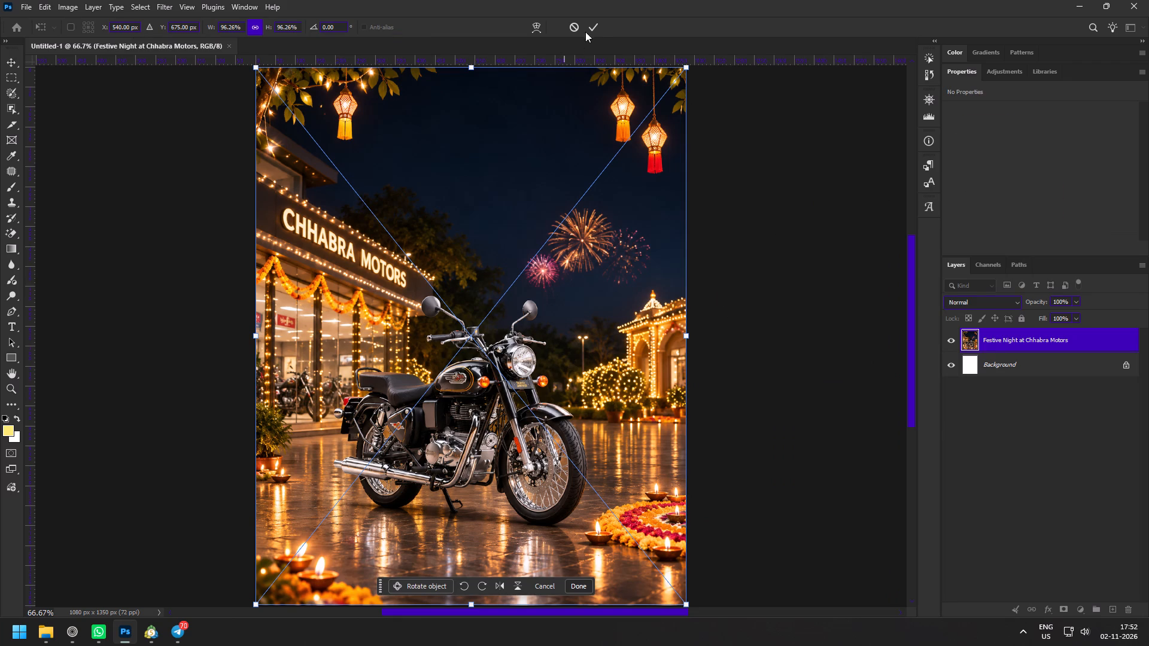
pyautogui.click(595, 22)
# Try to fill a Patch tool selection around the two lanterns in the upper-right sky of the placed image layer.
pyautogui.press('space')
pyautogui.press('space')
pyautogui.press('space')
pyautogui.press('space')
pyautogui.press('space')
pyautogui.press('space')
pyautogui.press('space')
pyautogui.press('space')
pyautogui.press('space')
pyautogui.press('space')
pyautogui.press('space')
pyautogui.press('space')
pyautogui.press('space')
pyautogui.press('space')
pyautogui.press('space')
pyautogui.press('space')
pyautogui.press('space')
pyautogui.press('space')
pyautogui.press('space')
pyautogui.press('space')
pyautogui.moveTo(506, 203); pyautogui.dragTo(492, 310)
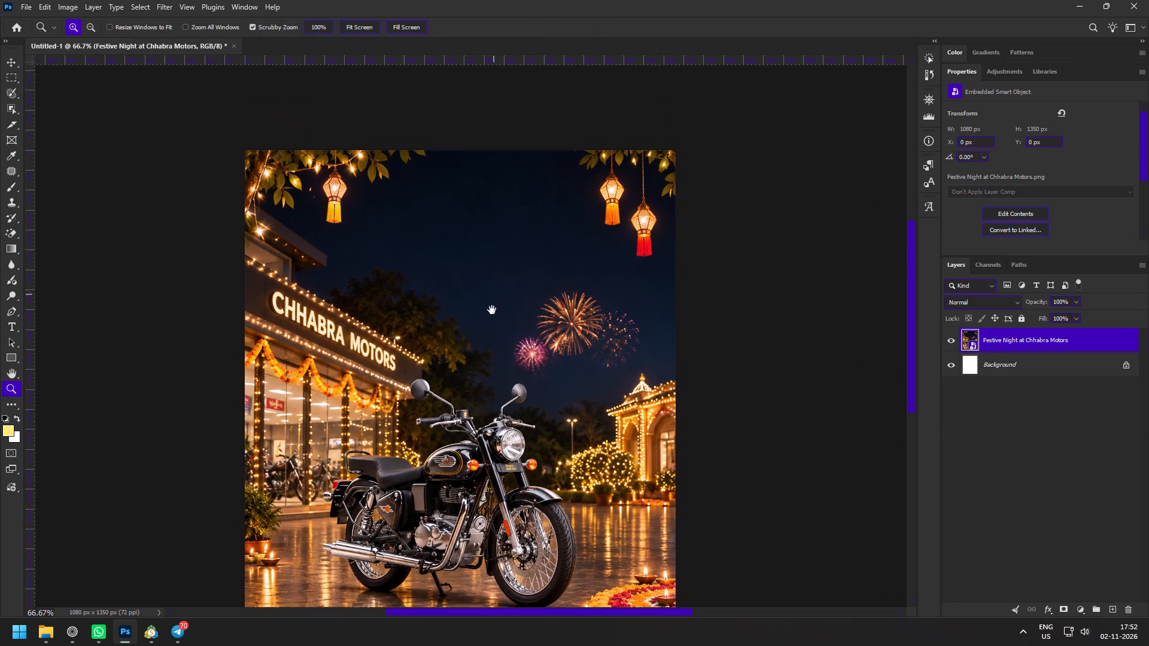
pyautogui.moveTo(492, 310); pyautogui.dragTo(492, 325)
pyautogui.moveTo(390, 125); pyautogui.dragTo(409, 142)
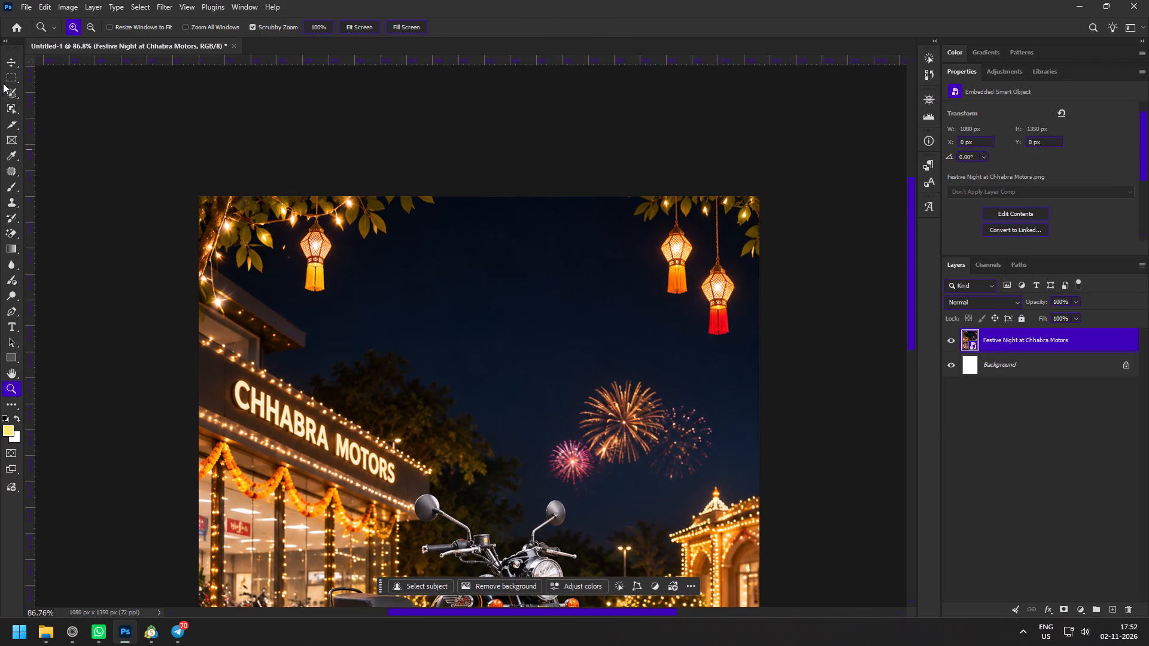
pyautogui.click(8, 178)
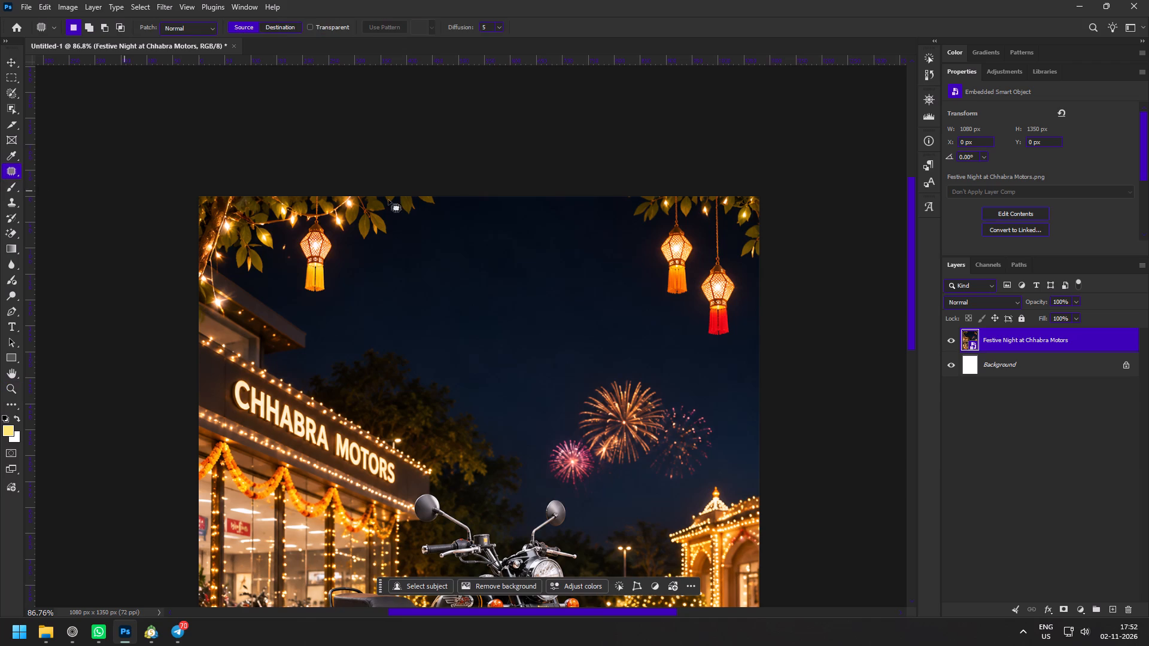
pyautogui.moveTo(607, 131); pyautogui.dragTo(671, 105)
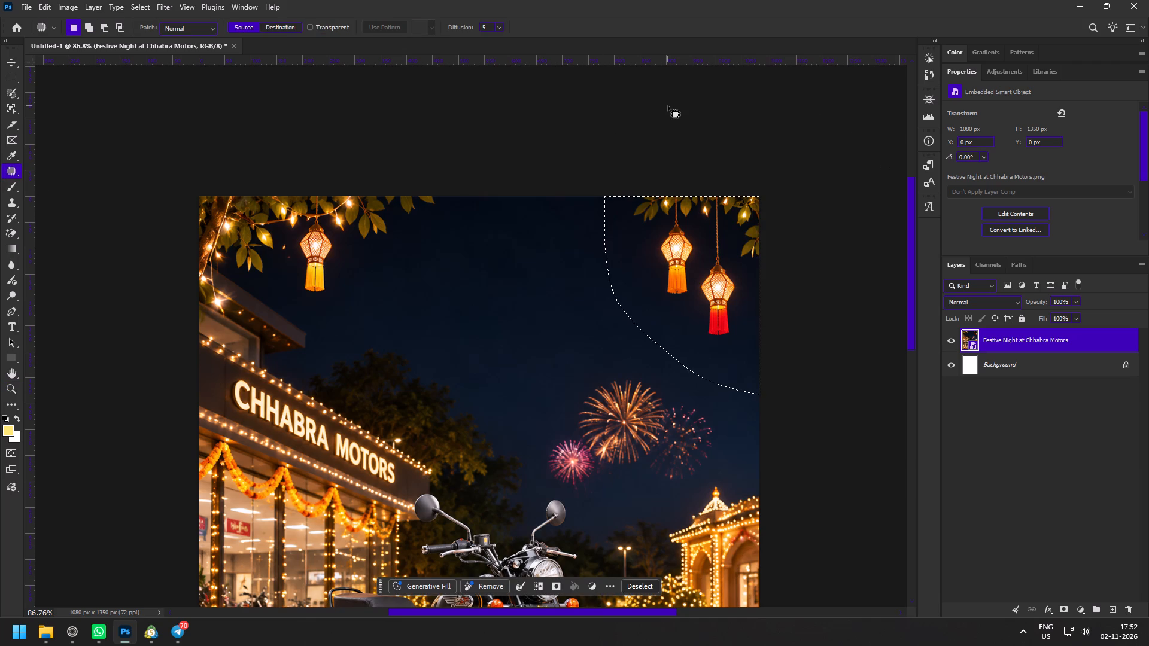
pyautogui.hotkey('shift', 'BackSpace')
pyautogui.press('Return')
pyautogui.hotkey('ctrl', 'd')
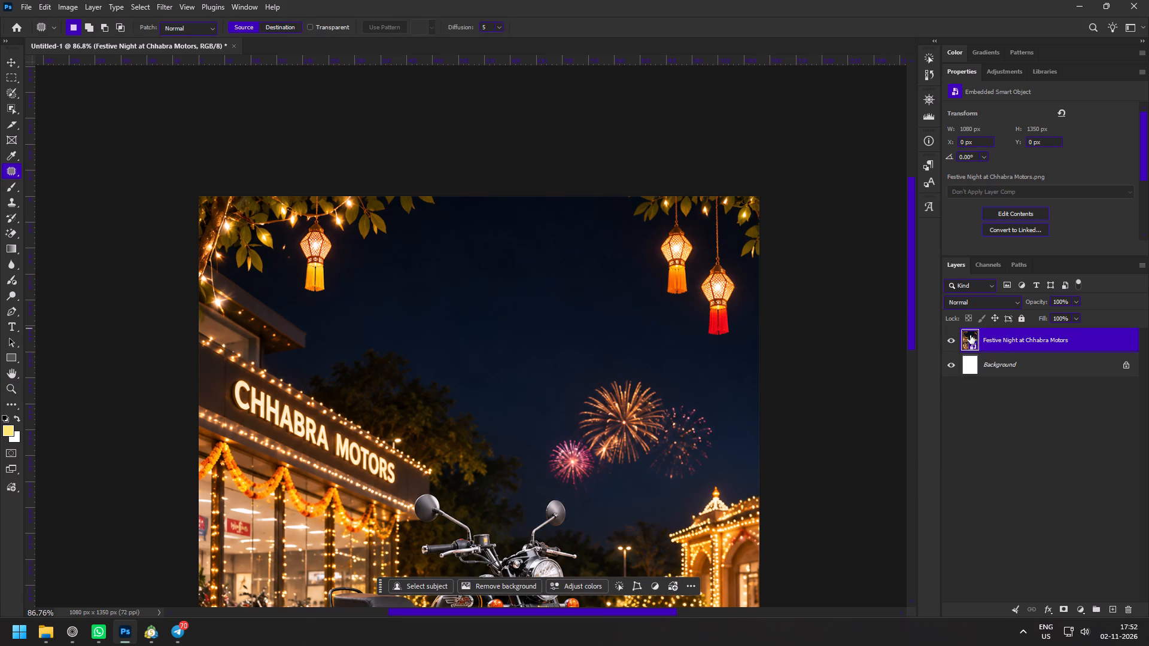
# Open the image's smart object contents and remove the two upper-right lanterns and leaves with a content-aware fill of a rectangular selection.
pyautogui.doubleClick(970, 335)
pyautogui.click(13, 77)
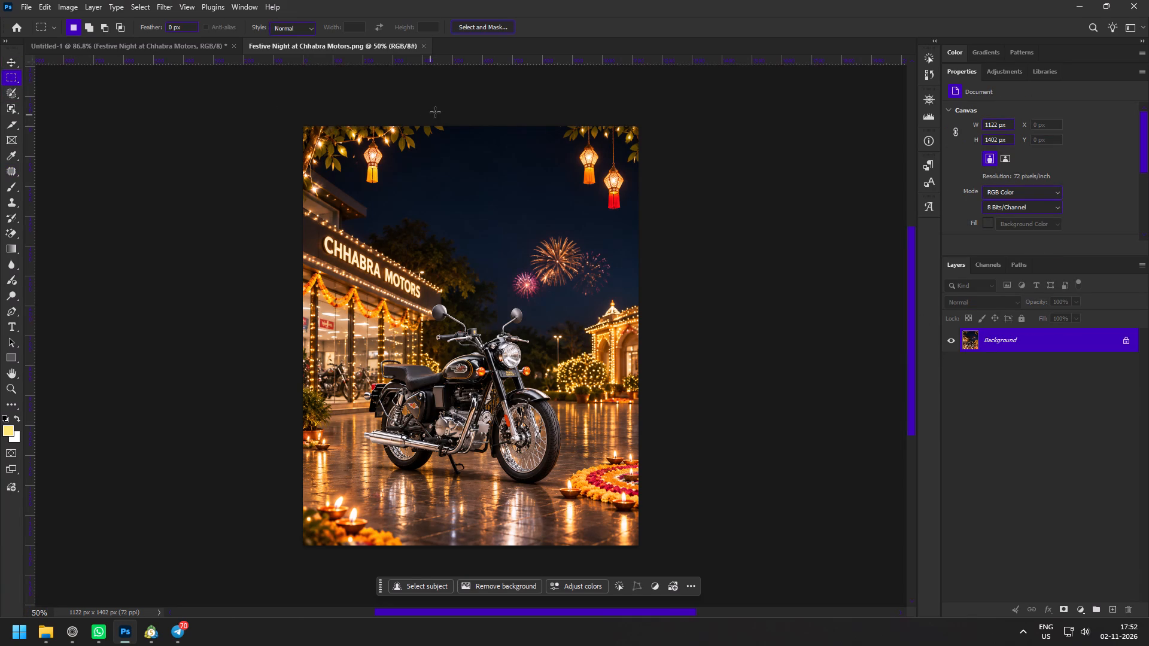
pyautogui.moveTo(545, 104); pyautogui.dragTo(673, 220)
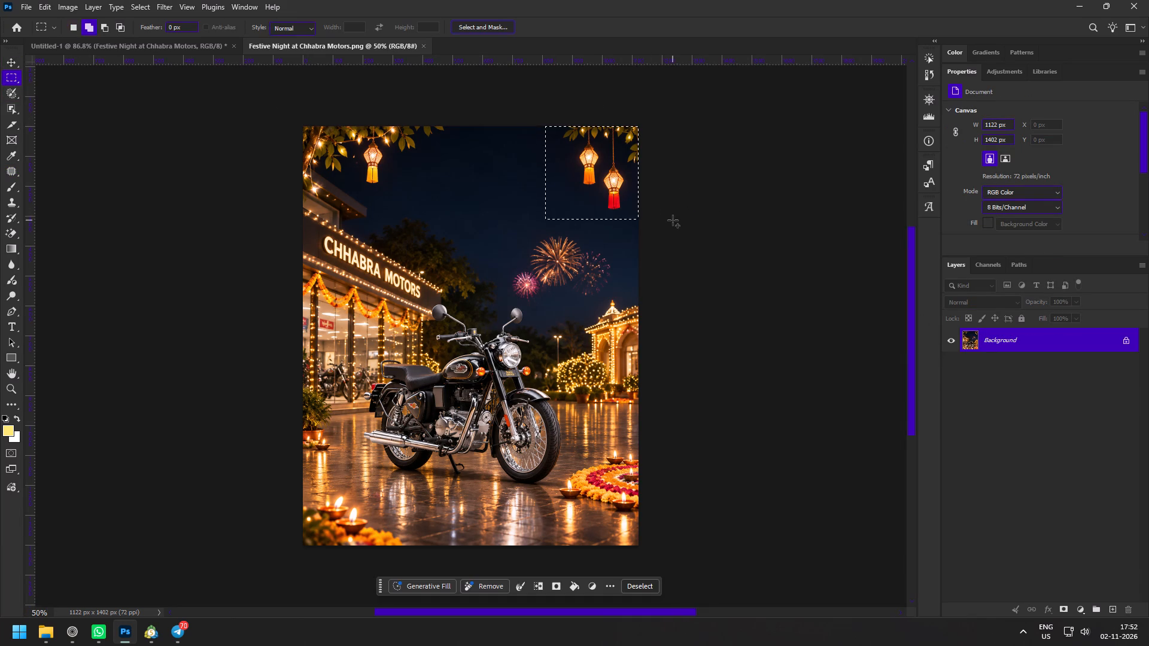
pyautogui.hotkey('shift', 'BackSpace')
pyautogui.press('Return')
pyautogui.press('z')
pyautogui.moveTo(461, 118); pyautogui.dragTo(475, 145)
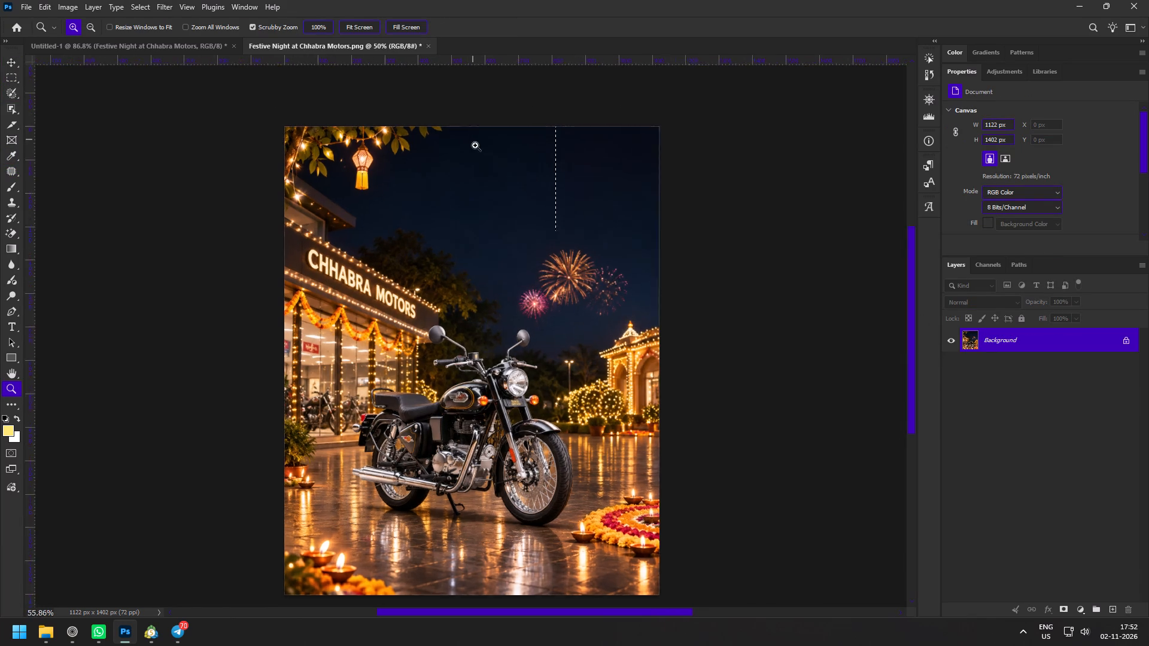
pyautogui.moveTo(475, 145); pyautogui.dragTo(478, 148)
pyautogui.press('space')
pyautogui.press('space')
pyautogui.press('space')
pyautogui.press('space')
pyautogui.moveTo(458, 112); pyautogui.dragTo(475, 194)
pyautogui.press('z')
pyautogui.moveTo(386, 106); pyautogui.dragTo(406, 131)
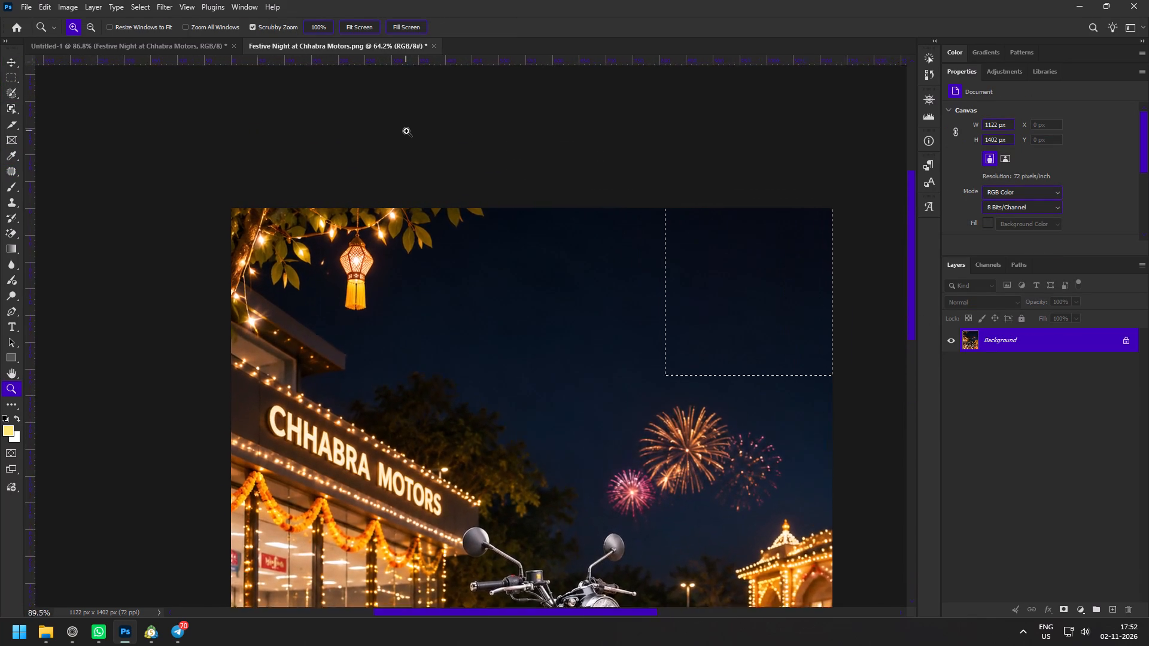
pyautogui.moveTo(406, 131); pyautogui.dragTo(414, 136)
pyautogui.press('space')
pyautogui.press('space')
pyautogui.press('space')
pyautogui.press('space')
pyautogui.press('space')
pyautogui.press('space')
pyautogui.press('space')
pyautogui.moveTo(522, 236); pyautogui.dragTo(388, 187)
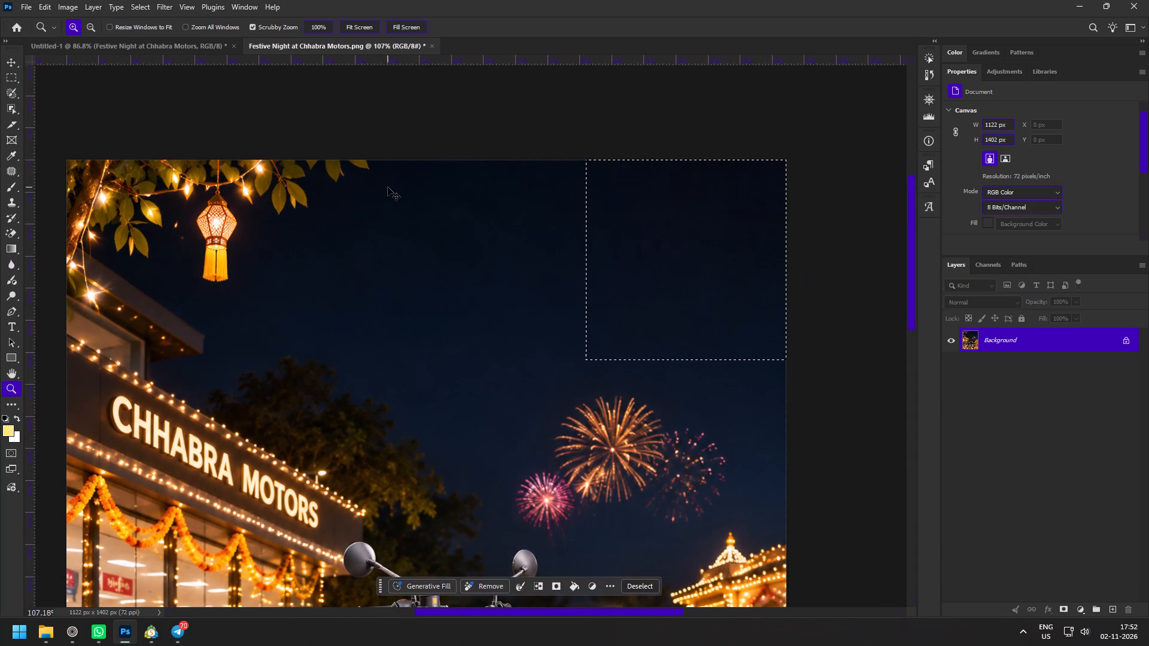
pyautogui.hotkey('ctrl', 'd')
# Outline the upper-left leaves, string lights and lantern with the Patch tool and remove them with a content-aware fill.
pyautogui.press('space')
pyautogui.press('space')
pyautogui.press('space')
pyautogui.press('space')
pyautogui.moveTo(299, 225); pyautogui.dragTo(519, 266)
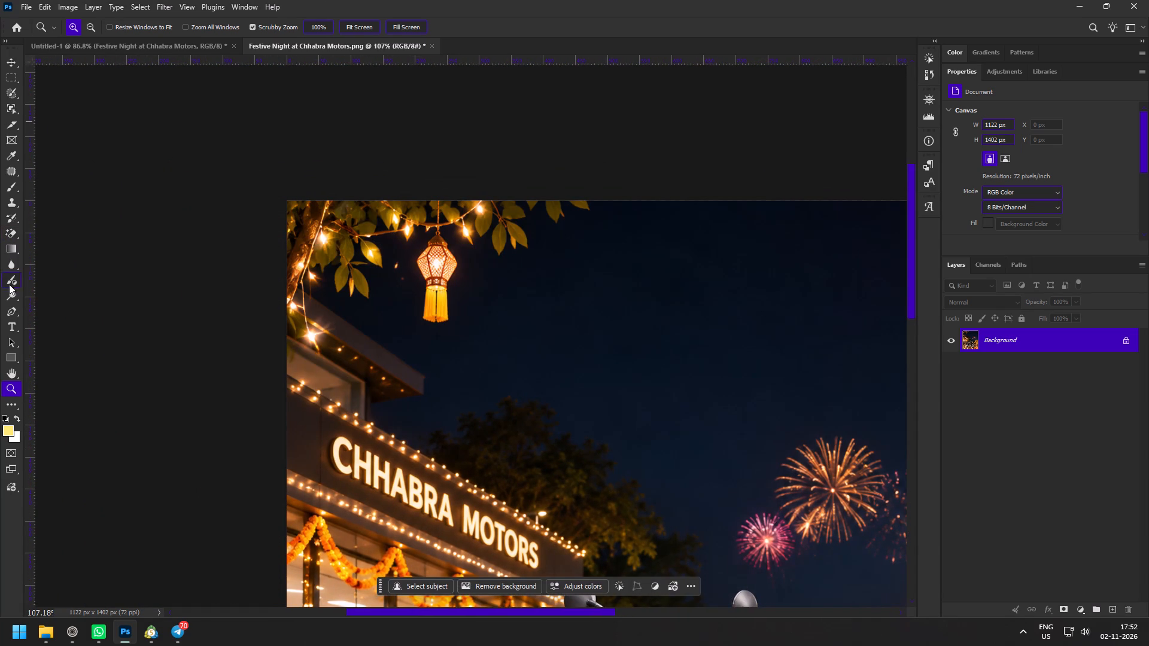
pyautogui.click(12, 172)
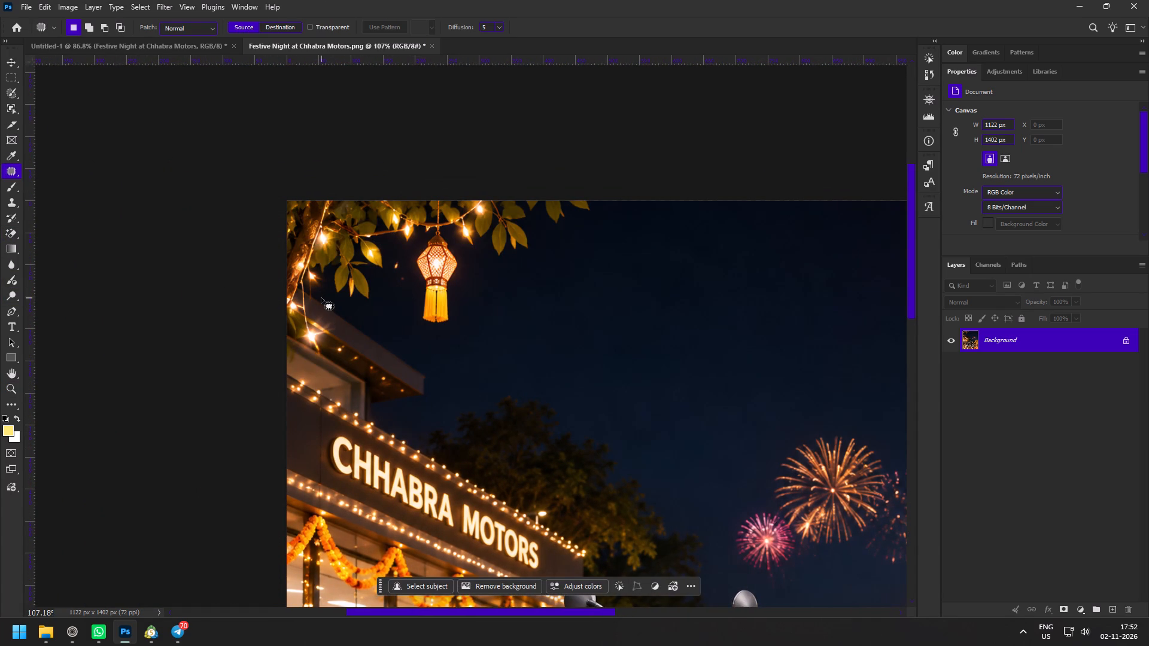
pyautogui.moveTo(318, 300); pyautogui.dragTo(528, 343)
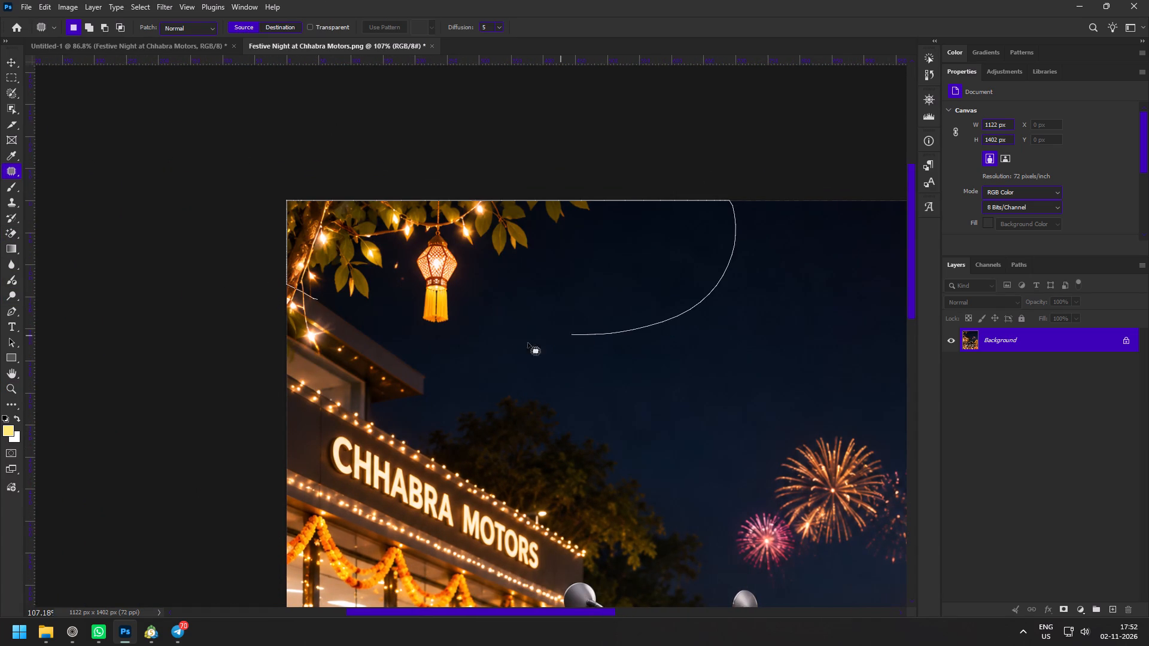
pyautogui.moveTo(528, 343); pyautogui.dragTo(391, 330)
pyautogui.hotkey('shift', 'BackSpace')
pyautogui.press('Return')
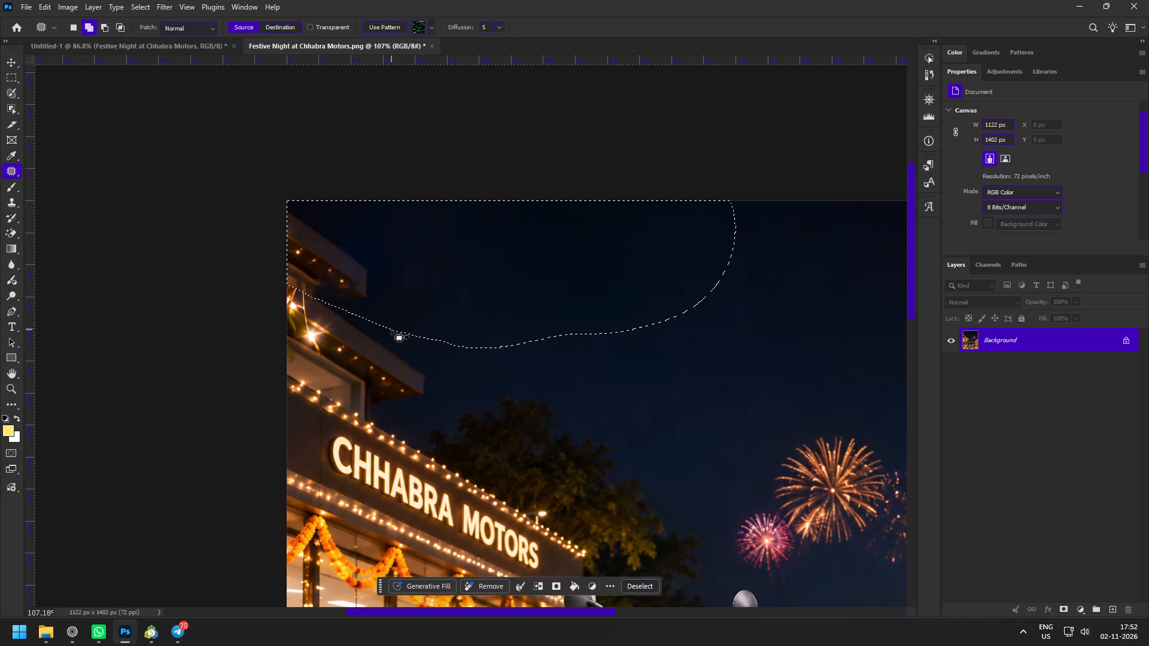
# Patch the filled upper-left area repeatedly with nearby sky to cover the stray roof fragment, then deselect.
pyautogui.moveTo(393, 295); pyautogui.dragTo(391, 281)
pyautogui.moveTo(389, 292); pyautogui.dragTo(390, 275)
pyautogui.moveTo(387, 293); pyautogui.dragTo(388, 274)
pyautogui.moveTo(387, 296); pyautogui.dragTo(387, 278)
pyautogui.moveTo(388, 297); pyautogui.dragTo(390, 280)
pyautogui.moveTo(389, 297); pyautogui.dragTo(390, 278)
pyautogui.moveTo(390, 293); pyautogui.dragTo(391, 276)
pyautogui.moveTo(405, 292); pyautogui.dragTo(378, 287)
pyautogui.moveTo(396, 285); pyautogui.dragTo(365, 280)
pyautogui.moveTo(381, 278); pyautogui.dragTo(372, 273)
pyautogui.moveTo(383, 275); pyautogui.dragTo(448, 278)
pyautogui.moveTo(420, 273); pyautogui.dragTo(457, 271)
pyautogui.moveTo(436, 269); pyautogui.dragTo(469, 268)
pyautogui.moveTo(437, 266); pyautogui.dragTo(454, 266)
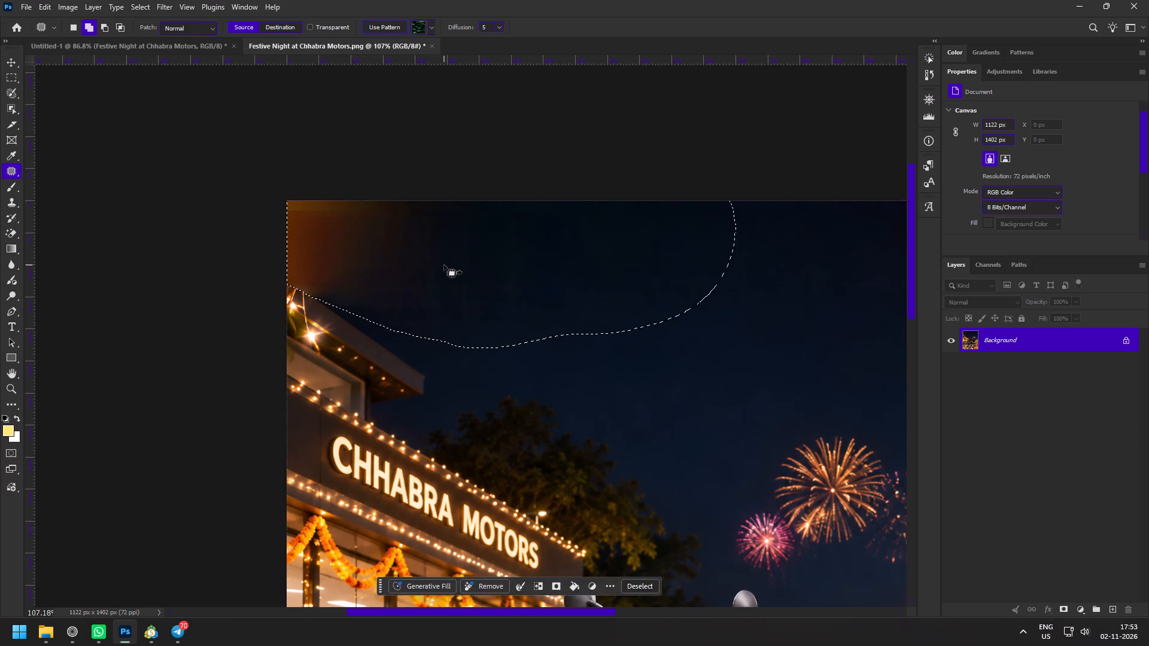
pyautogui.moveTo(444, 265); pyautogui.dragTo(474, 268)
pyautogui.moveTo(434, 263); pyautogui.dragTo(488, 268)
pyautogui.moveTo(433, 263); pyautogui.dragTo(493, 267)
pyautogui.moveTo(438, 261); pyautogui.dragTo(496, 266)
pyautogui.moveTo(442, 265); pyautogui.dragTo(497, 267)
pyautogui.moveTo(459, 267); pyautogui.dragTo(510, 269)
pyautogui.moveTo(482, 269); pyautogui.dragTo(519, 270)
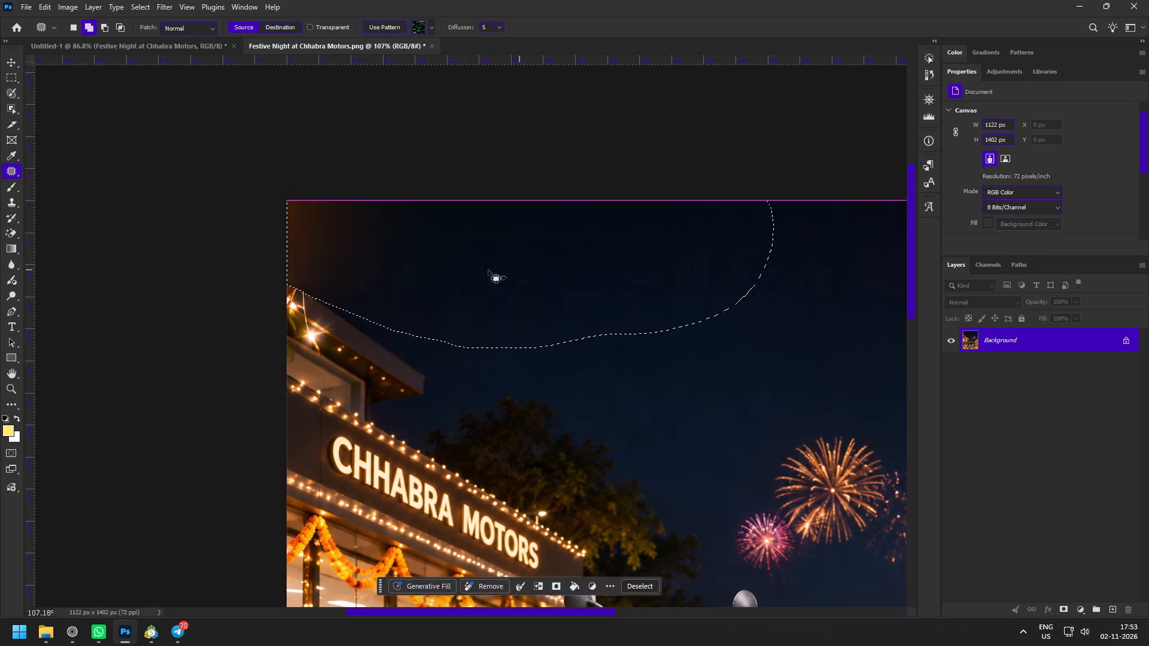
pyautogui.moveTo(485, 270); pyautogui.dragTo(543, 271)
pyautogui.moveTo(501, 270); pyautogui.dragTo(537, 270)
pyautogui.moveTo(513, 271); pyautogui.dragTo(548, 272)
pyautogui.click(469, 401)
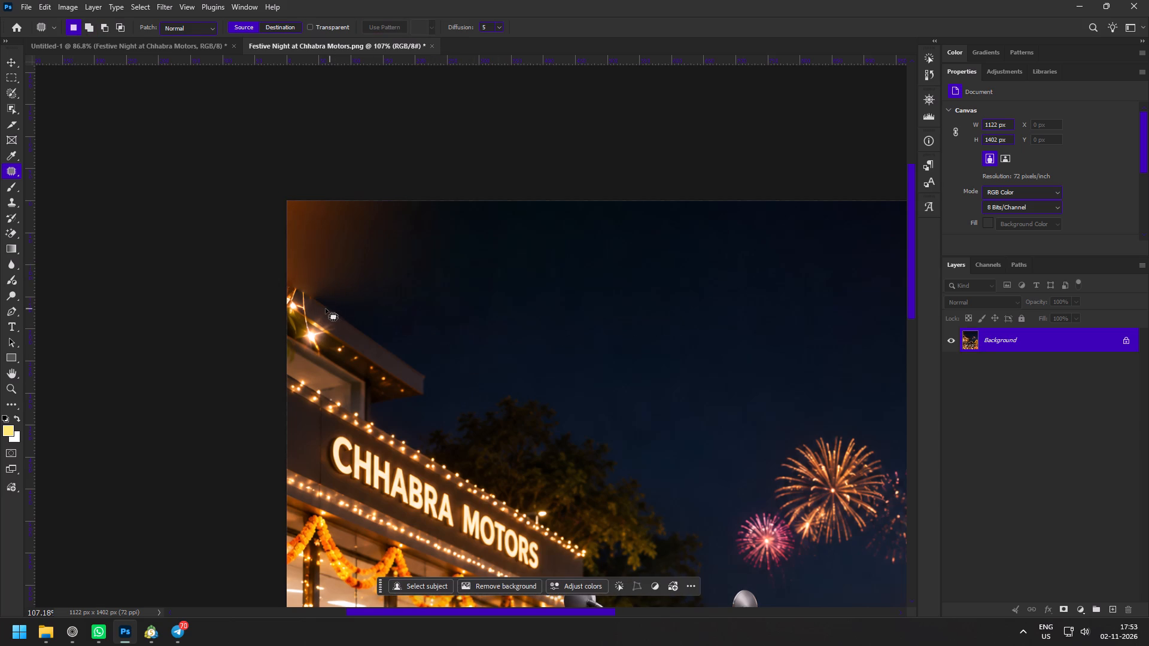
# Outline the orange smear in the upper-left sky above the showroom roof and content-aware fill it.
pyautogui.moveTo(320, 303); pyautogui.dragTo(284, 277)
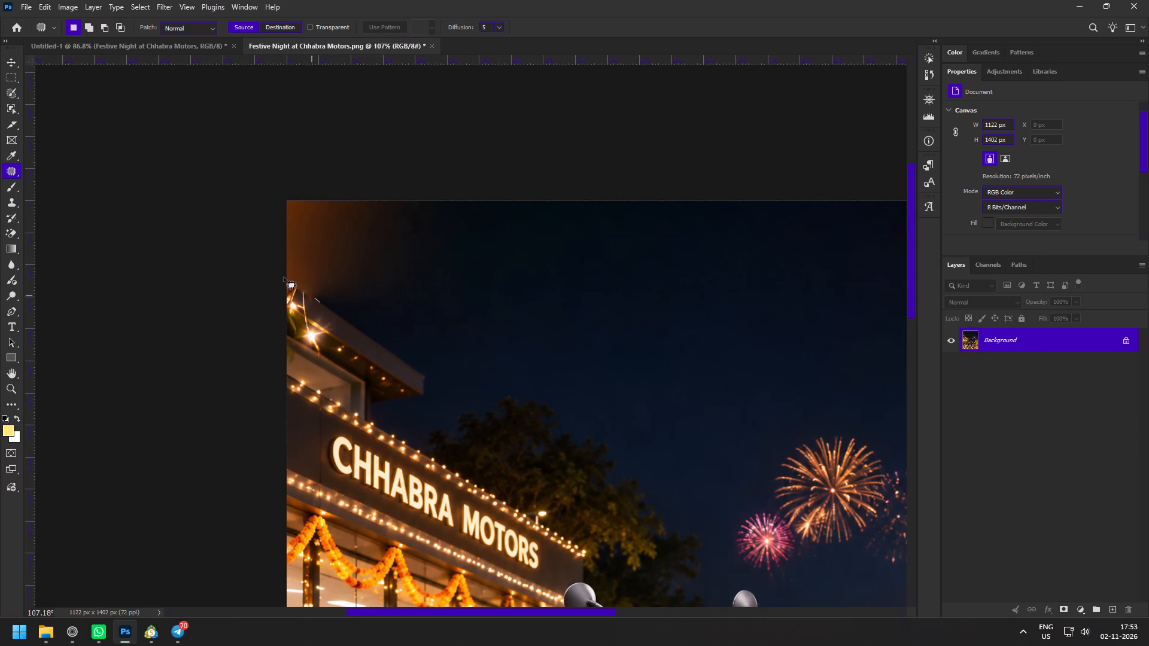
pyautogui.moveTo(284, 277); pyautogui.dragTo(573, 320)
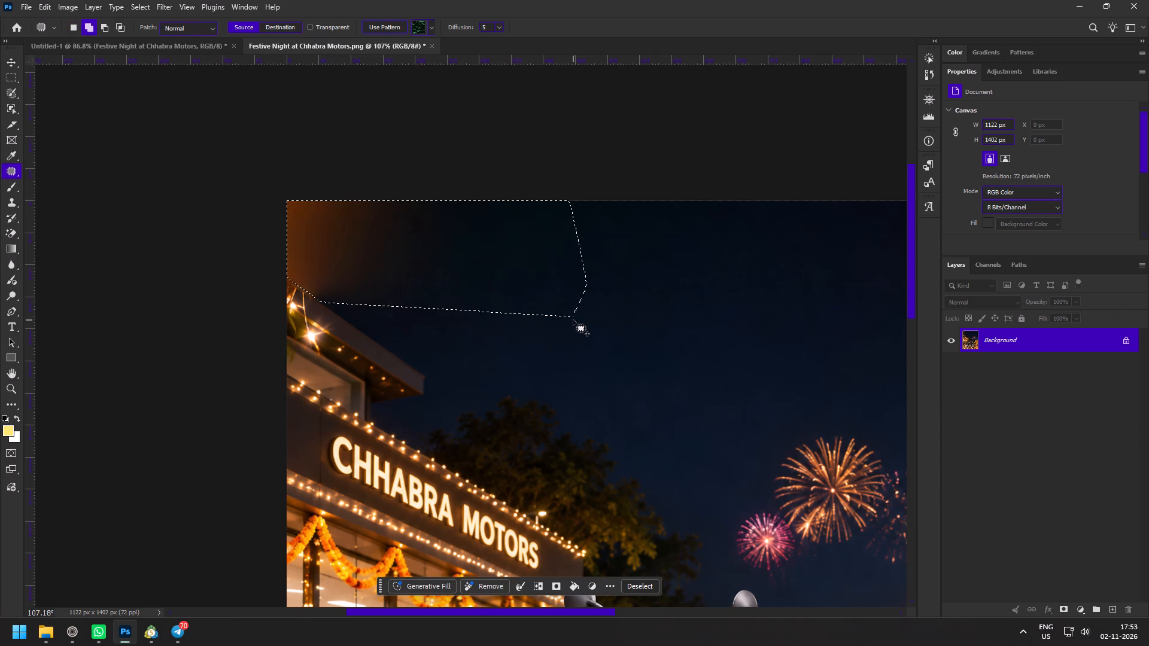
pyautogui.hotkey('shift', 'BackSpace')
pyautogui.press('Return')
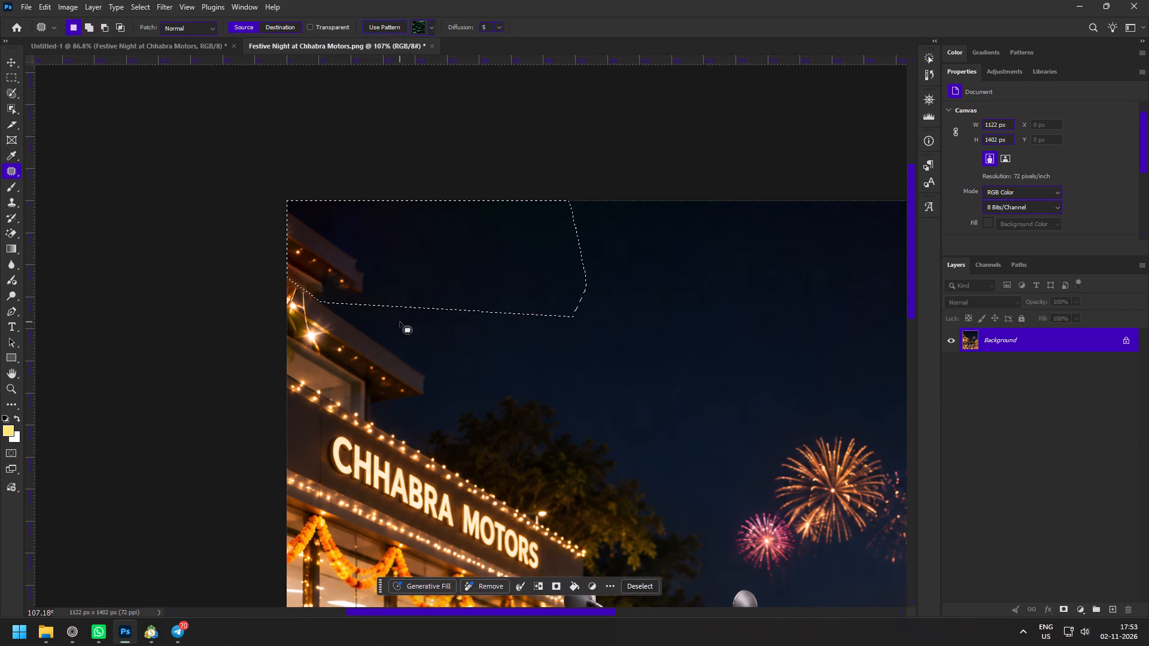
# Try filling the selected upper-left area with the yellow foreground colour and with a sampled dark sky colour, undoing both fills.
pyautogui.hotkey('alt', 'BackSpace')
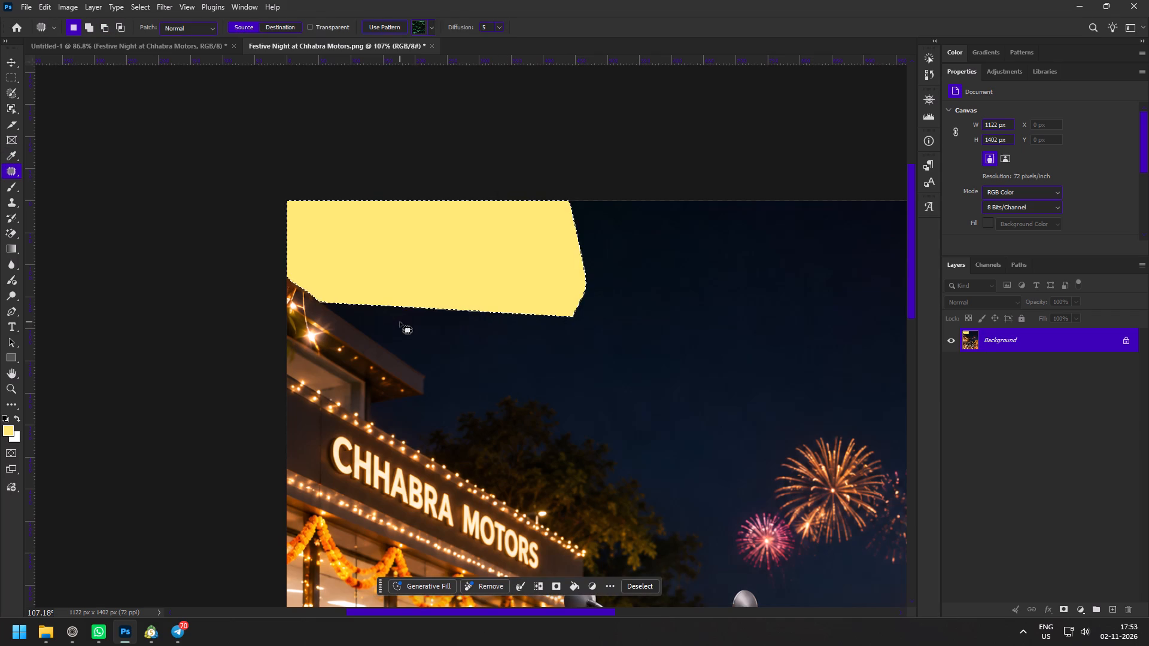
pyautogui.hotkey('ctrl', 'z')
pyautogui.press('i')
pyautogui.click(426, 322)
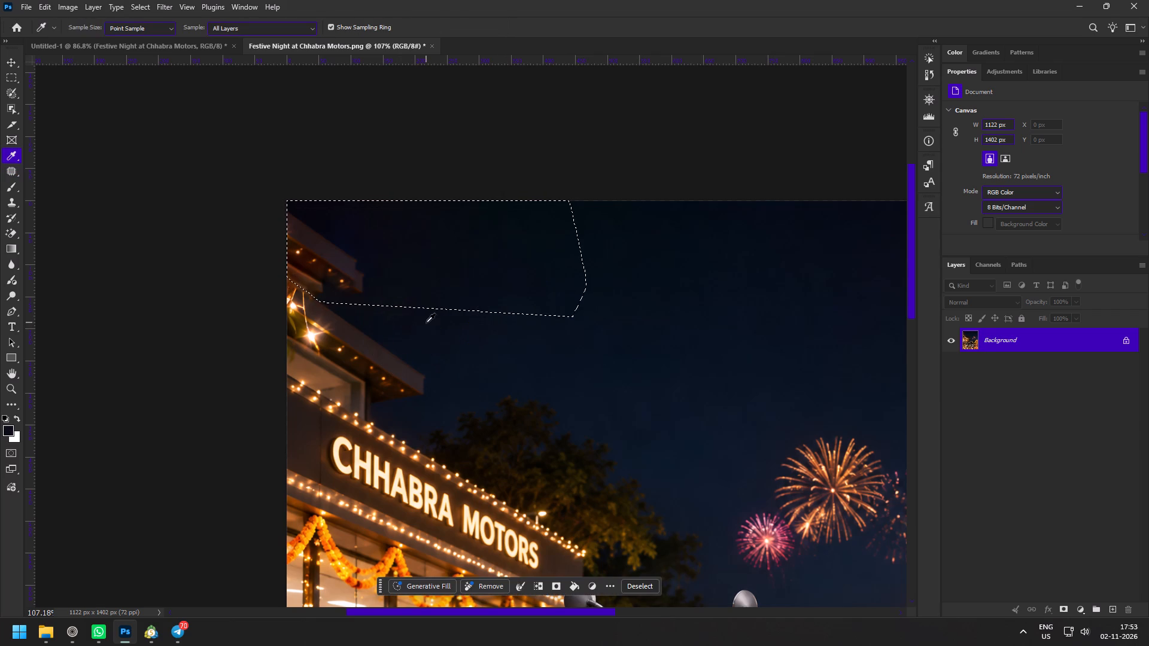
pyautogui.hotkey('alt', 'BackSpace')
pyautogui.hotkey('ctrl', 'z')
# Paint sampled dark sky over the stray roof fragment inside the selected upper-left area with the Clone Stamp at 41% opacity.
pyautogui.press('s')
pyautogui.keyDown('alt'); pyautogui.moveTo(461, 252); pyautogui.dragTo(548, 255, button='right'); pyautogui.keyUp('alt')
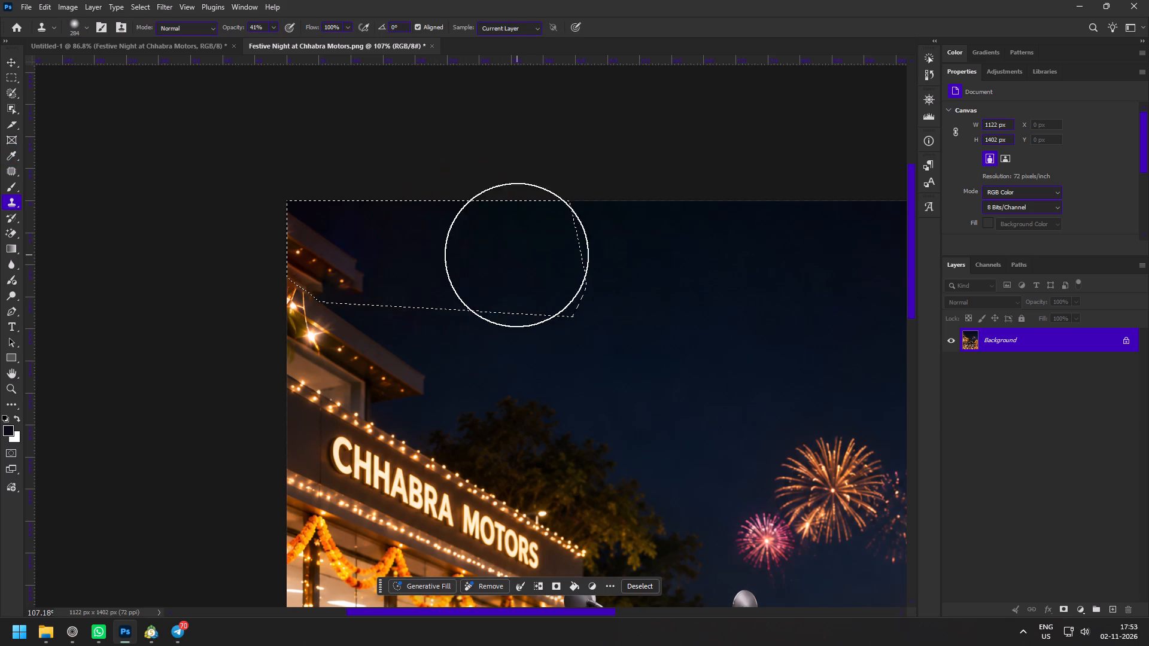
pyautogui.keyDown('alt'); pyautogui.click(533, 251); pyautogui.keyUp('alt')
pyautogui.moveTo(382, 253); pyautogui.dragTo(298, 261)
pyautogui.moveTo(366, 258); pyautogui.dragTo(323, 257)
pyautogui.tripleClick(321, 255)
pyautogui.tripleClick(321, 255)
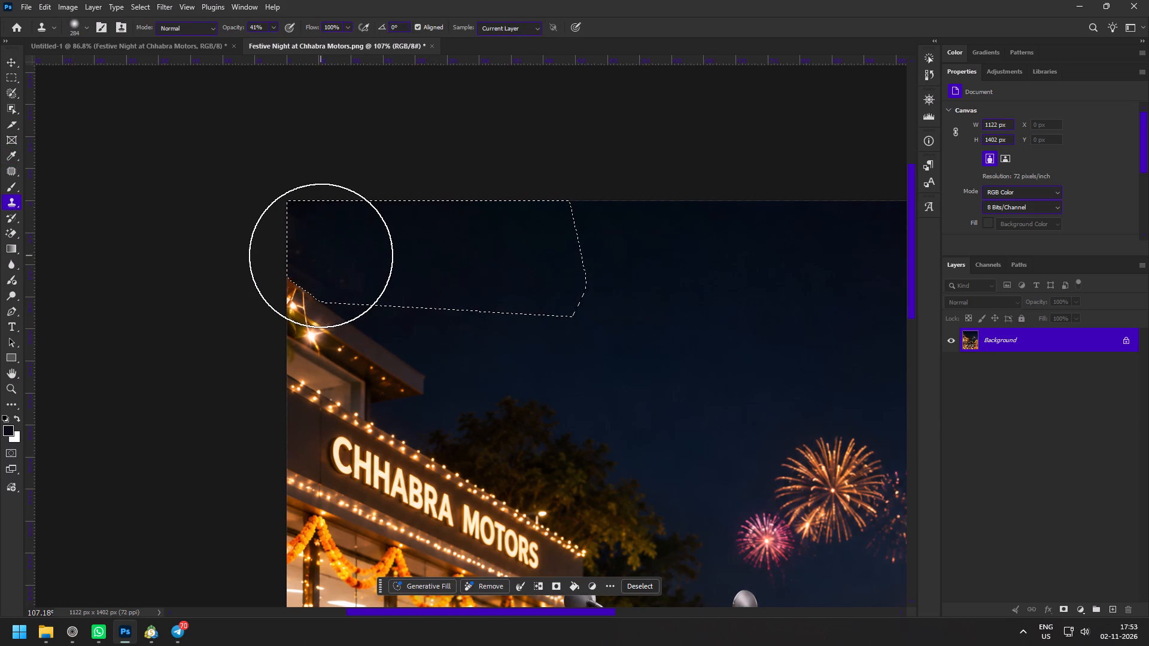
pyautogui.click(320, 255)
pyautogui.click(312, 257)
pyautogui.moveTo(316, 261); pyautogui.dragTo(363, 283)
pyautogui.moveTo(308, 258); pyautogui.dragTo(391, 291)
pyautogui.moveTo(336, 261); pyautogui.dragTo(403, 291)
pyautogui.moveTo(349, 268); pyautogui.dragTo(402, 285)
pyautogui.moveTo(341, 264); pyautogui.dragTo(327, 261)
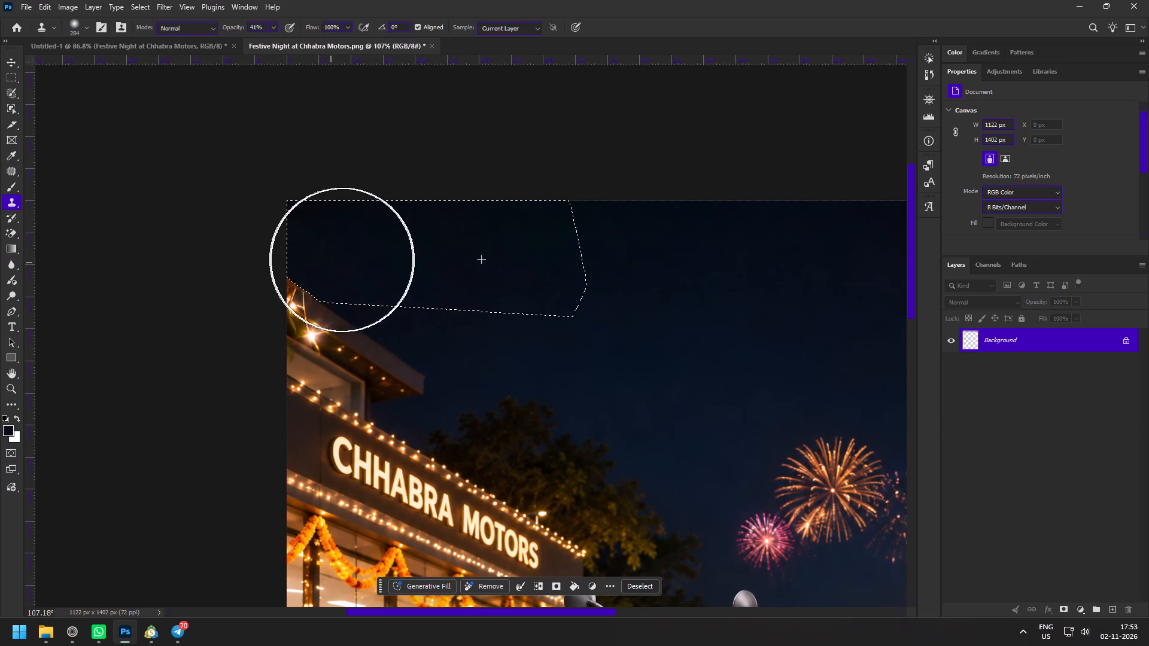
pyautogui.moveTo(364, 263); pyautogui.dragTo(309, 254)
pyautogui.doubleClick(288, 239)
pyautogui.moveTo(290, 246); pyautogui.dragTo(327, 265)
pyautogui.moveTo(331, 265); pyautogui.dragTo(349, 272)
pyautogui.moveTo(317, 256); pyautogui.dragTo(384, 285)
pyautogui.moveTo(346, 264); pyautogui.dragTo(450, 310)
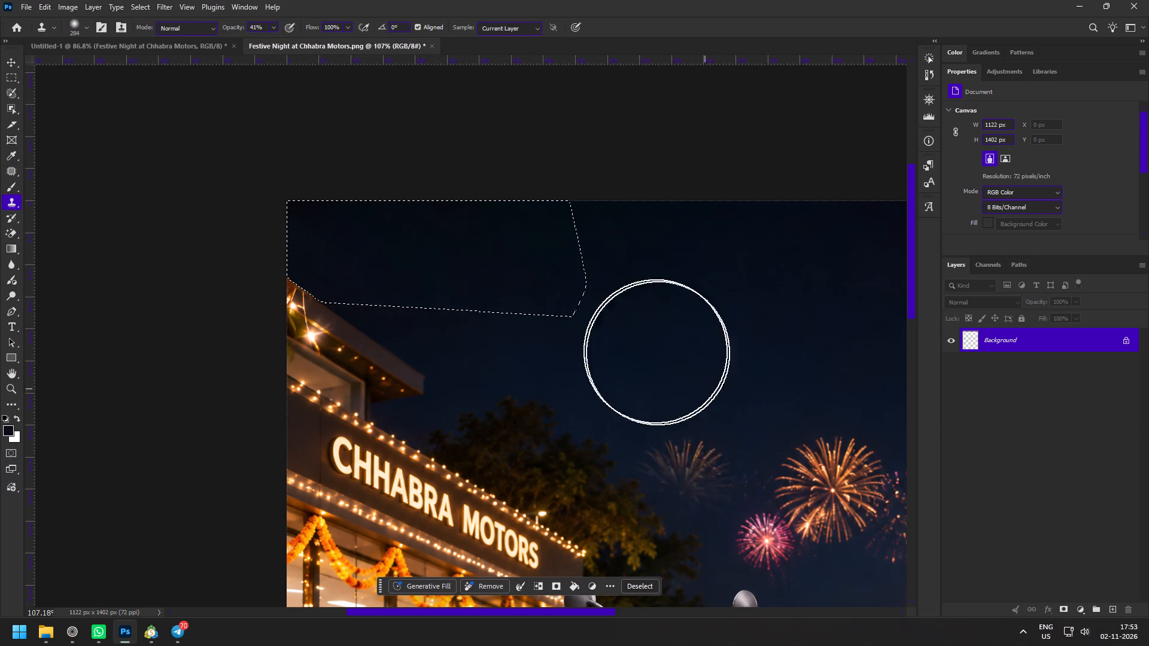
# Resample the night sky and clone it across the selected upper-left area to even out its tone, then deselect.
pyautogui.keyDown('alt'); pyautogui.click(654, 321); pyautogui.keyUp('alt')
pyautogui.moveTo(421, 272); pyautogui.dragTo(371, 266)
pyautogui.moveTo(361, 263); pyautogui.dragTo(336, 258)
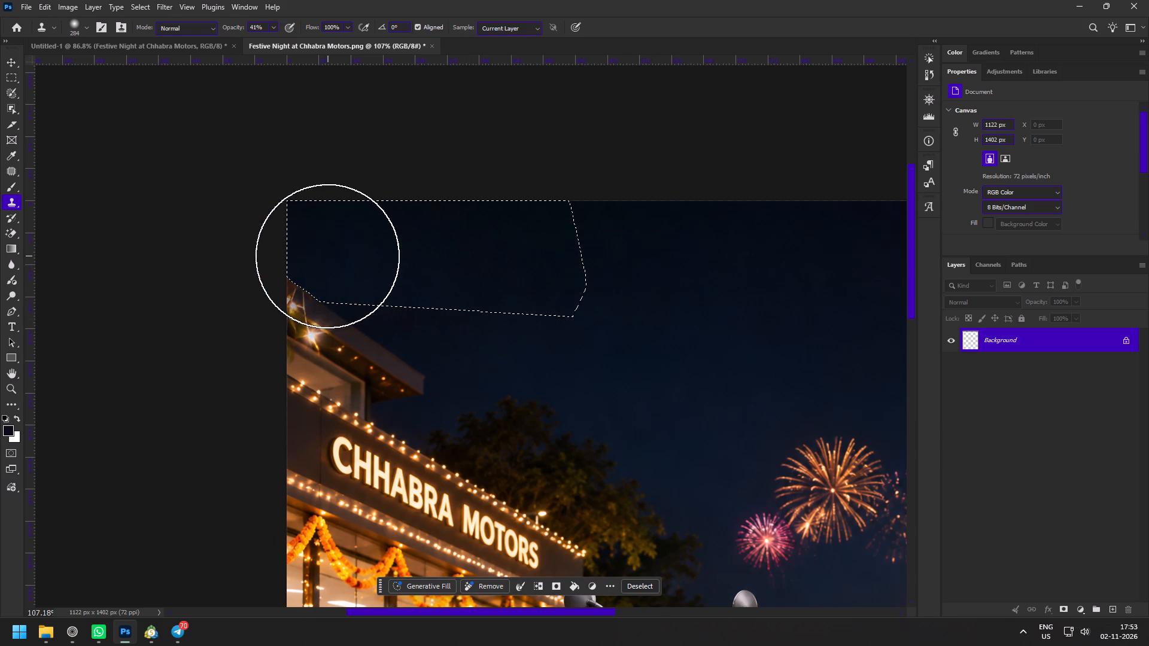
pyautogui.click(327, 256)
pyautogui.click(320, 256)
pyautogui.keyDown('alt'); pyautogui.click(482, 255); pyautogui.keyUp('alt')
pyautogui.moveTo(341, 254); pyautogui.dragTo(331, 254)
pyautogui.click(314, 251)
pyautogui.click(309, 238)
pyautogui.click(314, 234)
pyautogui.moveTo(373, 240); pyautogui.dragTo(392, 246)
pyautogui.moveTo(413, 252); pyautogui.dragTo(436, 270)
pyautogui.click(437, 275)
pyautogui.click(460, 303)
pyautogui.moveTo(426, 295); pyautogui.dragTo(382, 283)
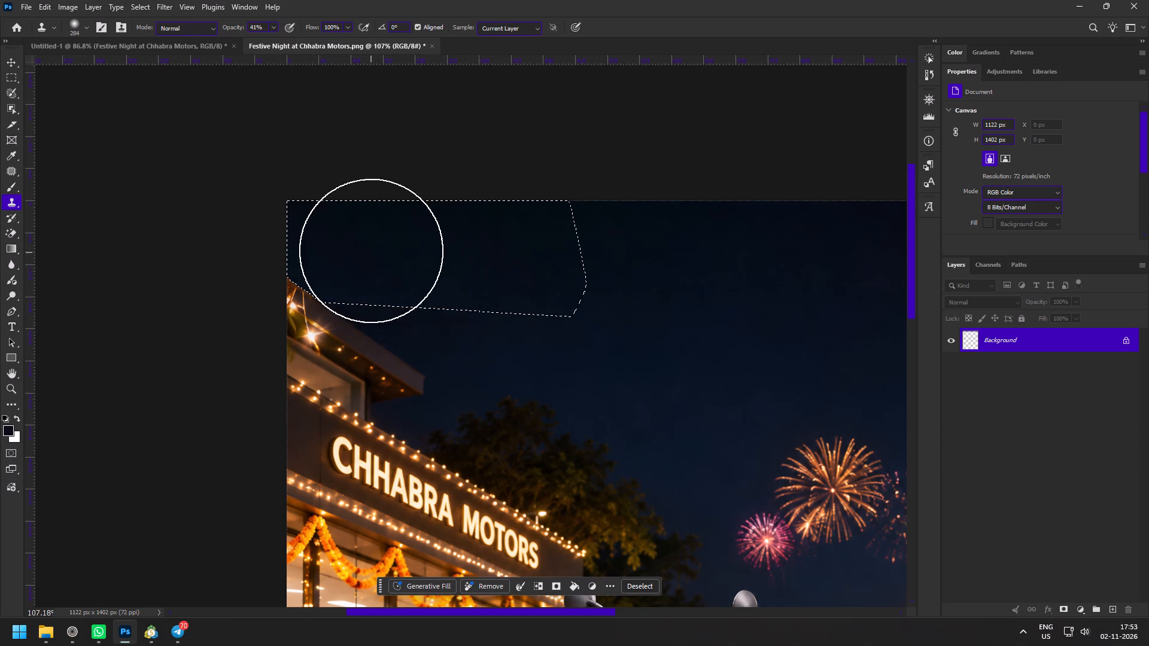
pyautogui.click(371, 251)
pyautogui.click(373, 240)
pyautogui.hotkey('ctrl', 'd')
# Blend the sky just above the showroom roof with a smaller Clone Stamp brush, sampling clean sky nearby.
pyautogui.press('z')
pyautogui.moveTo(388, 243); pyautogui.dragTo(413, 273)
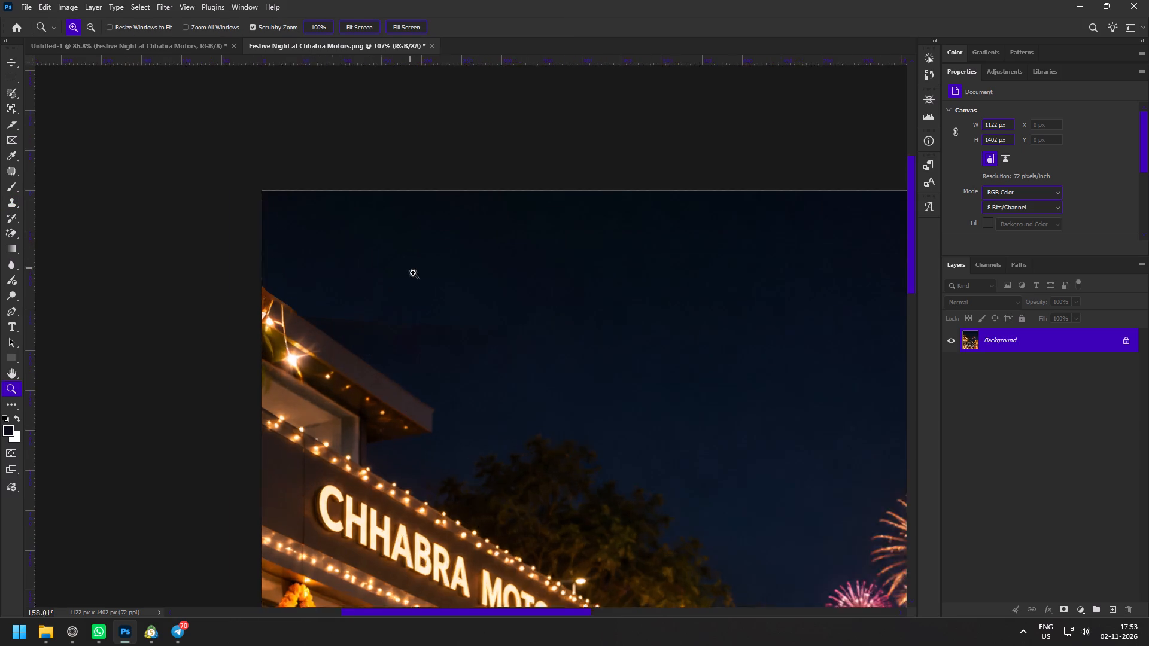
pyautogui.moveTo(413, 273); pyautogui.dragTo(434, 286)
pyautogui.press('space')
pyautogui.press('space')
pyautogui.moveTo(484, 302); pyautogui.dragTo(353, 303)
pyautogui.moveTo(496, 356); pyautogui.dragTo(455, 342)
pyautogui.press('s')
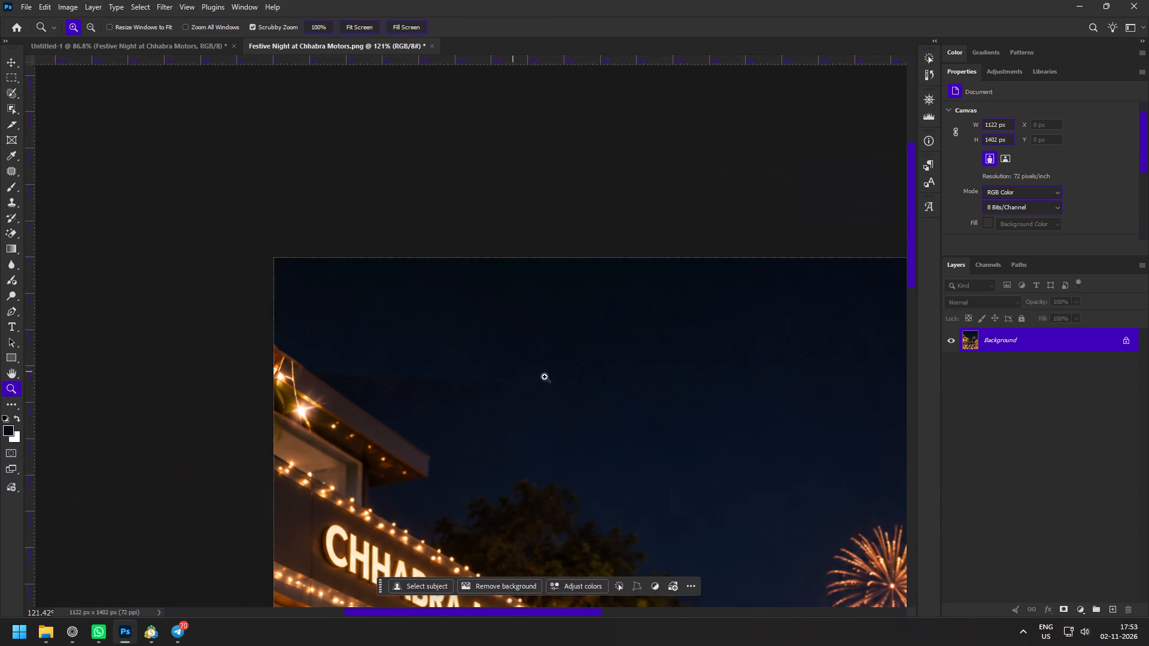
pyautogui.keyDown('alt'); pyautogui.moveTo(563, 373); pyautogui.dragTo(519, 365, button='right'); pyautogui.keyUp('alt')
pyautogui.press('s')
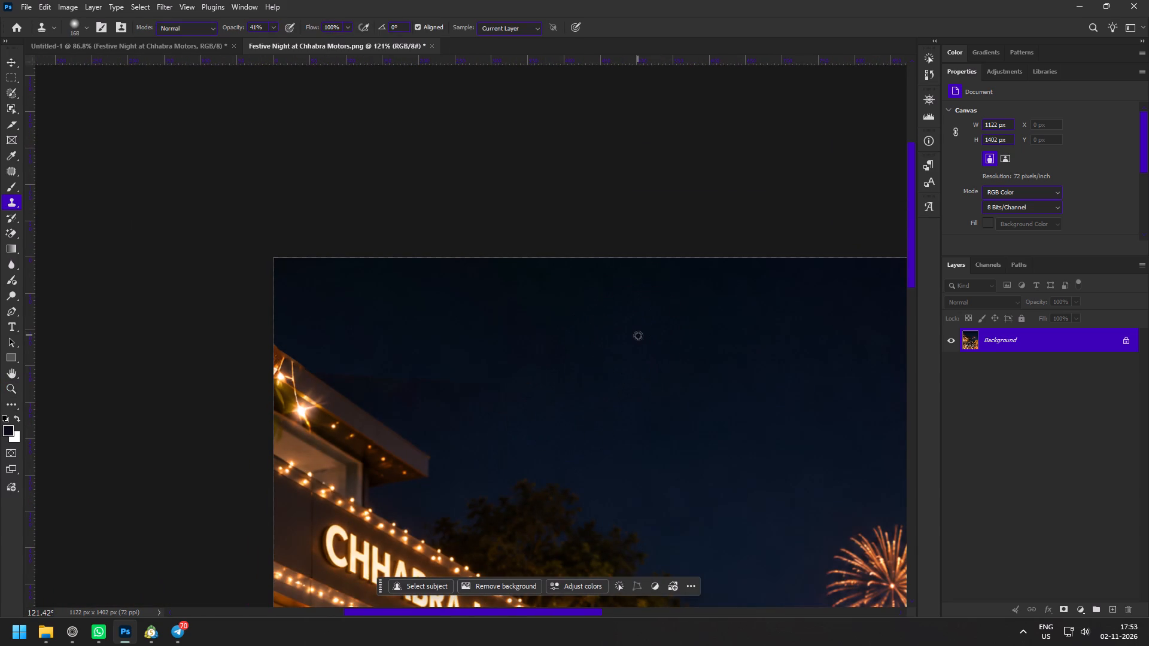
pyautogui.keyDown('alt'); pyautogui.click(638, 336); pyautogui.keyUp('alt')
pyautogui.moveTo(527, 366); pyautogui.dragTo(476, 385)
pyautogui.moveTo(462, 377); pyautogui.dragTo(437, 373)
pyautogui.click(427, 368)
pyautogui.click(447, 378)
pyautogui.moveTo(405, 361); pyautogui.dragTo(415, 368)
pyautogui.click(399, 359)
pyautogui.moveTo(398, 359); pyautogui.dragTo(390, 357)
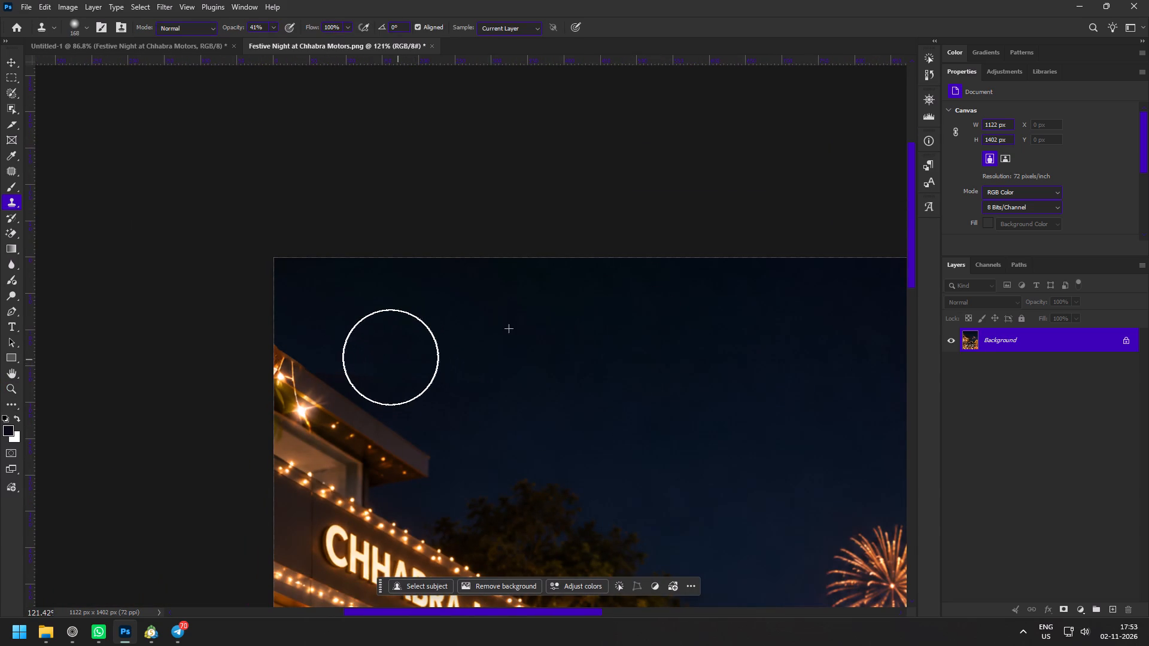
pyautogui.moveTo(390, 357); pyautogui.dragTo(474, 383)
pyautogui.moveTo(406, 346); pyautogui.dragTo(519, 391)
pyautogui.moveTo(488, 381); pyautogui.dragTo(370, 321)
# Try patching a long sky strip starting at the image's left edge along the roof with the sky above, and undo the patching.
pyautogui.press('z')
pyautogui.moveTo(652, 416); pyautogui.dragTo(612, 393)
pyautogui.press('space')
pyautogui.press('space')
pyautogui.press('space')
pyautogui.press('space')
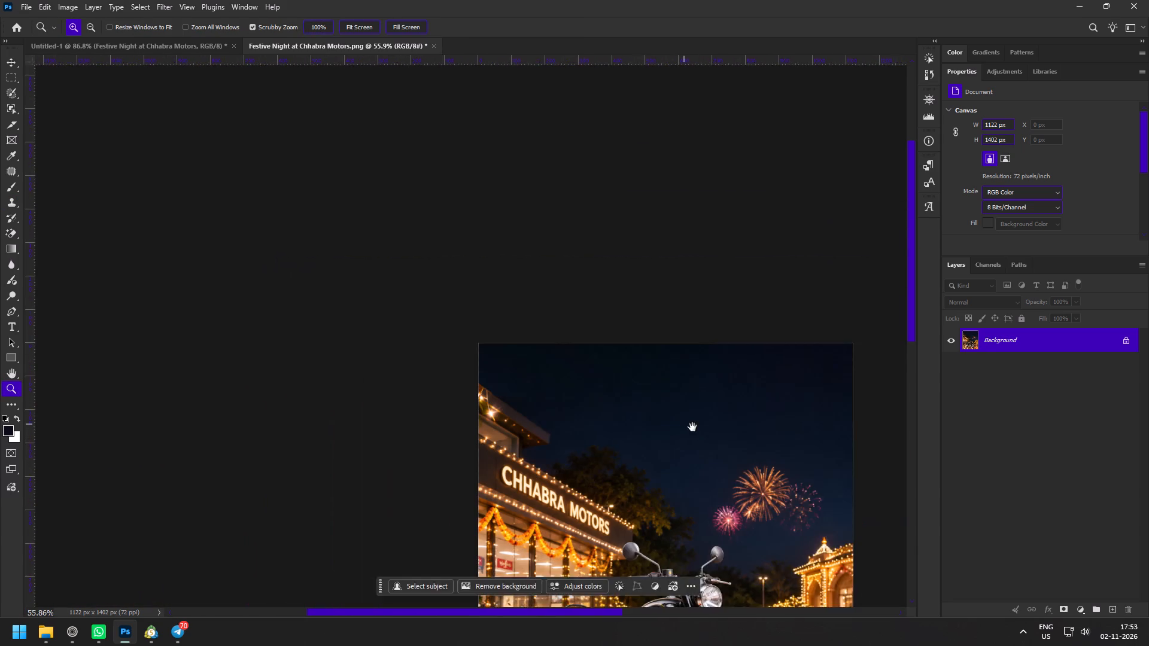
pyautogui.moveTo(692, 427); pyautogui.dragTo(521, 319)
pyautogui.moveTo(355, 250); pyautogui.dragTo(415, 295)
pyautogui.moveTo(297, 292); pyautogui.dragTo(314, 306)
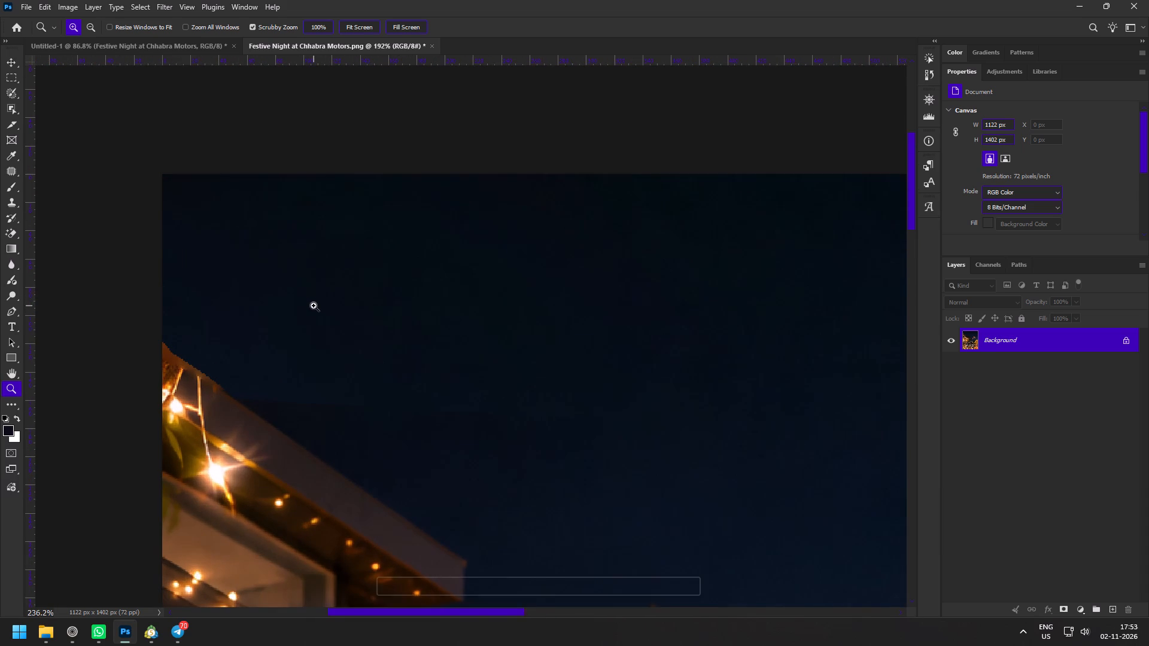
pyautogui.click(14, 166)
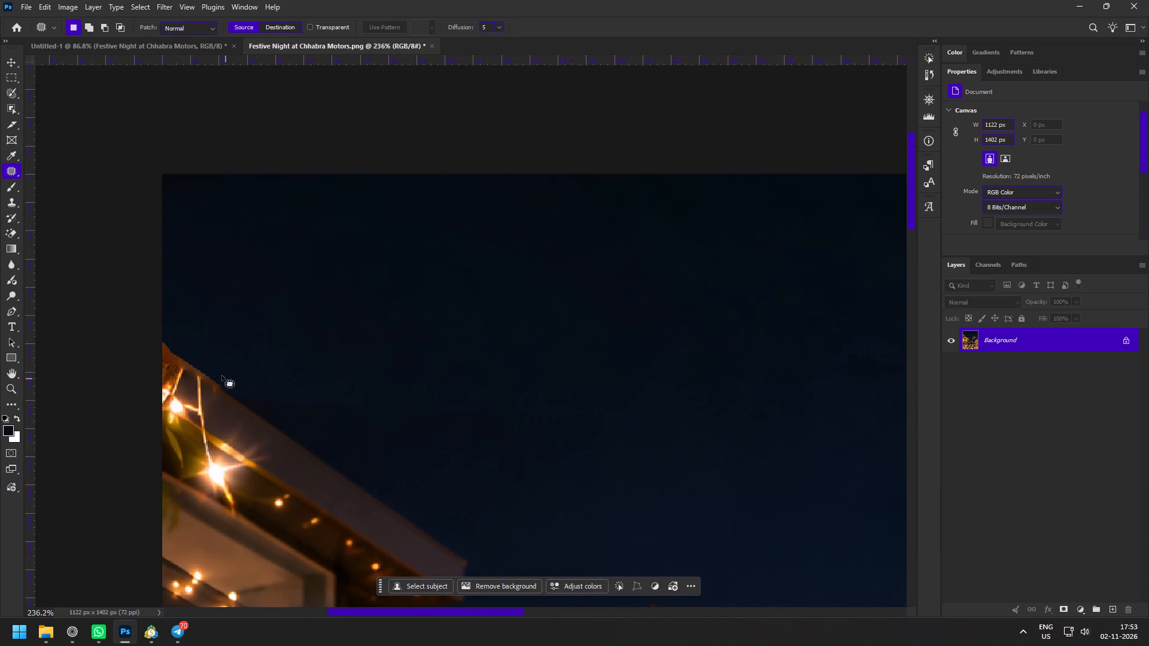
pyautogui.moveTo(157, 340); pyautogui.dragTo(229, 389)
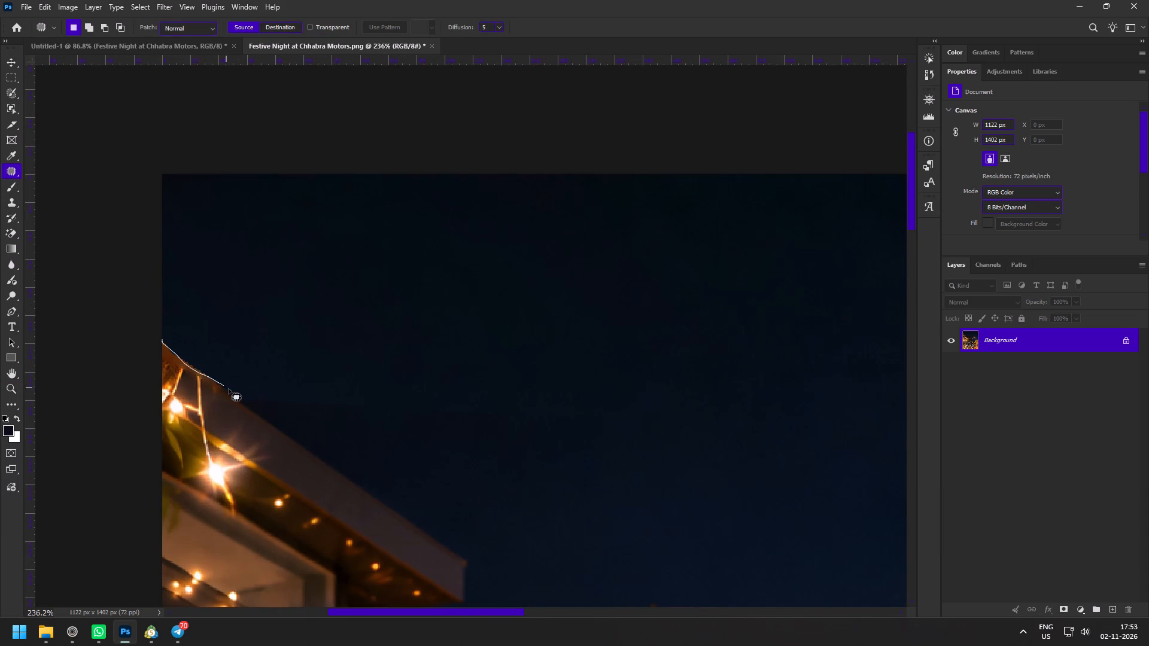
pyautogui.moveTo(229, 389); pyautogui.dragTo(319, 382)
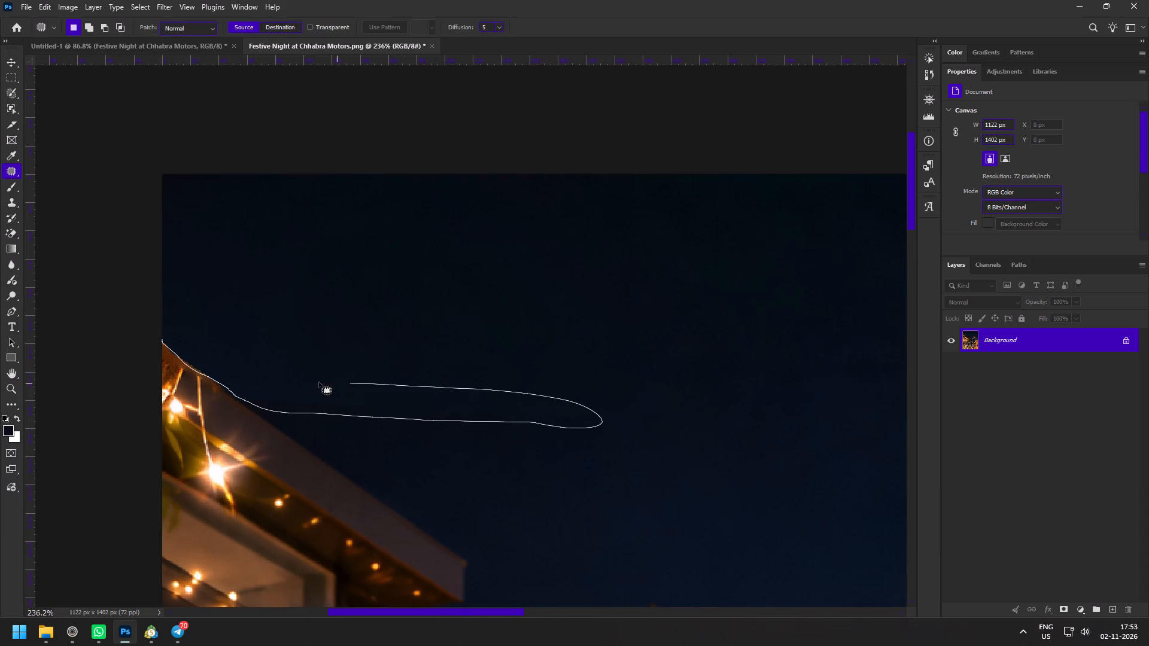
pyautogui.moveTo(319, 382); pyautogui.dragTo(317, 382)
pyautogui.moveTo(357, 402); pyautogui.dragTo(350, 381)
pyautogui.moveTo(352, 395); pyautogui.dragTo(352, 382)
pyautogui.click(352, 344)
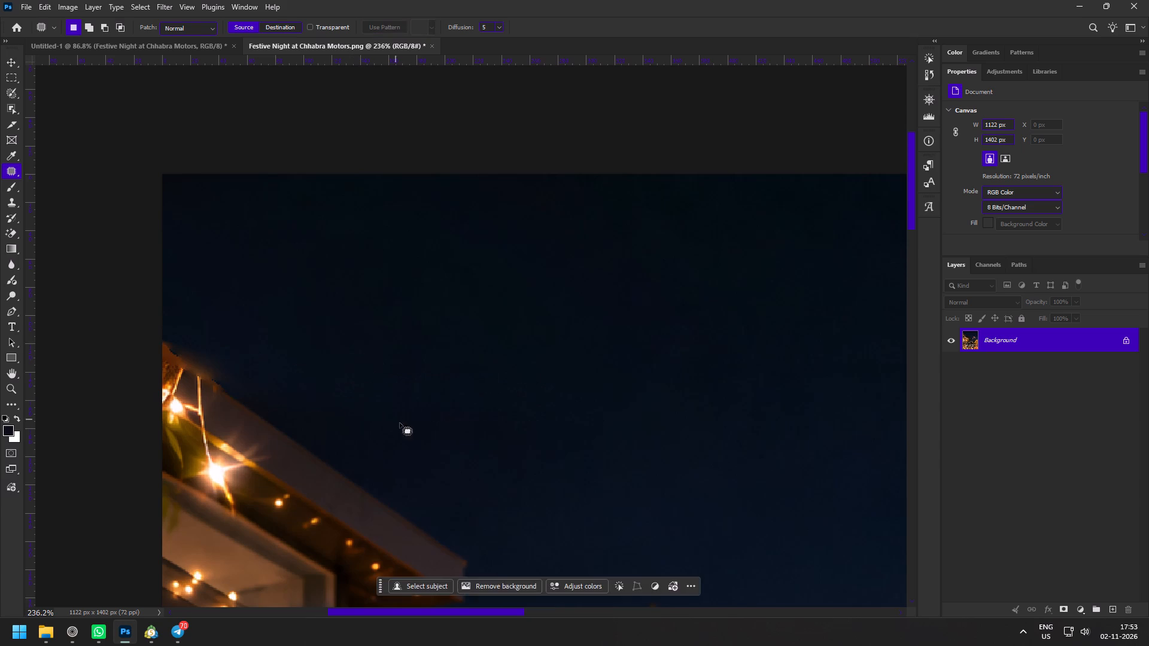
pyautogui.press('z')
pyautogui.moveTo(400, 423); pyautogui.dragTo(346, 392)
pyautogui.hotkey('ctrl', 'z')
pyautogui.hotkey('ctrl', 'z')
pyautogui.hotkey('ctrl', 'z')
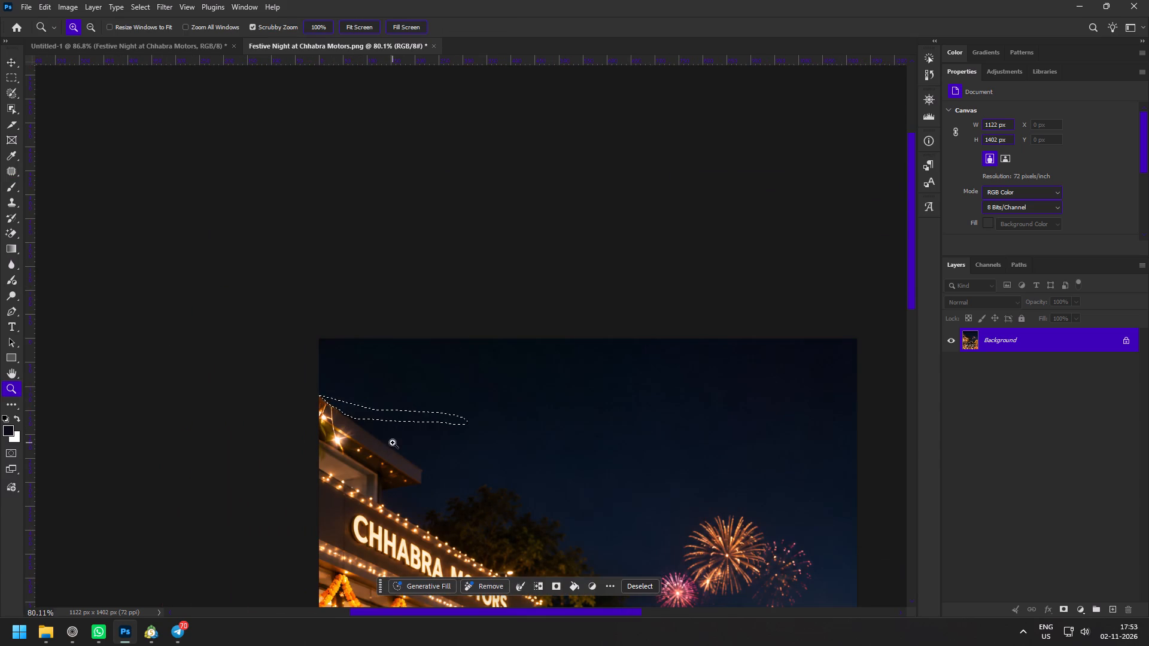
# Drop the old selection and patch a narrower sky strip beside the roof edge with the sky just above it, then deselect.
pyautogui.press('z')
pyautogui.moveTo(379, 435); pyautogui.dragTo(440, 472)
pyautogui.click(417, 435)
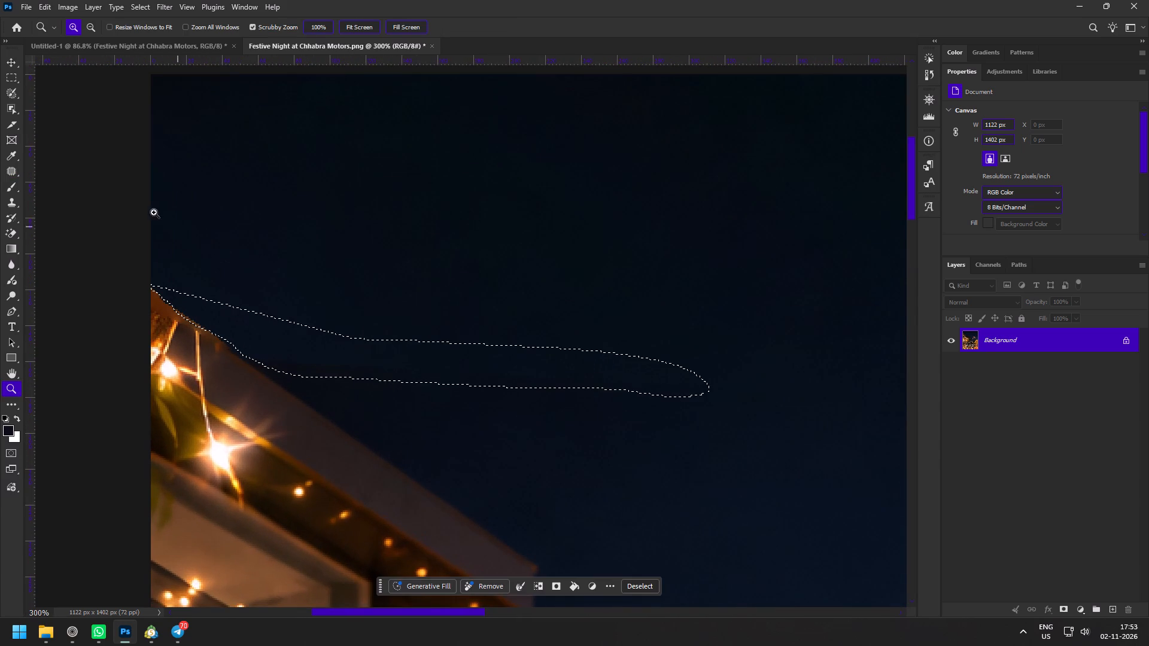
pyautogui.click(8, 171)
pyautogui.click(306, 212)
pyautogui.moveTo(244, 351); pyautogui.dragTo(248, 360)
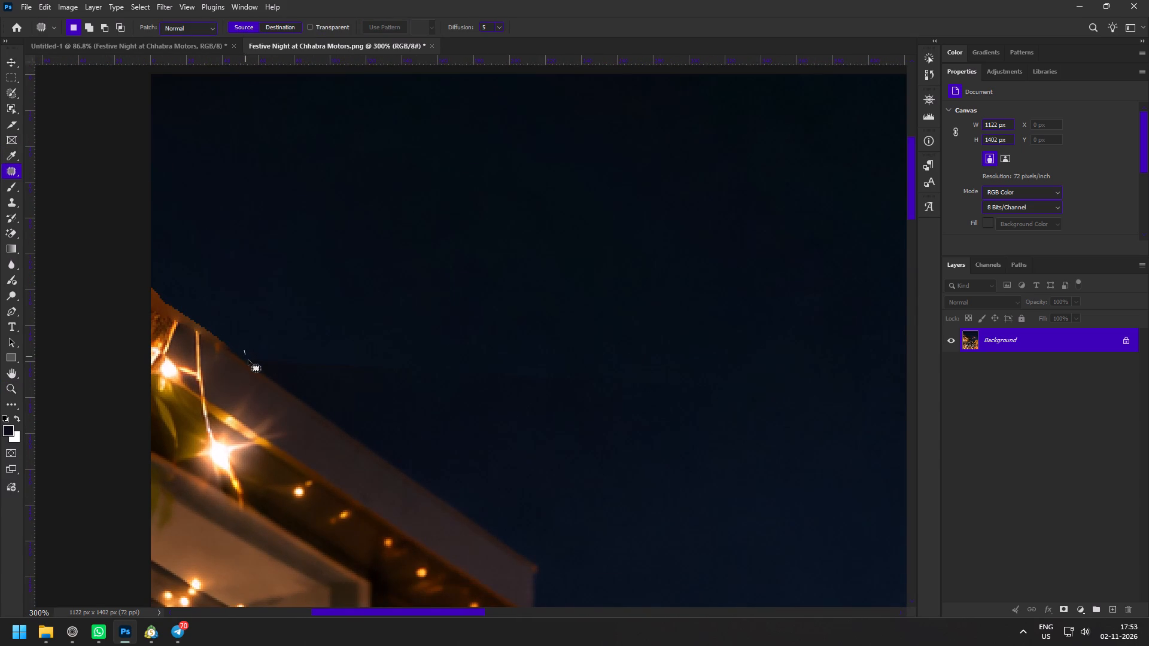
pyautogui.moveTo(248, 360); pyautogui.dragTo(276, 336)
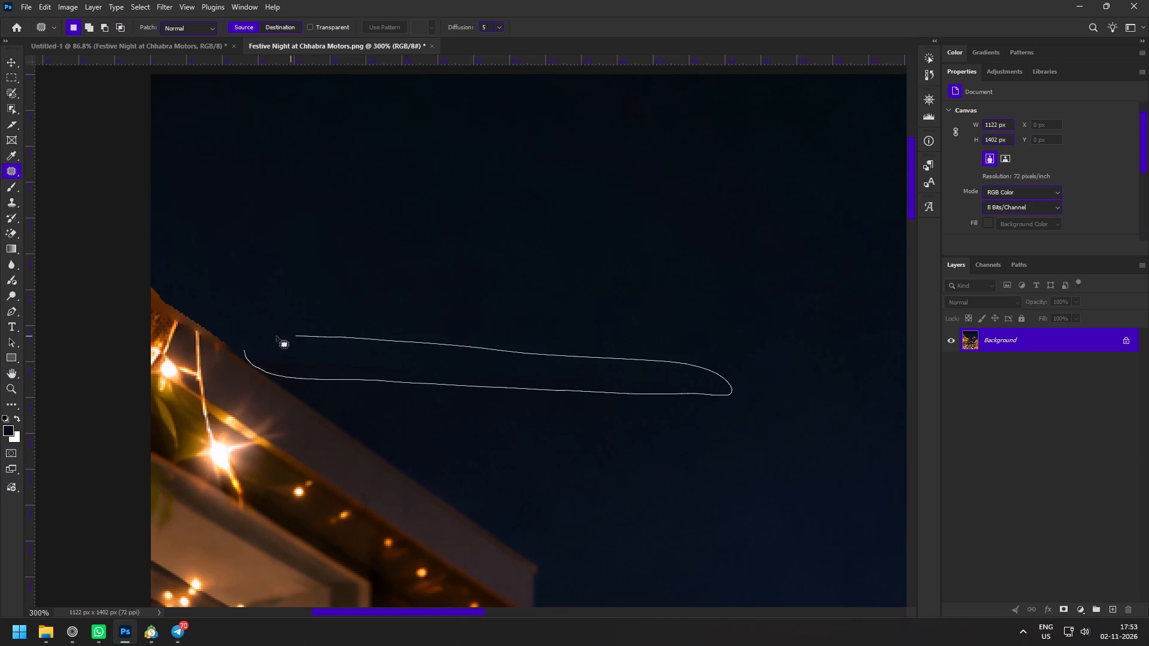
pyautogui.moveTo(276, 336); pyautogui.dragTo(253, 339)
pyautogui.moveTo(335, 371); pyautogui.dragTo(334, 345)
pyautogui.moveTo(342, 368); pyautogui.dragTo(338, 349)
pyautogui.click(349, 283)
# Add a placeholder "Lorem Ipsum" text layer in Helvetica Neue Bold 55 pt to the sky and colour it white.
pyautogui.press('z')
pyautogui.moveTo(533, 398); pyautogui.dragTo(462, 361)
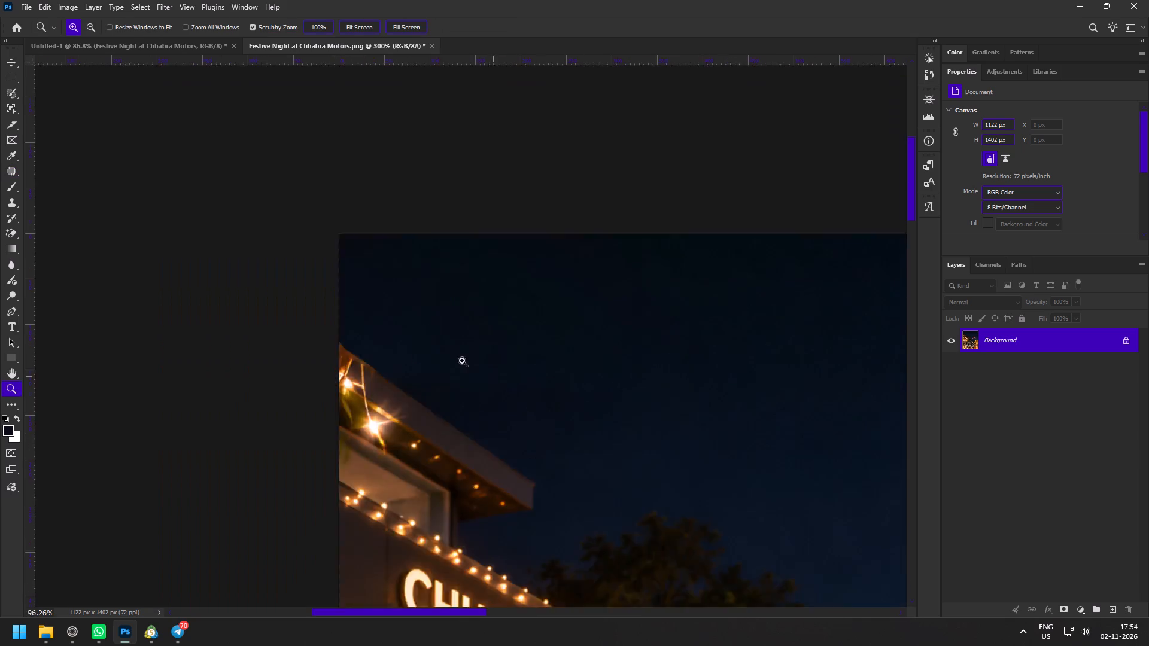
pyautogui.moveTo(462, 361); pyautogui.dragTo(463, 361)
pyautogui.press('space')
pyautogui.press('space')
pyautogui.press('space')
pyautogui.press('space')
pyautogui.press('space')
pyautogui.press('space')
pyautogui.press('space')
pyautogui.press('space')
pyautogui.moveTo(569, 386); pyautogui.dragTo(275, 284)
pyautogui.press('space')
pyautogui.moveTo(403, 352); pyautogui.dragTo(489, 324)
pyautogui.moveTo(424, 271); pyautogui.dragTo(442, 282)
pyautogui.press('t')
pyautogui.click(370, 291)
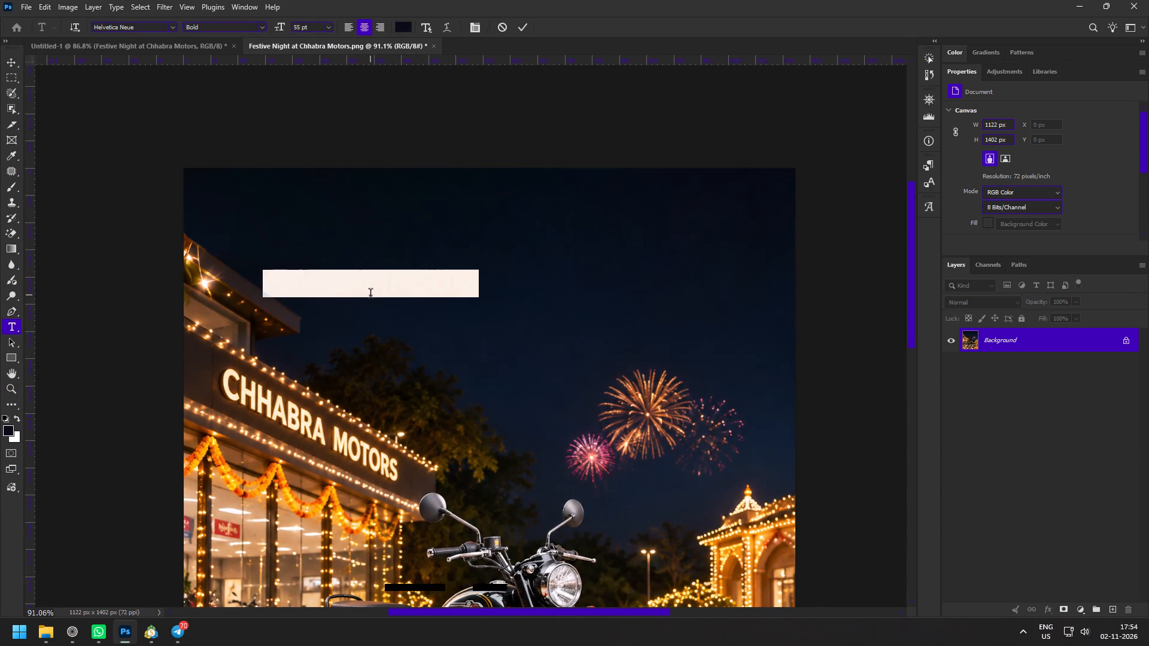
pyautogui.click(524, 30)
pyautogui.click(1057, 200)
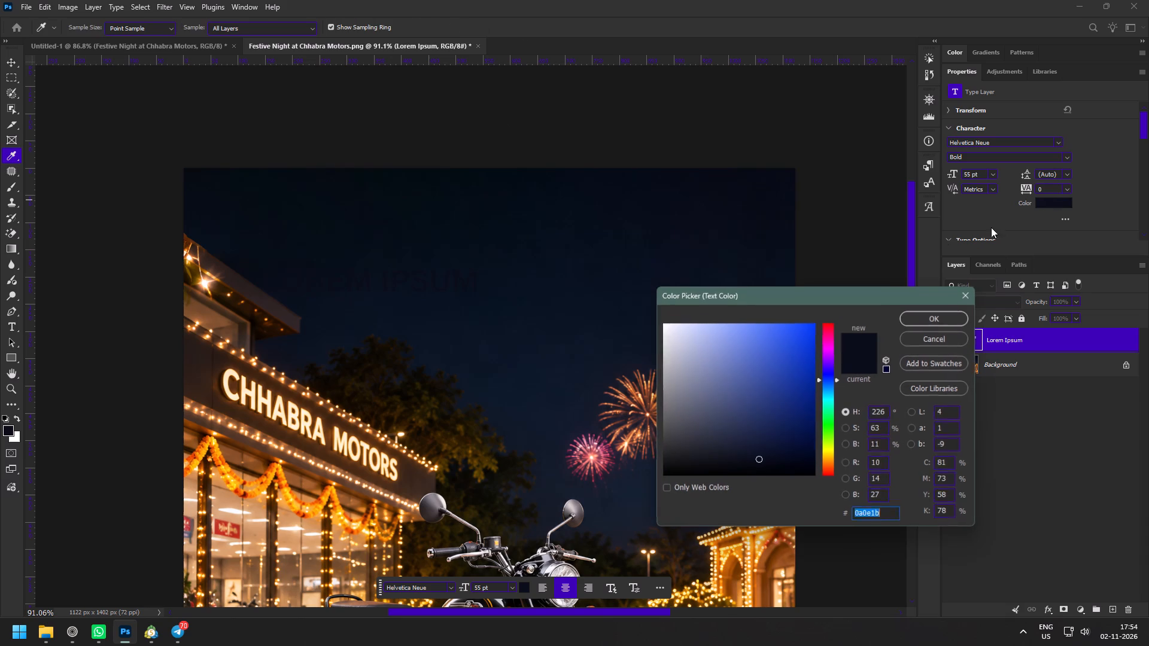
pyautogui.moveTo(731, 370); pyautogui.dragTo(636, 288)
pyautogui.click(917, 321)
# Move the placeholder text sideways to the horizontal centre of the image, keeping its height.
pyautogui.press('v')
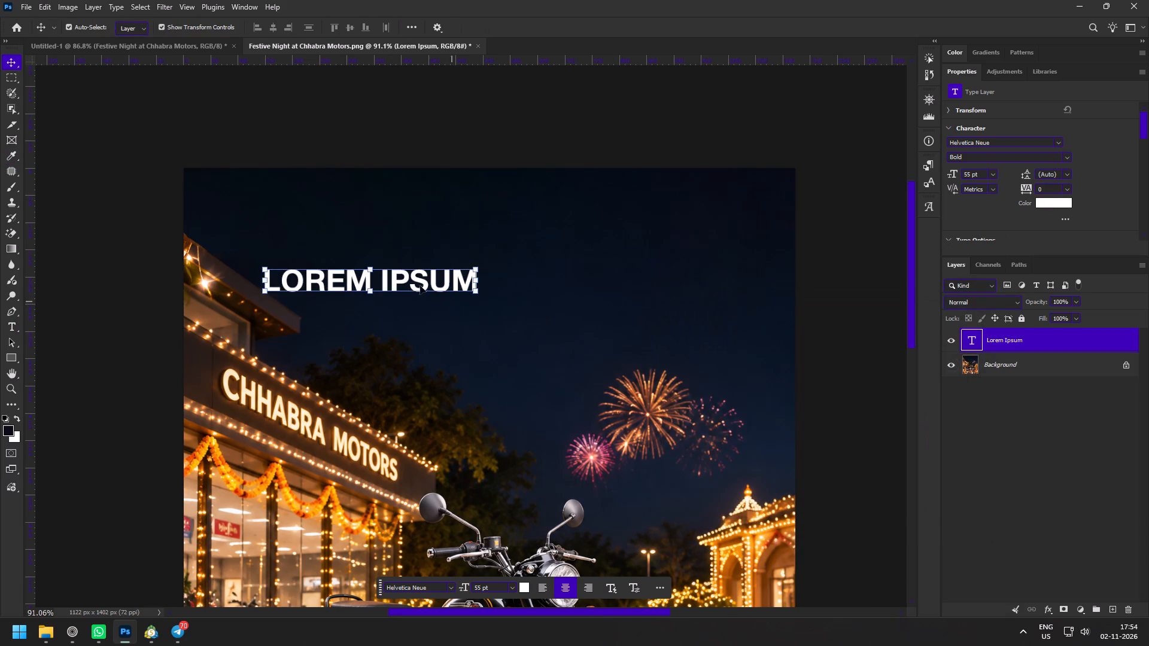
pyautogui.moveTo(403, 281); pyautogui.dragTo(517, 271)
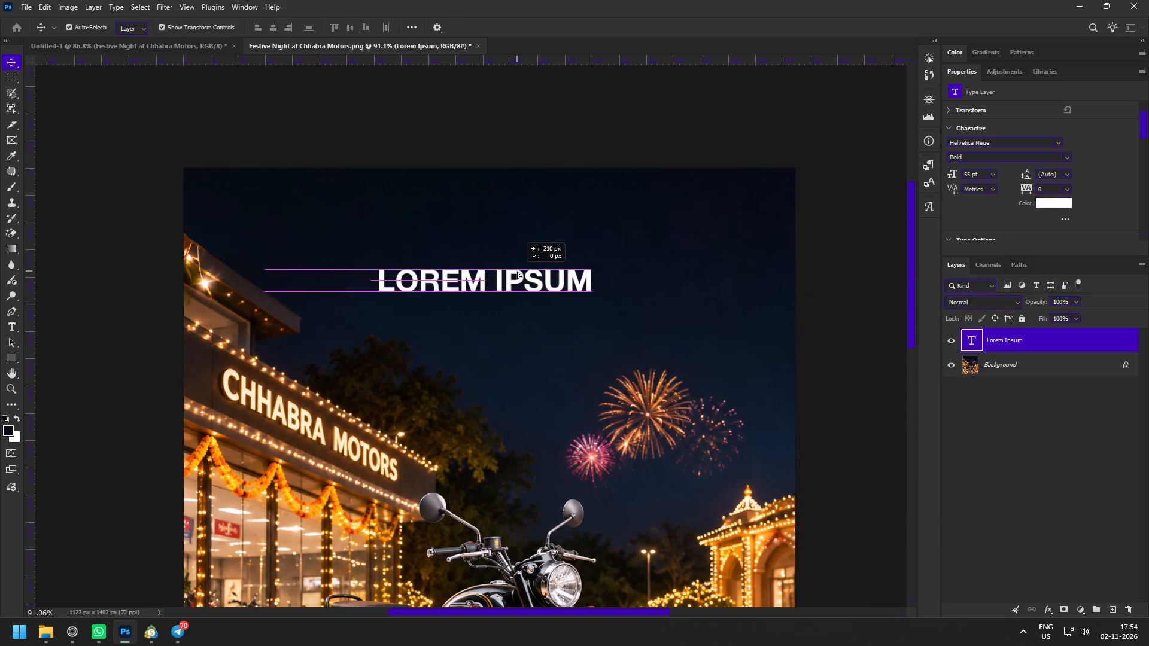
pyautogui.moveTo(517, 271); pyautogui.dragTo(523, 272)
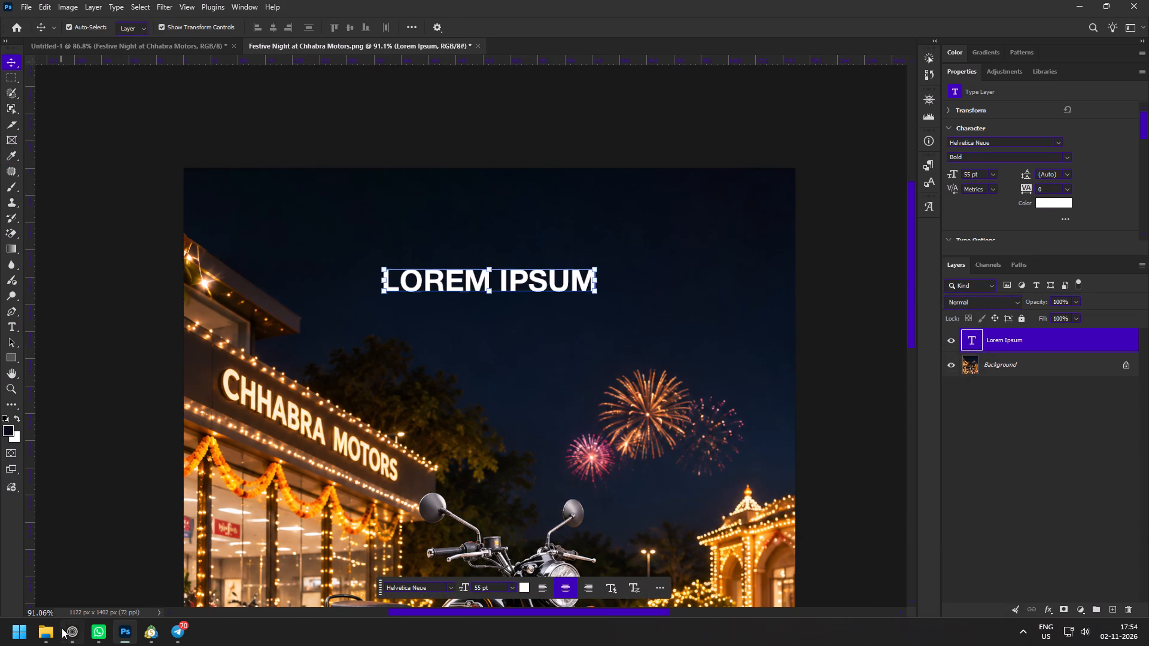
# Switch to the CHHABRA MOTORS SMM document in the browser and copy the headline "THIS DIWALI, MAKE EVERY MILE SPECIAL.".
pyautogui.click(62, 636)
pyautogui.click(52, 221)
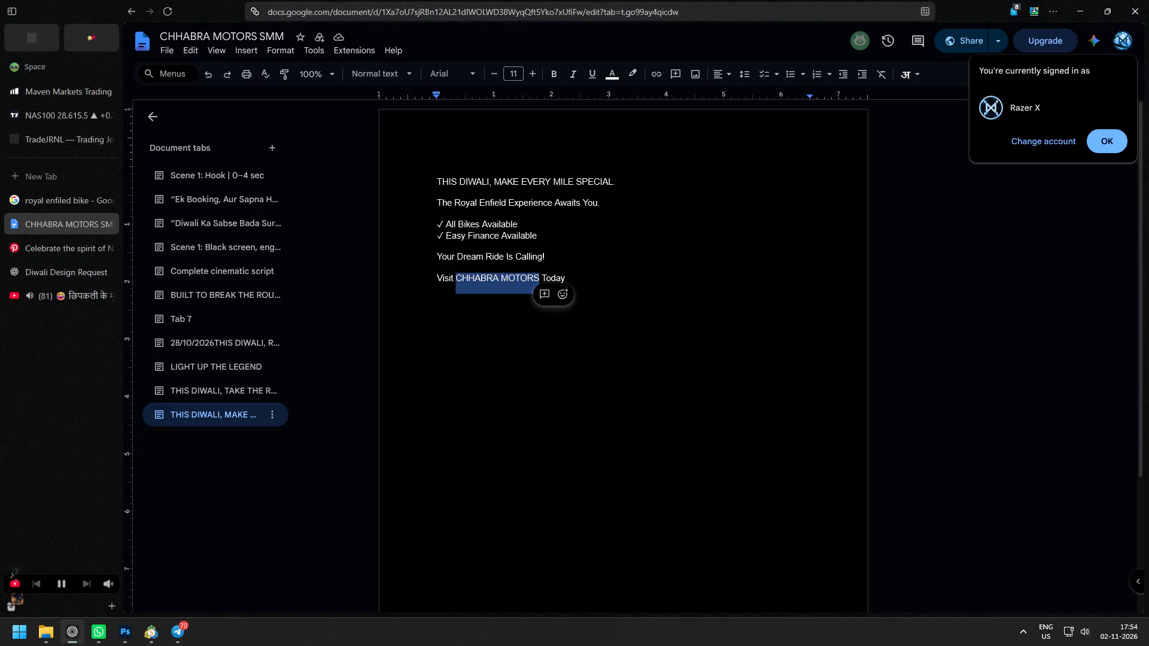
pyautogui.moveTo(415, 186); pyautogui.dragTo(624, 184)
pyautogui.hotkey('ctrl', 'c')
# Back in Photoshop, replace the placeholder with the copied headline and break it into two lines before "EVERY".
pyautogui.click(120, 645)
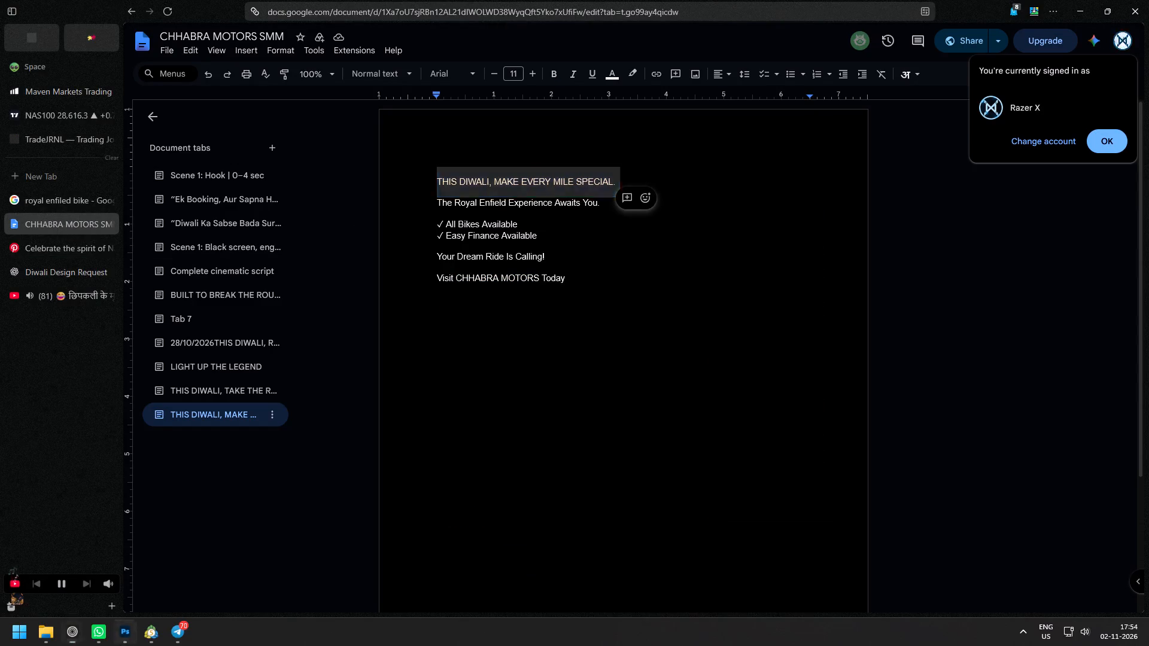
pyautogui.press('z')
pyautogui.moveTo(475, 215); pyautogui.dragTo(488, 233)
pyautogui.press('v')
pyautogui.doubleClick(442, 299)
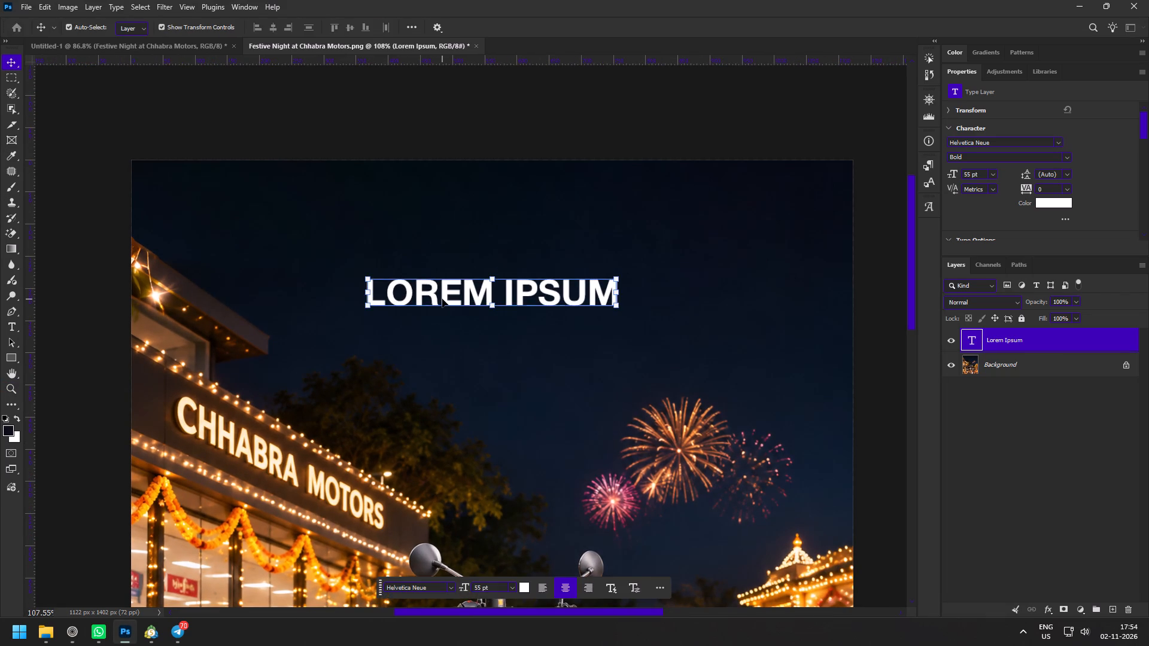
pyautogui.hotkey('ctrl', 'v')
pyautogui.press('BackSpace')
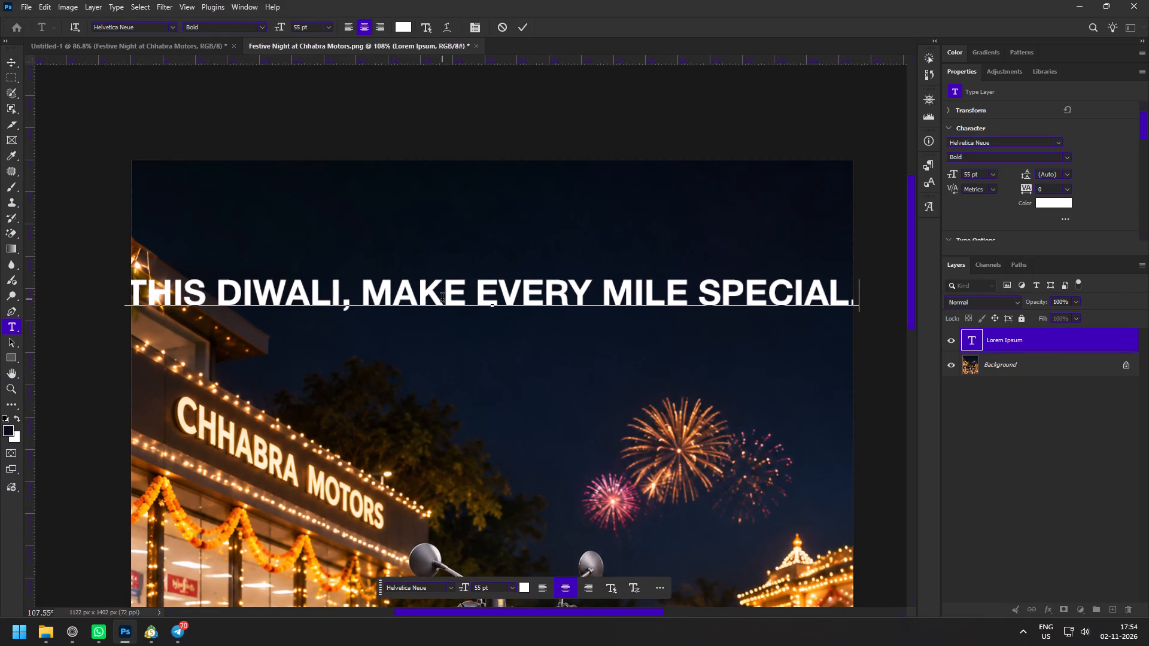
pyautogui.click(479, 300)
pyautogui.press('Return')
pyautogui.click(527, 25)
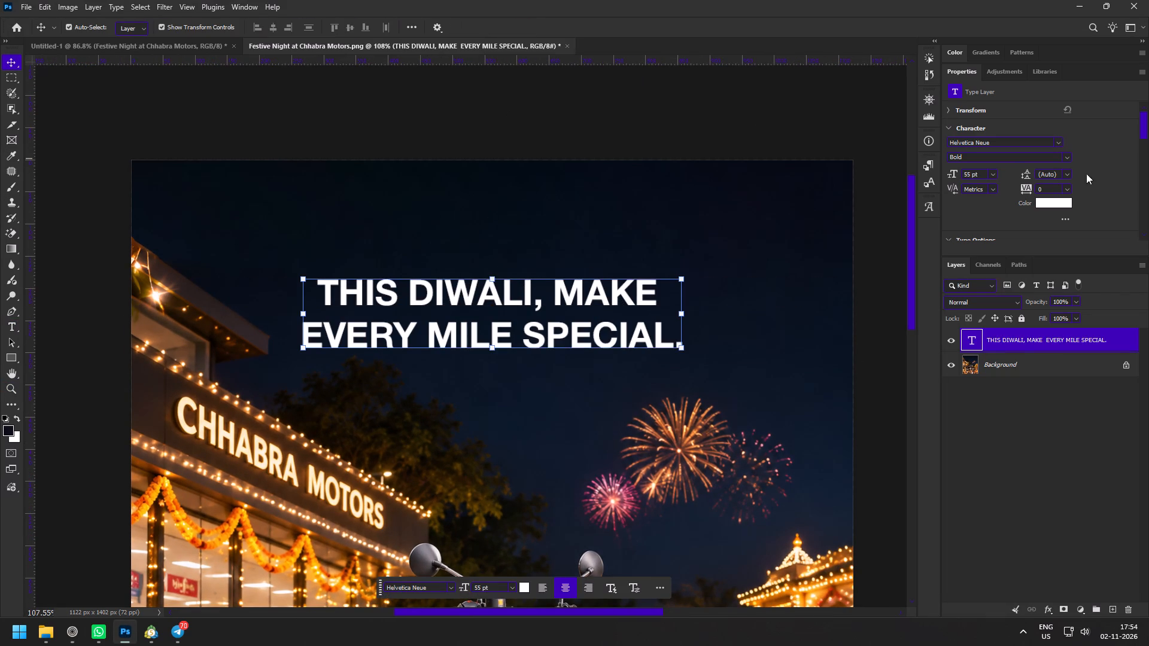
# Set the headline's font weight to Medium.
pyautogui.click(1064, 156)
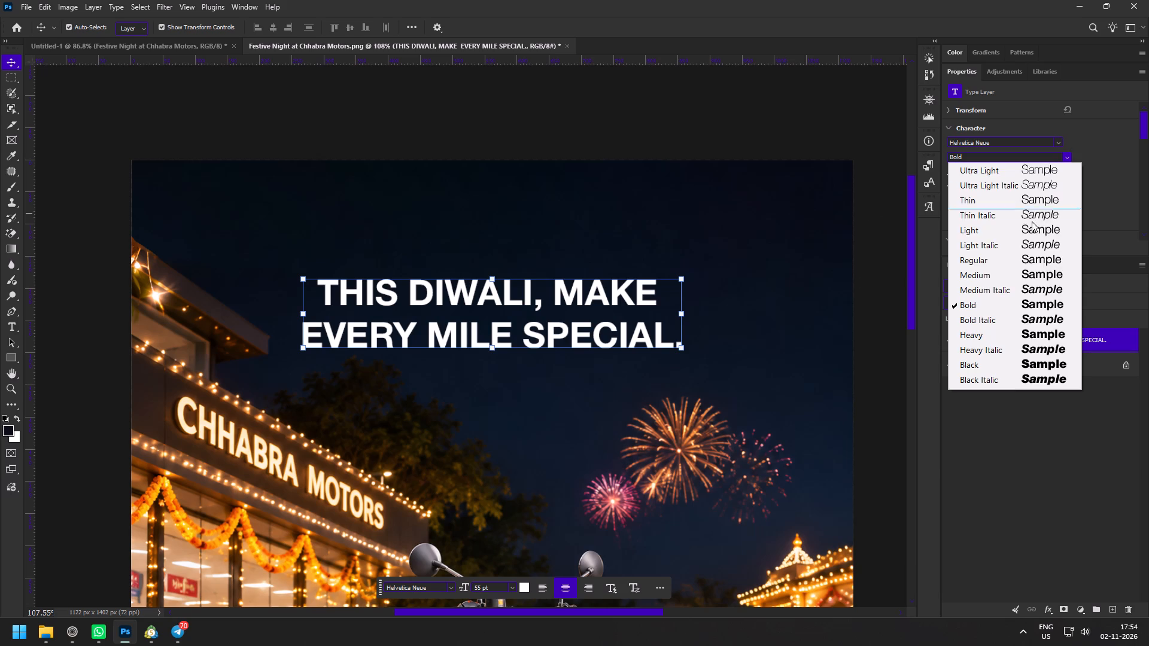
pyautogui.click(1003, 275)
# Scale the headline down to about 79% (43.22 pt) and move it higher in the sky, keeping it horizontally centred.
pyautogui.click(683, 310)
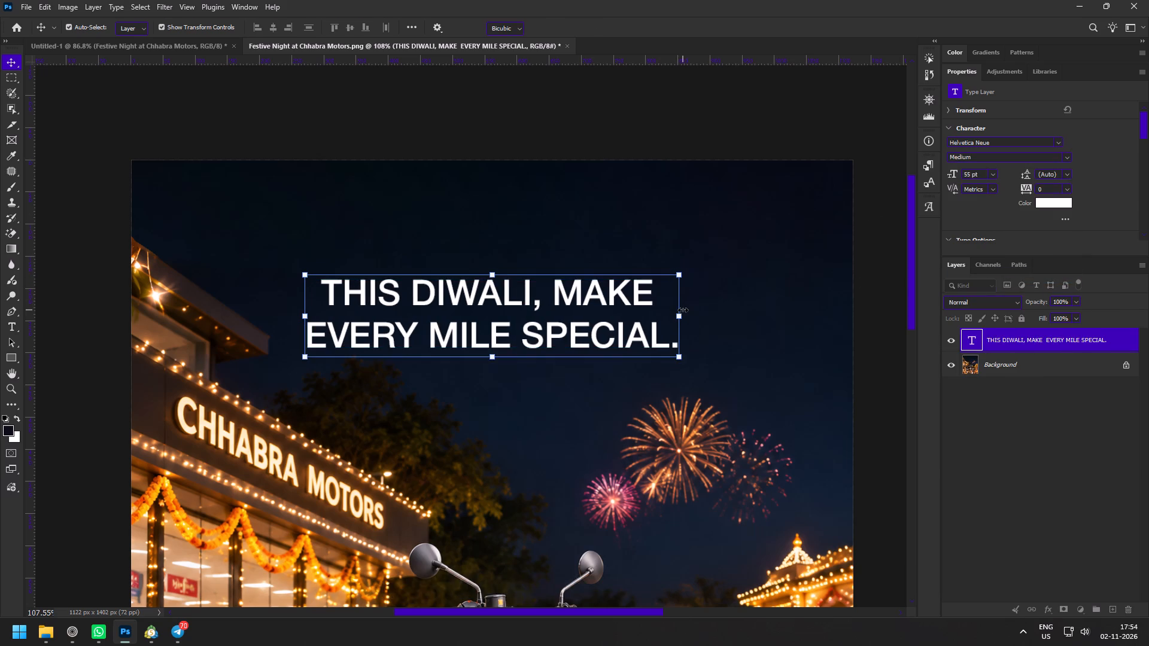
pyautogui.moveTo(683, 322); pyautogui.dragTo(643, 322)
pyautogui.moveTo(585, 335); pyautogui.dragTo(583, 279)
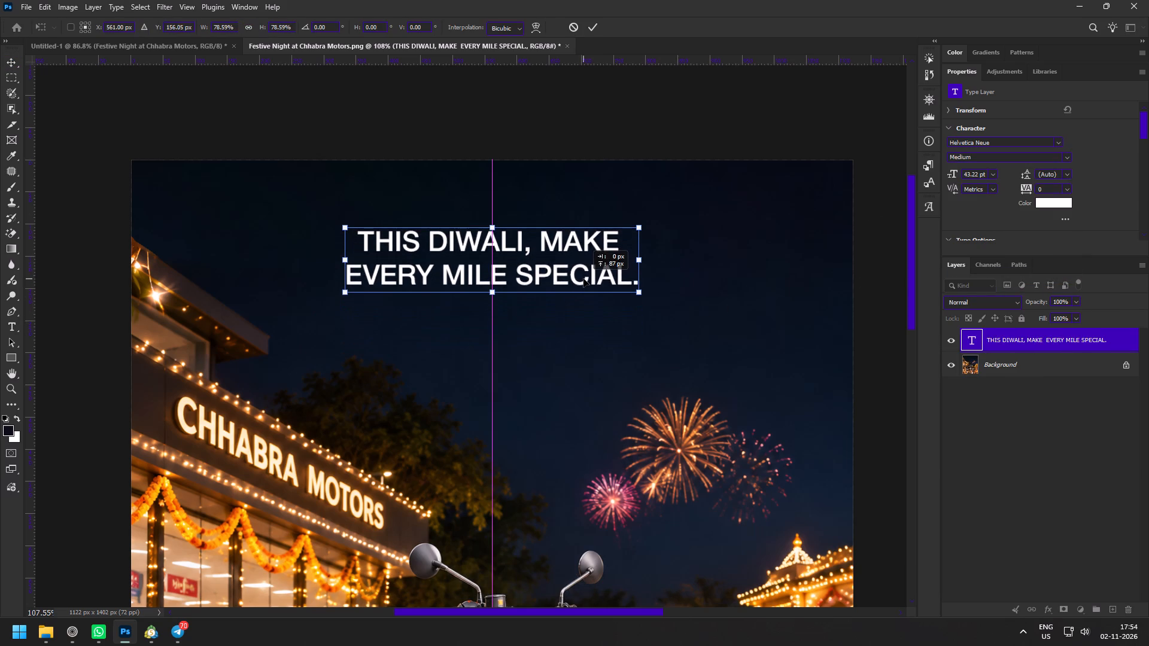
pyautogui.moveTo(583, 279); pyautogui.dragTo(583, 288)
pyautogui.click(586, 30)
pyautogui.press('z')
pyautogui.moveTo(596, 204); pyautogui.dragTo(570, 176)
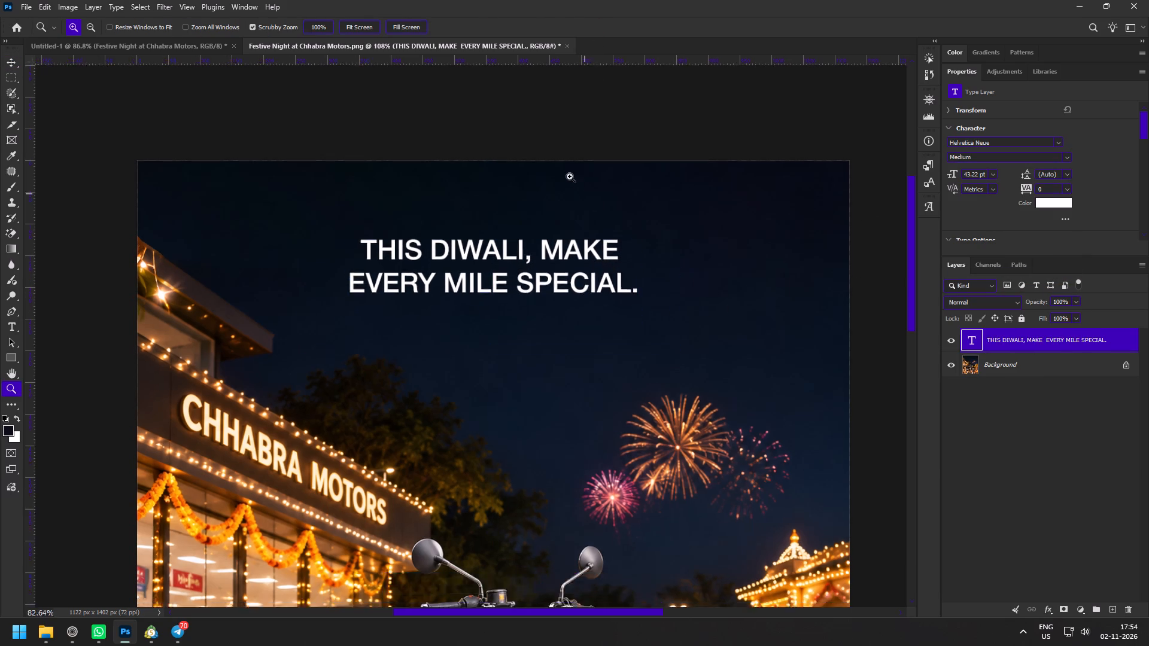
# Delete the headline text layer from the Festive Night at Chhabra Motors image, save the file and close it.
pyautogui.moveTo(570, 176); pyautogui.dragTo(566, 172)
pyautogui.press('space')
pyautogui.press('space')
pyautogui.press('space')
pyautogui.press('space')
pyautogui.press('space')
pyautogui.press('space')
pyautogui.moveTo(564, 233); pyautogui.dragTo(567, 108)
pyautogui.moveTo(569, 185); pyautogui.dragTo(542, 176)
pyautogui.press('v')
pyautogui.click(553, 306)
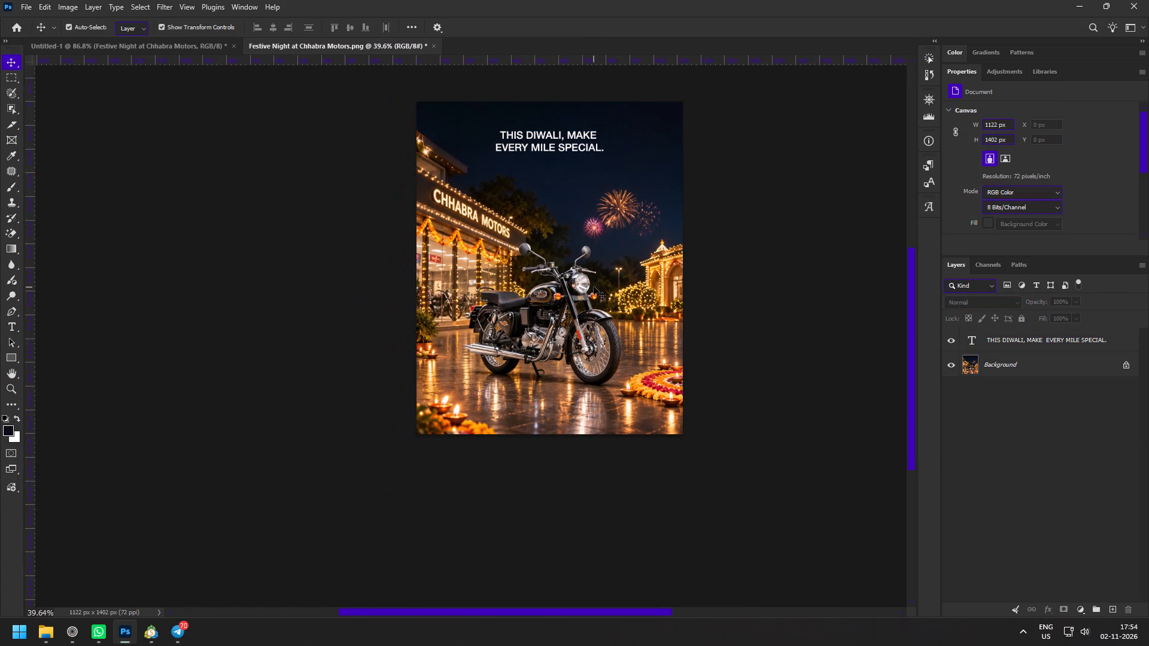
pyautogui.moveTo(594, 287); pyautogui.dragTo(589, 307)
pyautogui.press('z')
pyautogui.moveTo(561, 174); pyautogui.dragTo(577, 191)
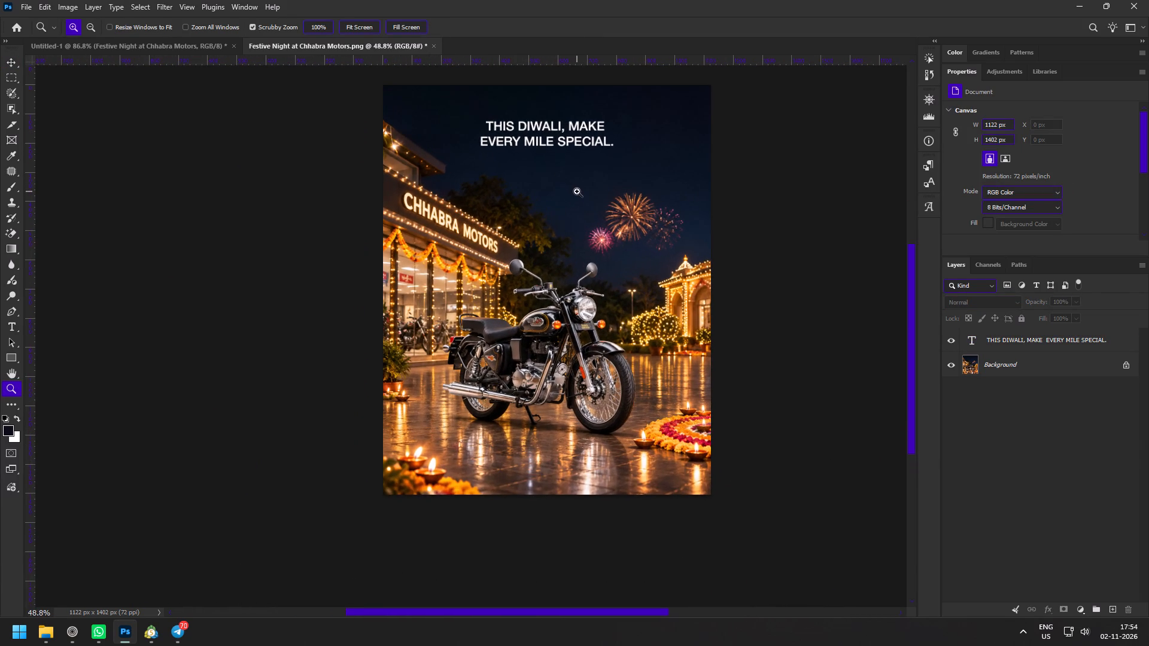
pyautogui.press('v')
pyautogui.click(540, 132)
pyautogui.hotkey('ctrl', 'x')
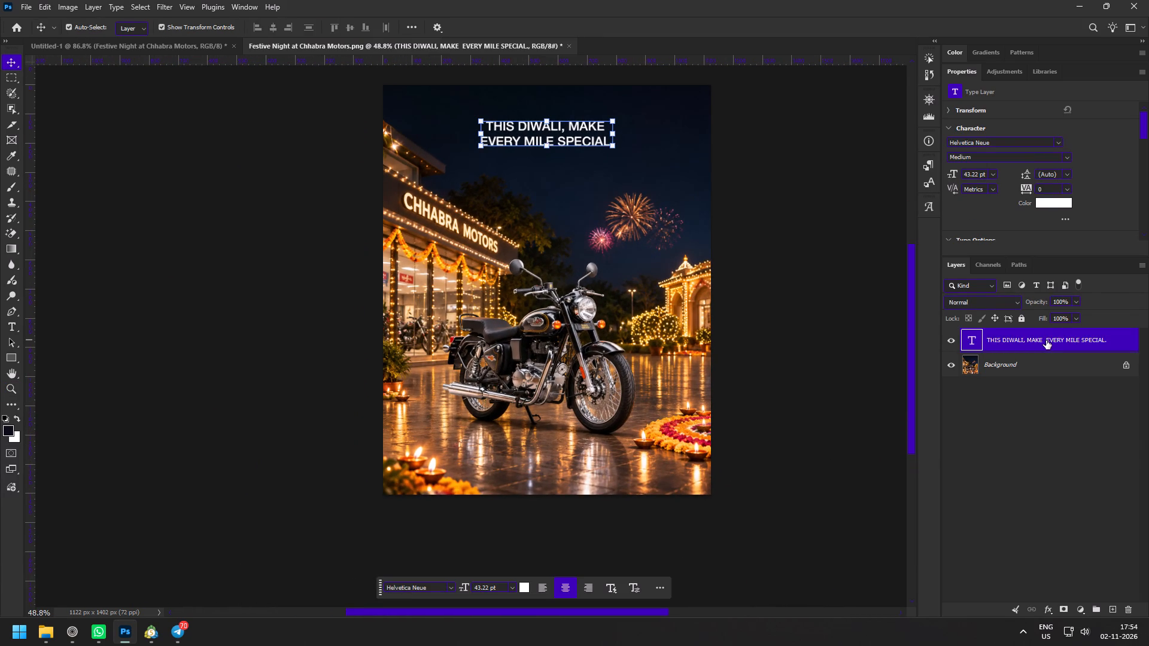
pyautogui.press('Delete')
pyautogui.hotkey('ctrl', 's')
pyautogui.click(174, 42)
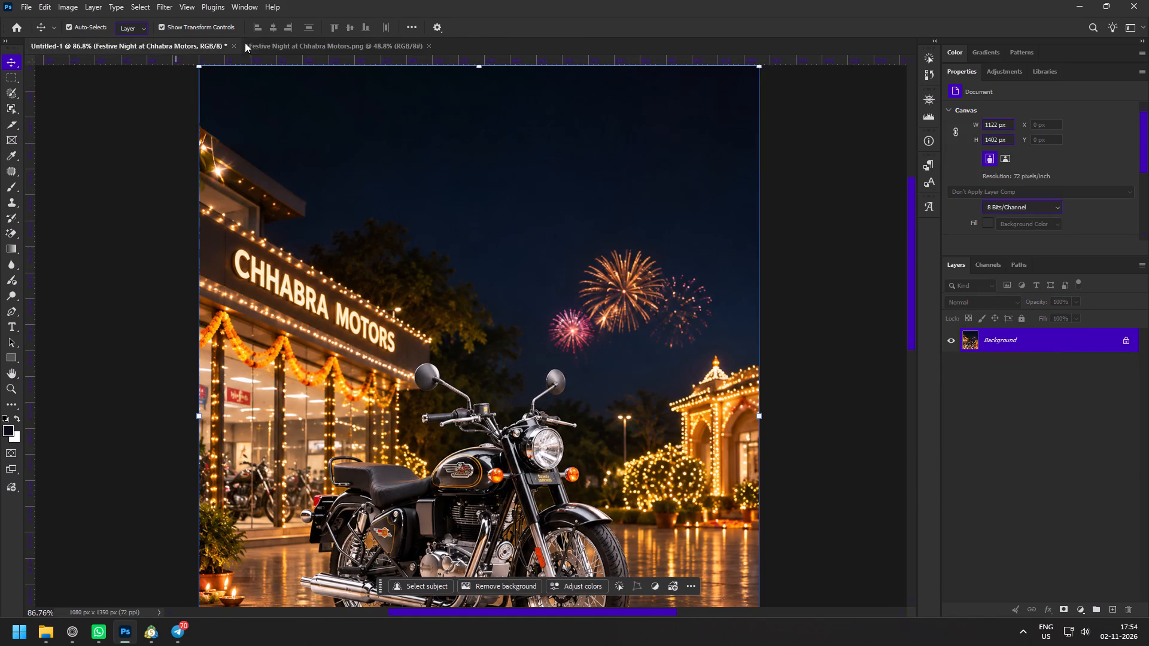
pyautogui.click(428, 44)
# In the Untitled-1 document, move the night image straight down to Y 84 px, keeping X at 0 px.
pyautogui.press('z')
pyautogui.moveTo(512, 252); pyautogui.dragTo(486, 231)
pyautogui.press('v')
pyautogui.click(523, 359)
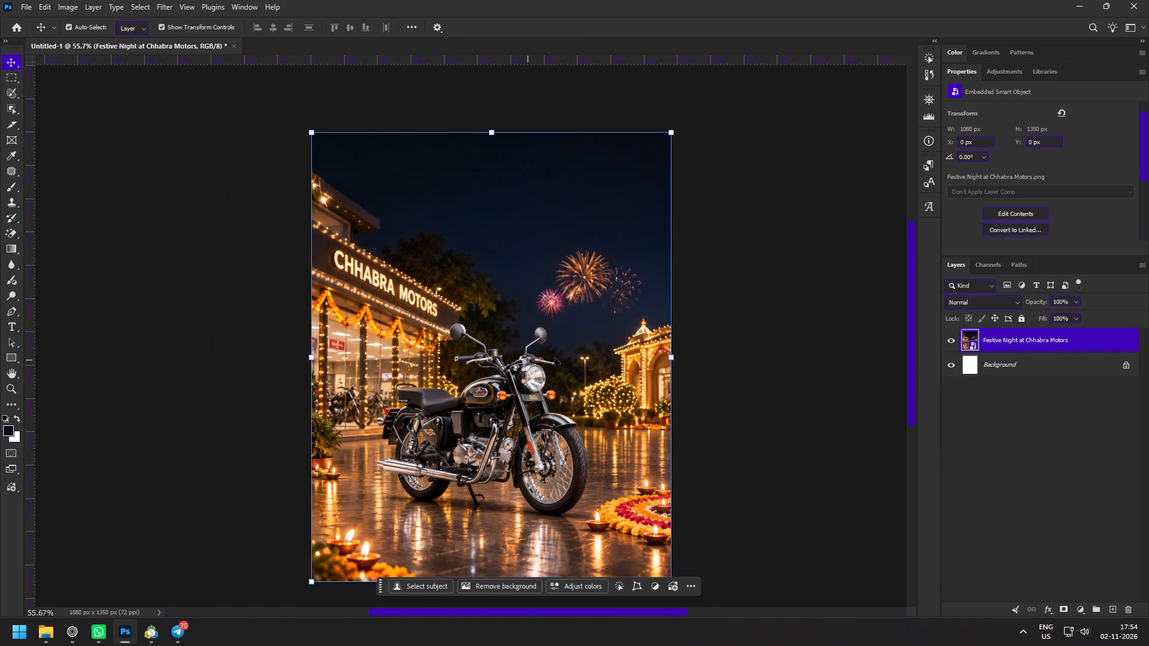
pyautogui.keyDown('shift'); pyautogui.moveTo(558, 353); pyautogui.dragTo(554, 383); pyautogui.keyUp('shift')
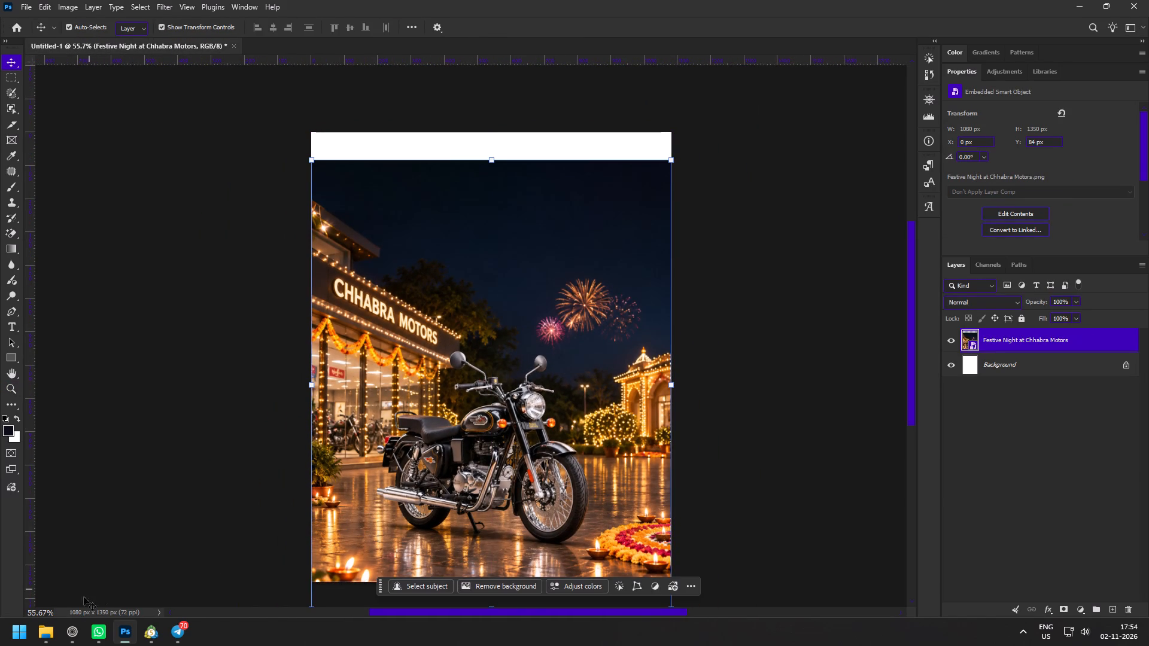
# Switch to File Explorer and open the Royal enfield folder inside the office work folder on the Desktop.
pyautogui.click(53, 645)
pyautogui.moveTo(927, 152); pyautogui.dragTo(761, 105)
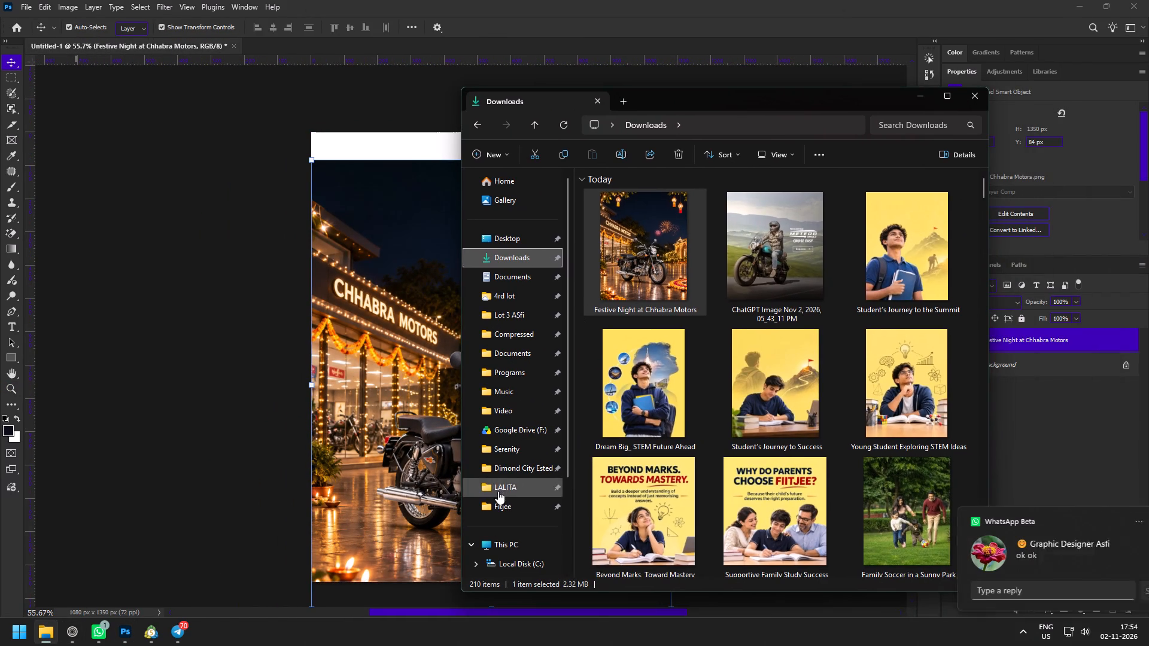
pyautogui.click(505, 508)
pyautogui.click(712, 130)
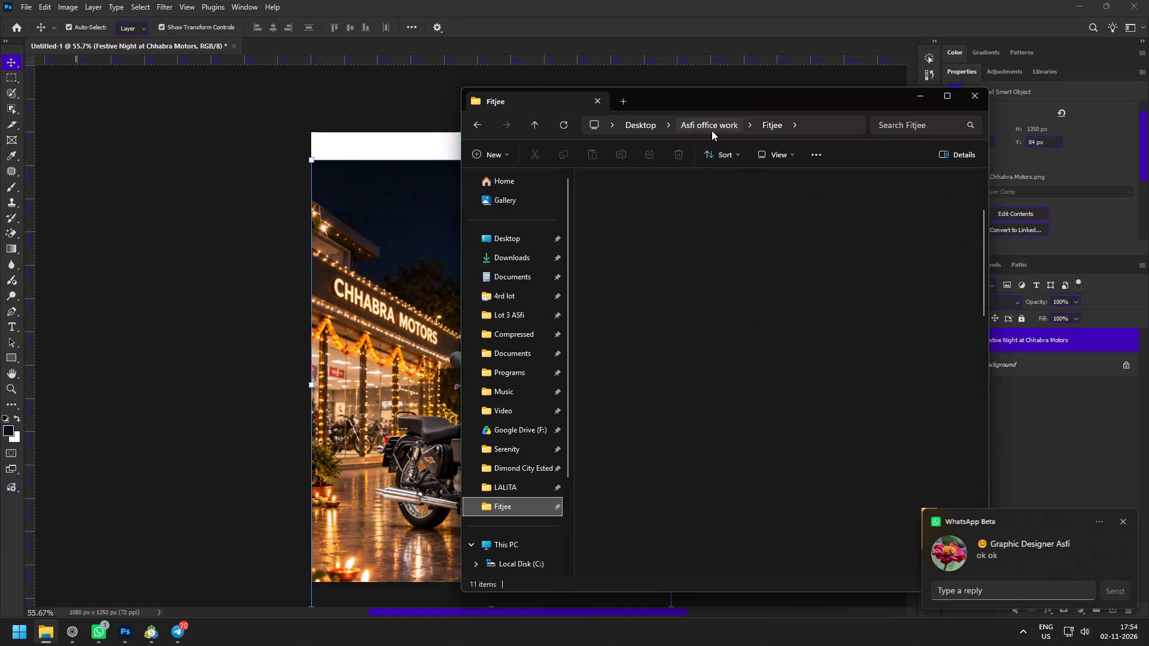
pyautogui.click(755, 447)
pyautogui.press('t')
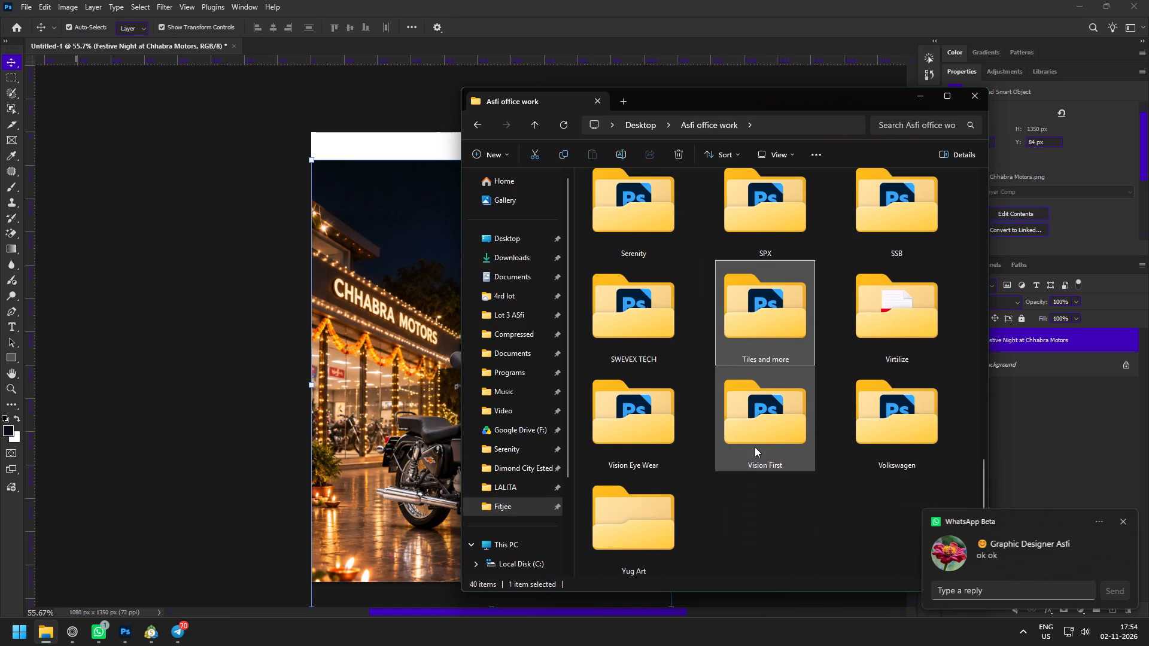
pyautogui.press('r')
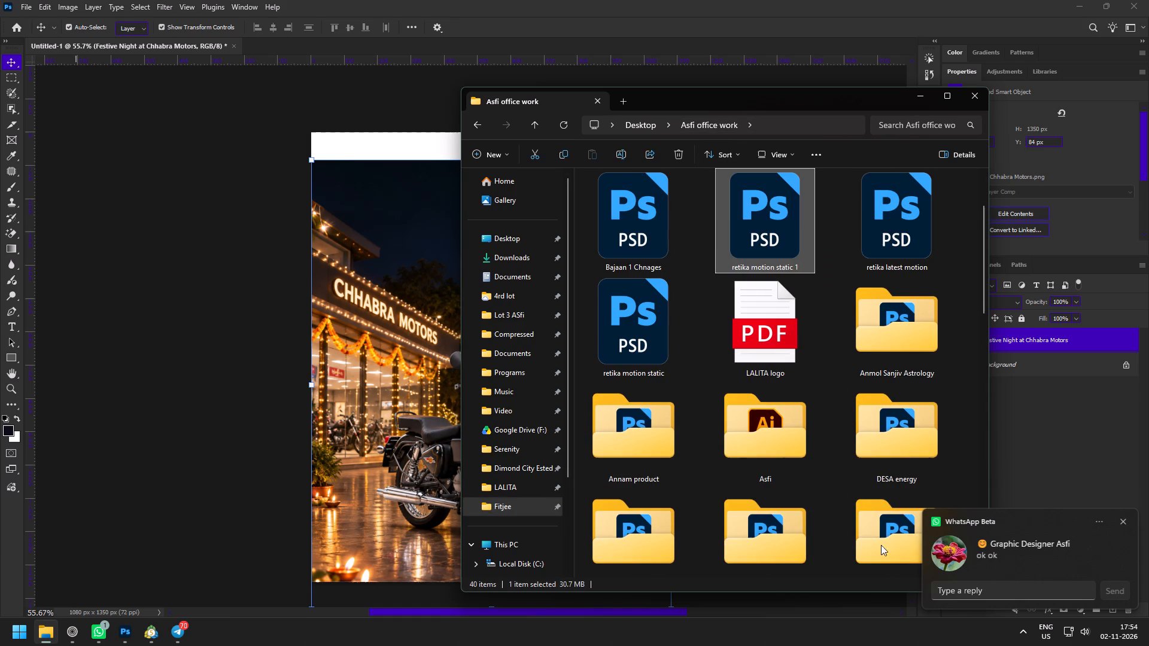
pyautogui.click(805, 434)
pyautogui.press('r')
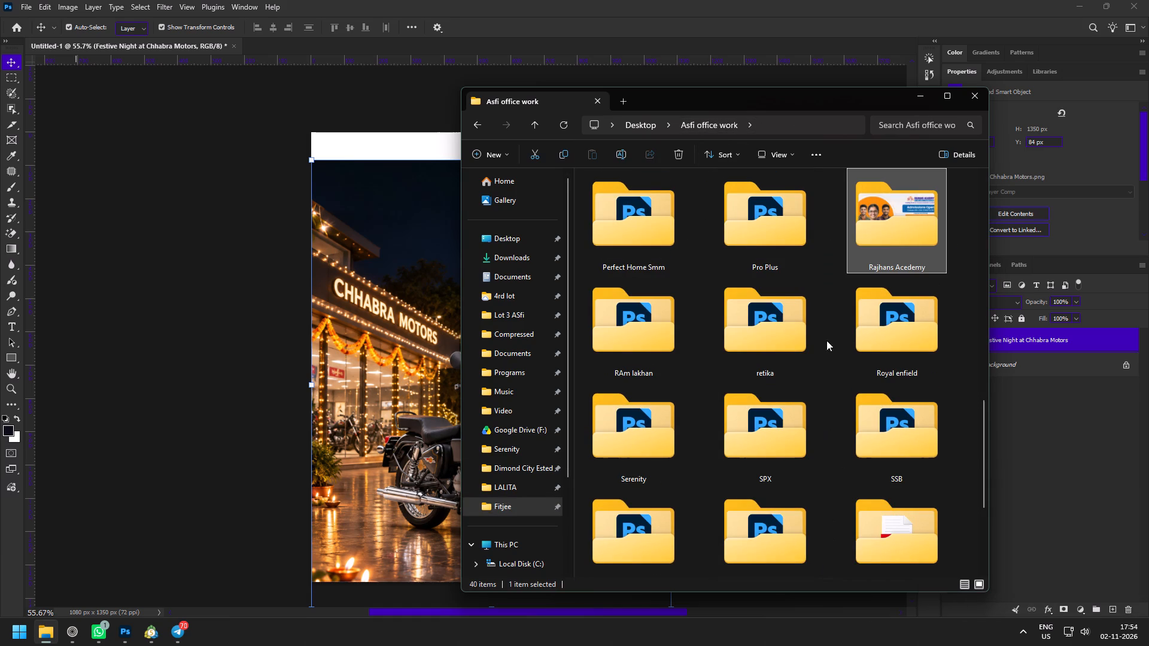
pyautogui.press('r')
pyautogui.press('r')
pyautogui.press('r')
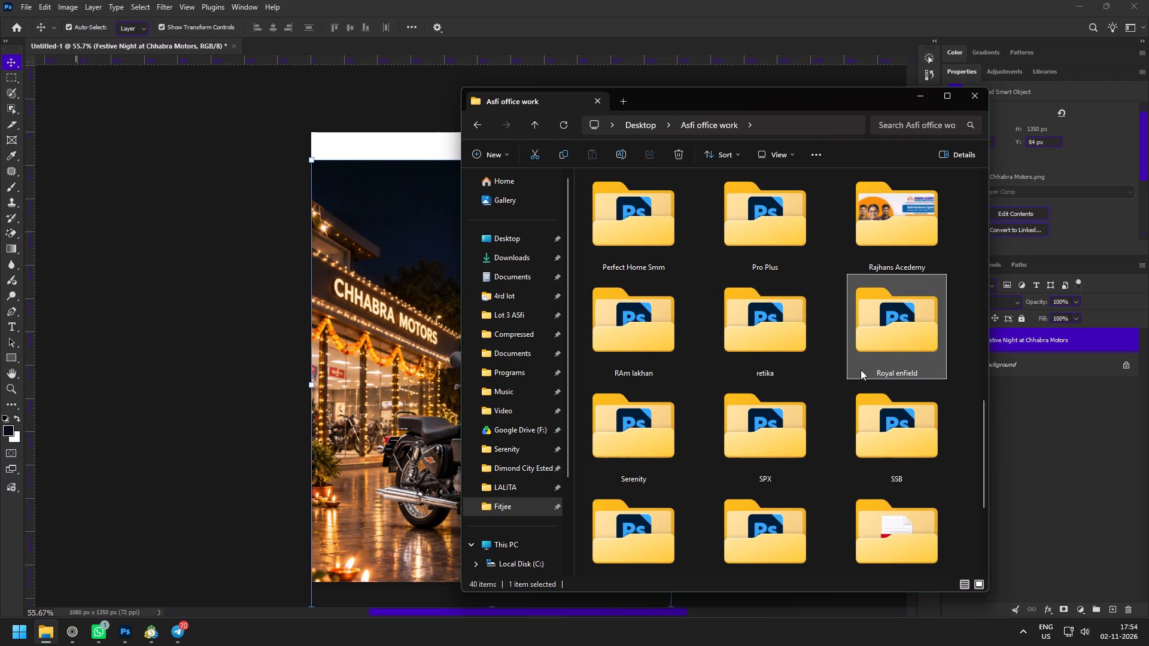
pyautogui.doubleClick(862, 359)
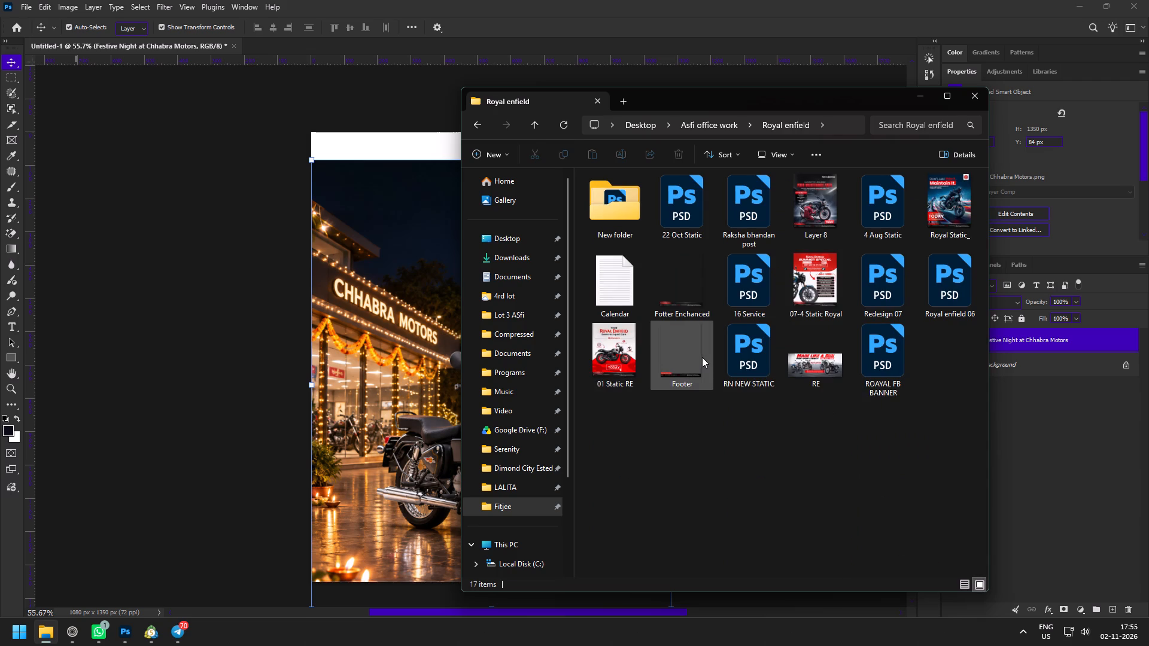
# Place the "Fotter Enchanced" image into the Photoshop poster at 100% size, filling the canvas.
pyautogui.click(688, 292)
pyautogui.moveTo(692, 285); pyautogui.dragTo(289, 339)
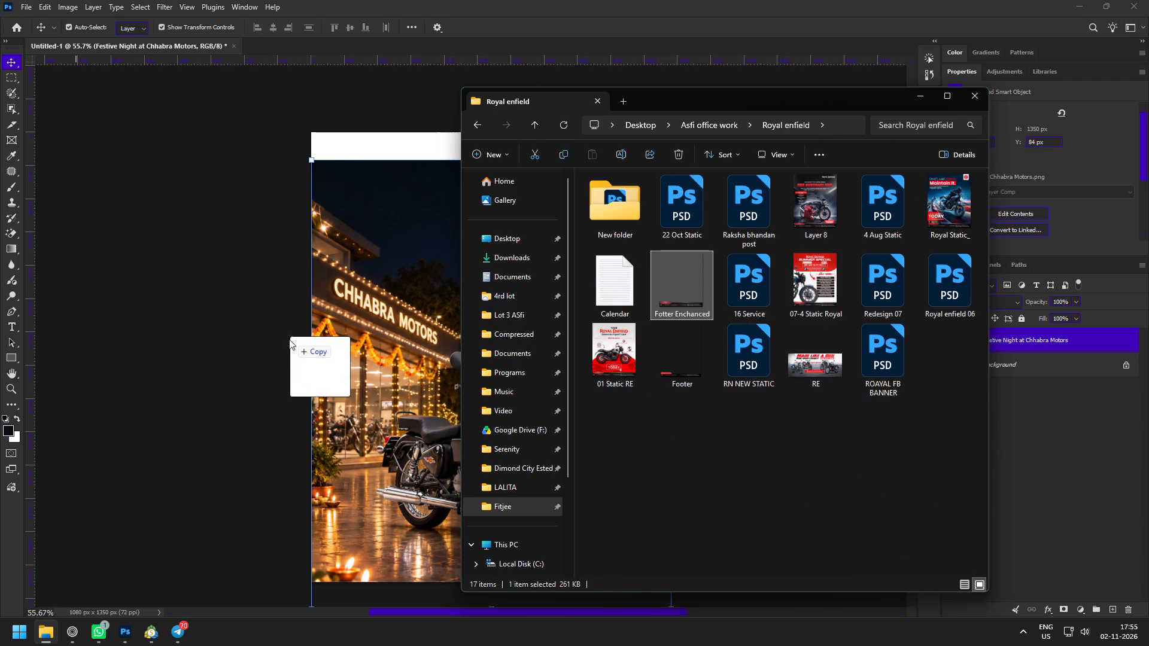
pyautogui.moveTo(289, 339); pyautogui.dragTo(287, 340)
pyautogui.click(593, 26)
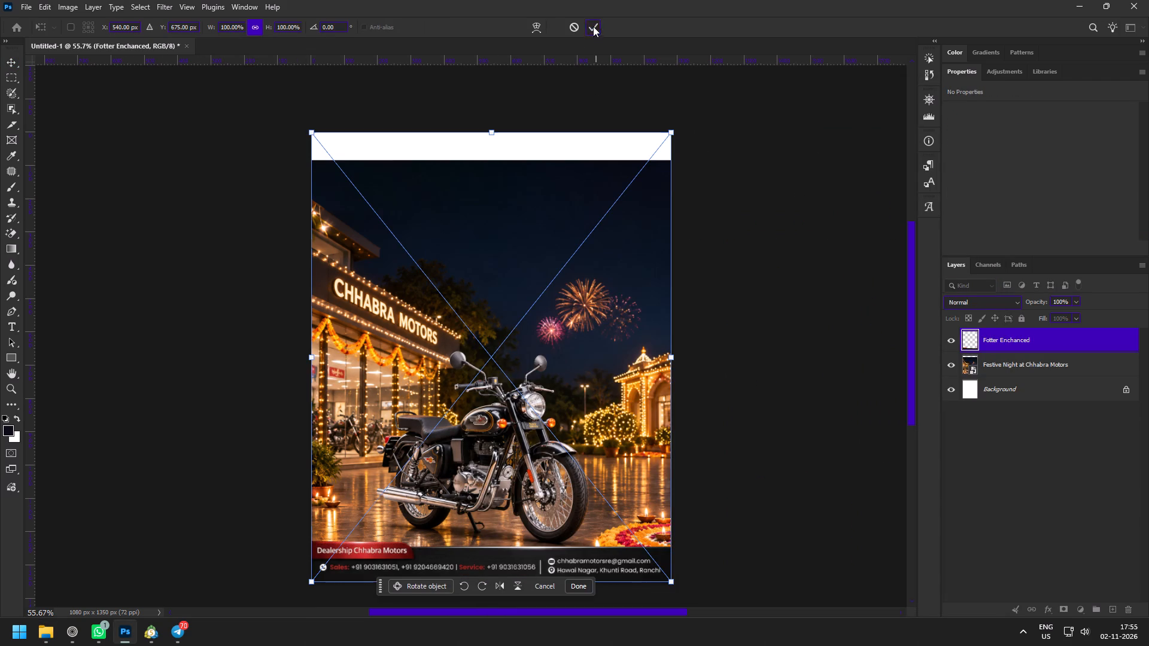
# Select a full-width strip of sky about 1080 × 61 px along the night image's upper edge and copy it to a new layer.
pyautogui.press('z')
pyautogui.moveTo(487, 88); pyautogui.dragTo(510, 130)
pyautogui.press('v')
pyautogui.click(440, 226)
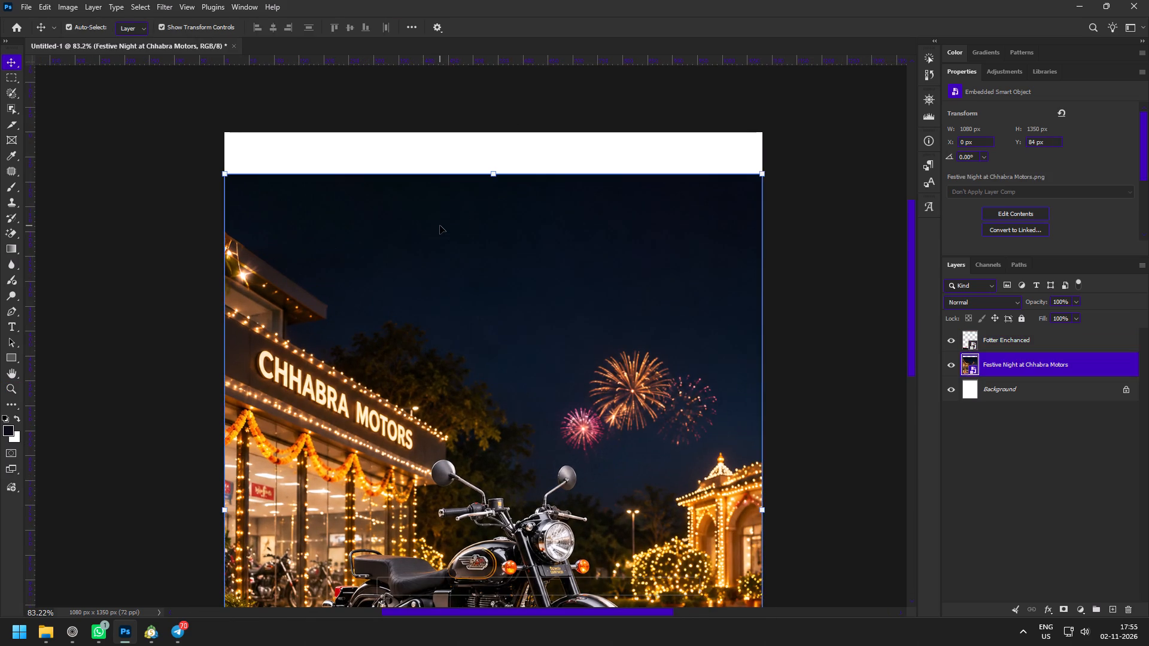
pyautogui.click(12, 75)
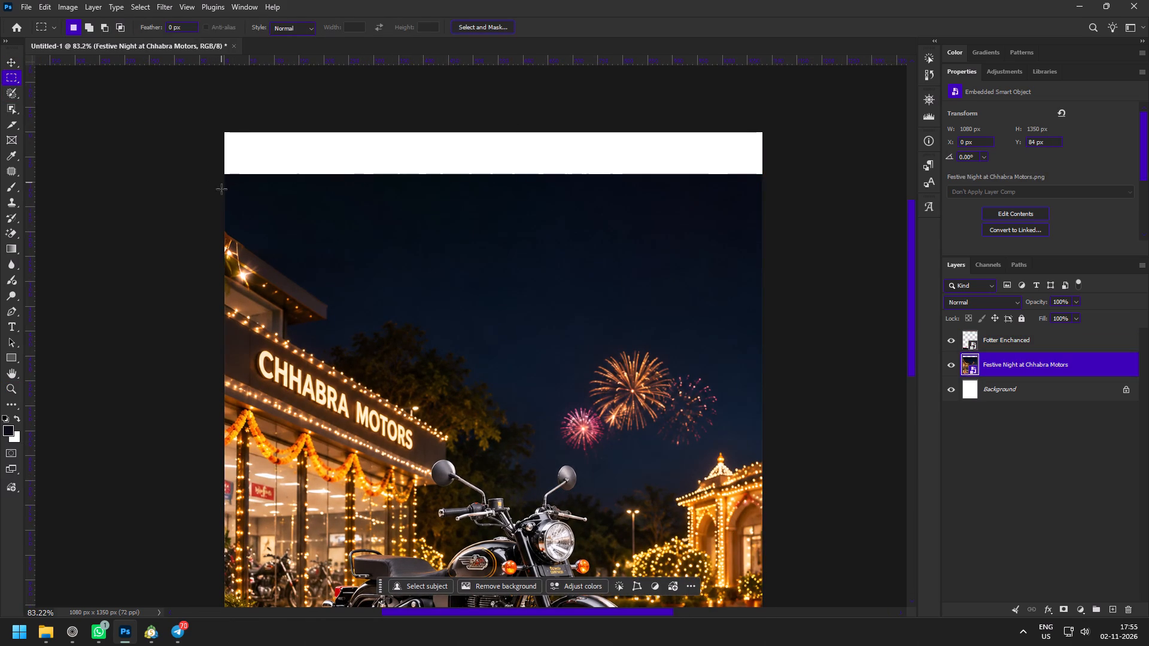
pyautogui.moveTo(223, 205); pyautogui.dragTo(761, 176)
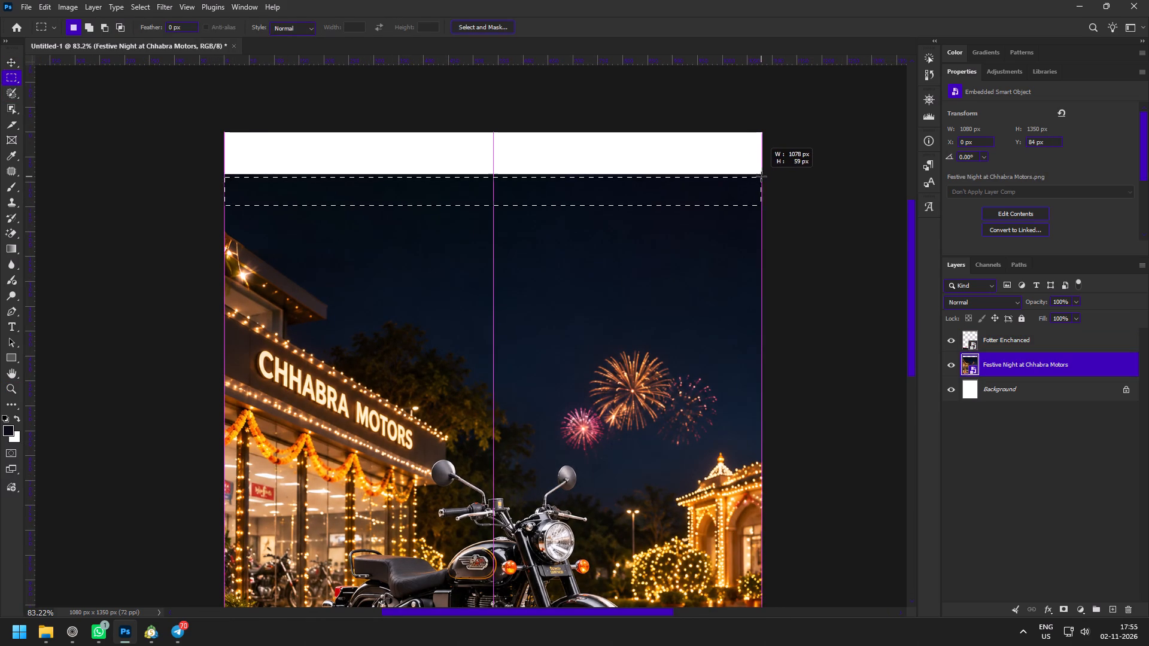
pyautogui.moveTo(761, 176); pyautogui.dragTo(762, 176)
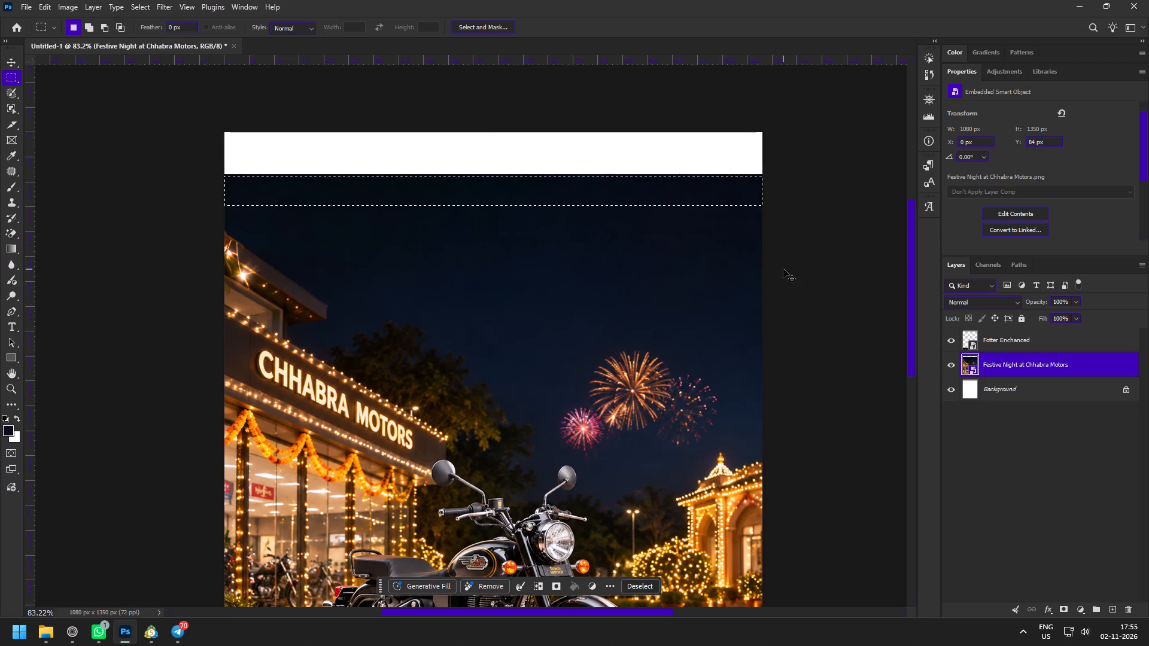
pyautogui.hotkey('ctrl', 'j')
# Stretch the sky strip upward to the canvas edge, making it 148 px high to cover the white gap, and clear any selection.
pyautogui.press('v')
pyautogui.moveTo(497, 176); pyautogui.dragTo(504, 126)
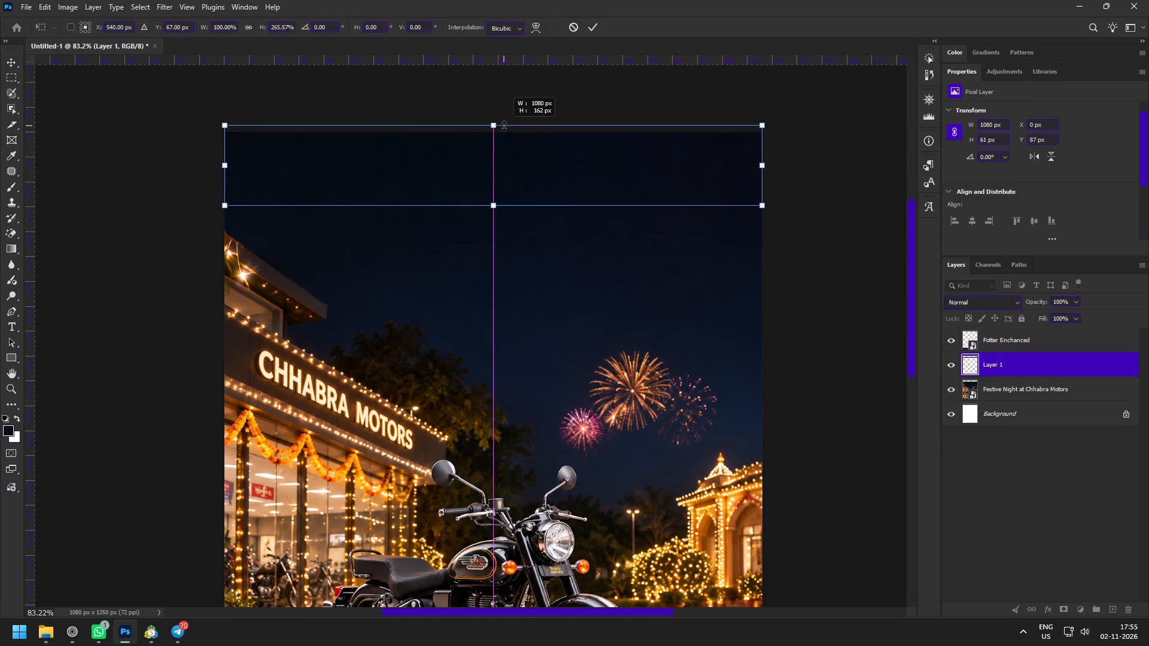
pyautogui.moveTo(504, 126); pyautogui.dragTo(508, 130)
pyautogui.click(588, 24)
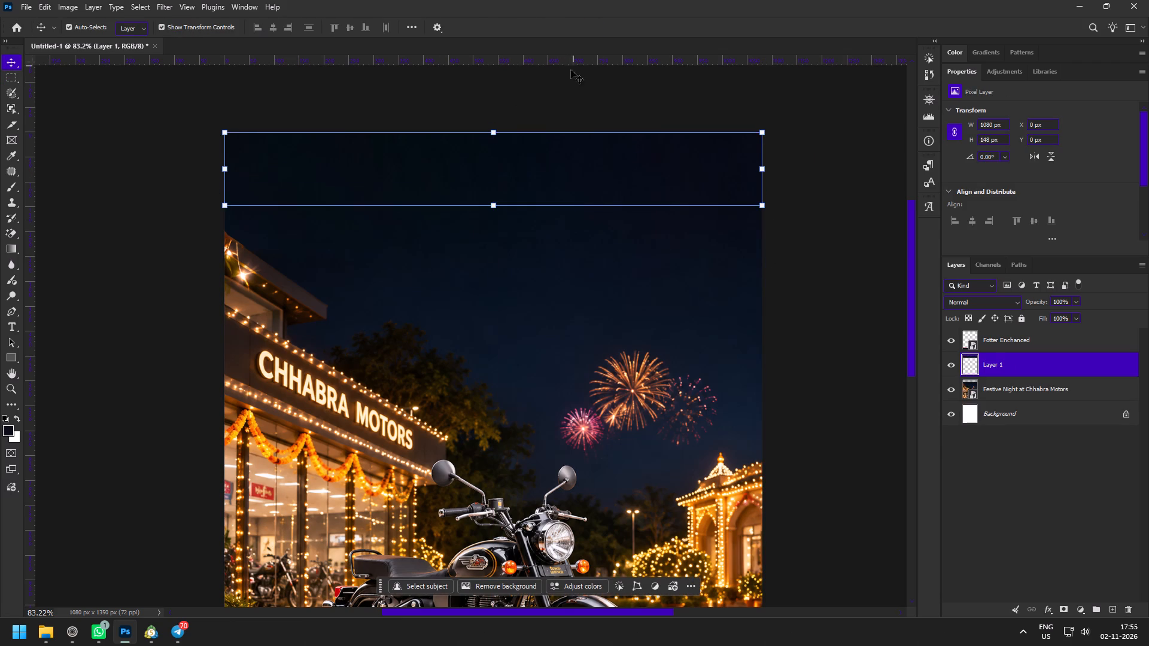
pyautogui.hotkey('ctrl', 'd')
# Examine the extended sky for a visible seam and check the whole poster together with the footer.
pyautogui.press('z')
pyautogui.press('z')
pyautogui.moveTo(358, 130); pyautogui.dragTo(400, 161)
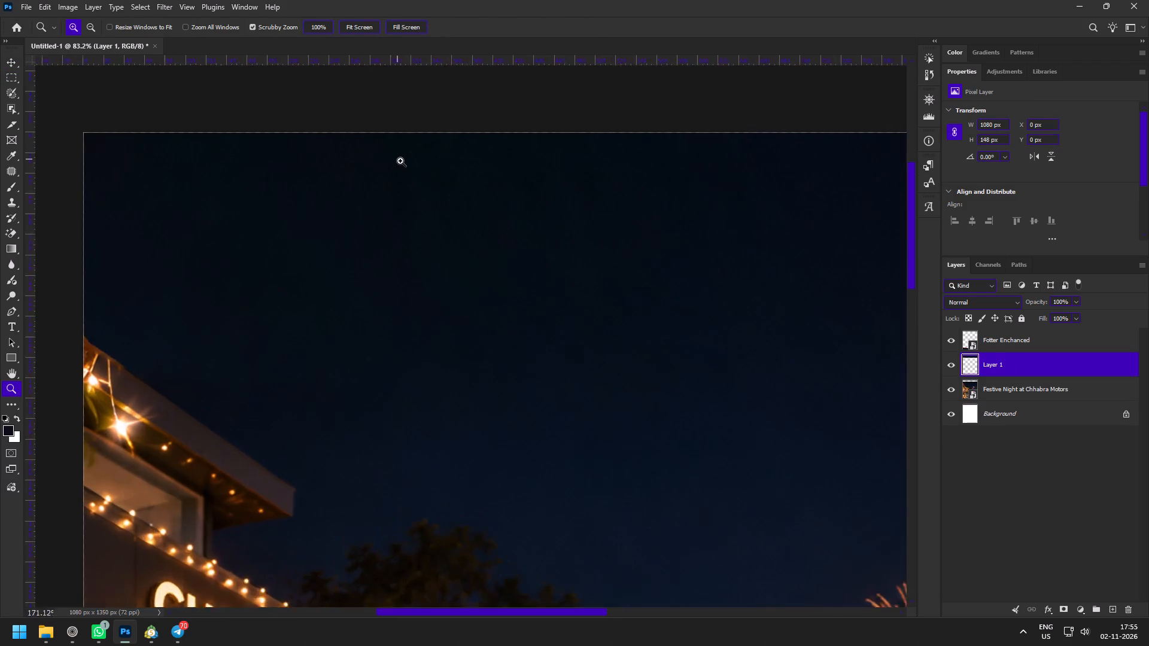
pyautogui.moveTo(400, 161); pyautogui.dragTo(366, 151)
pyautogui.press('space')
pyautogui.press('space')
pyautogui.press('space')
pyautogui.moveTo(485, 281); pyautogui.dragTo(516, 266)
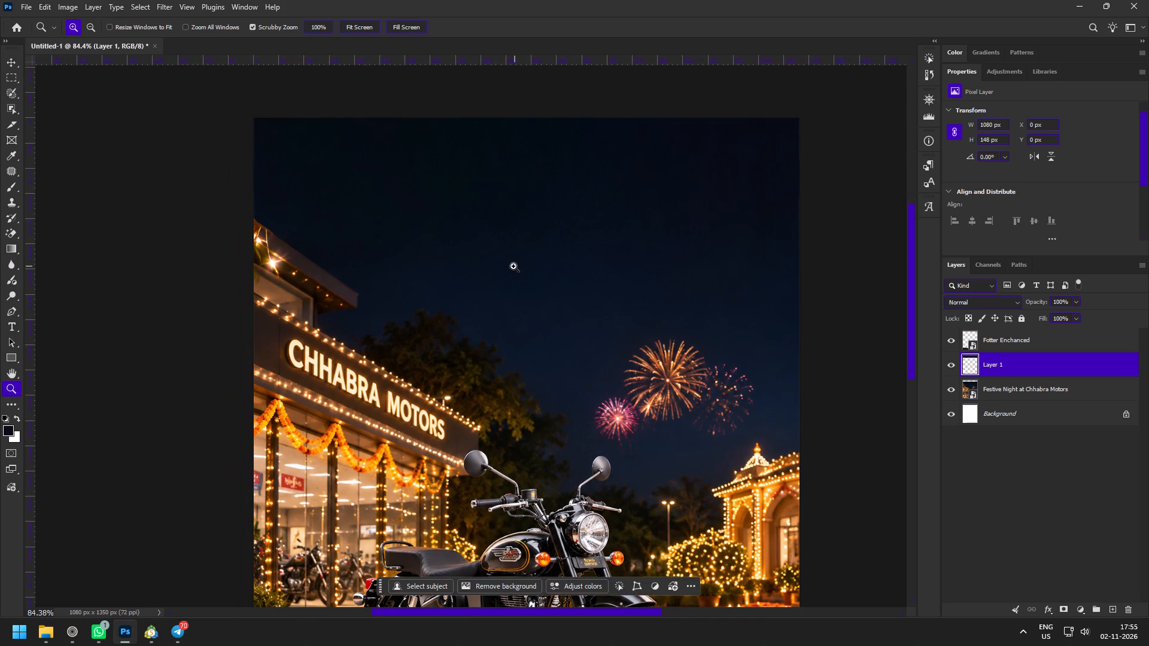
pyautogui.moveTo(388, 209); pyautogui.dragTo(416, 238)
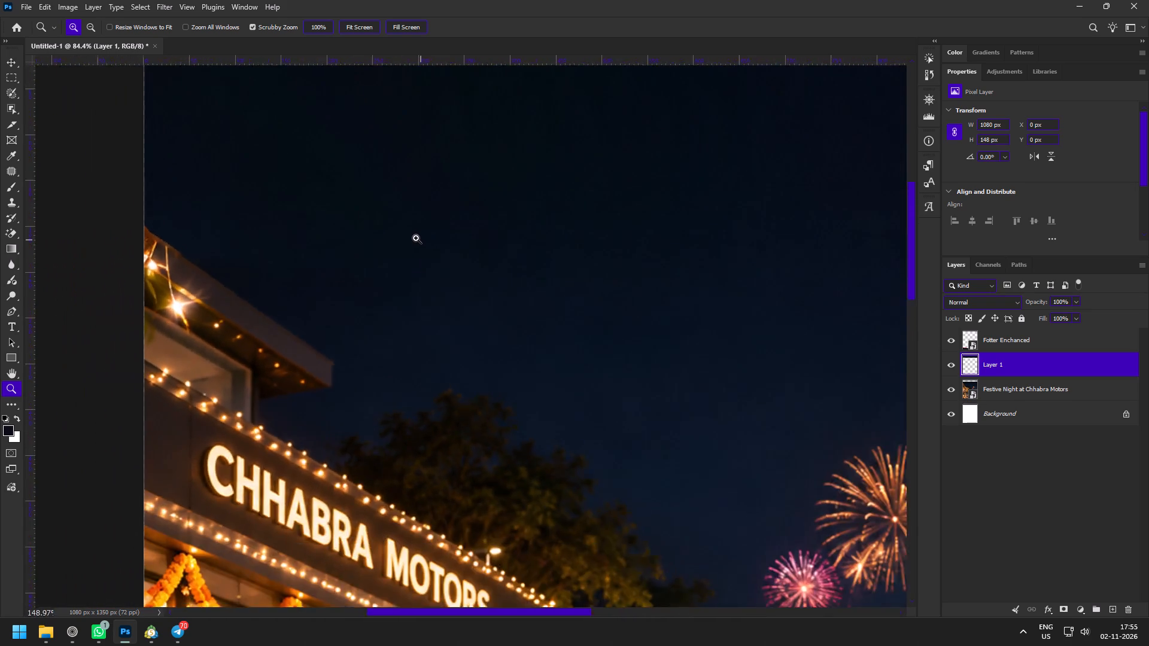
pyautogui.moveTo(416, 238); pyautogui.dragTo(400, 236)
pyautogui.press('space')
pyautogui.press('space')
pyautogui.press('space')
pyautogui.press('space')
pyautogui.press('space')
pyautogui.press('space')
pyautogui.press('space')
pyautogui.press('space')
pyautogui.moveTo(497, 243); pyautogui.dragTo(496, 306)
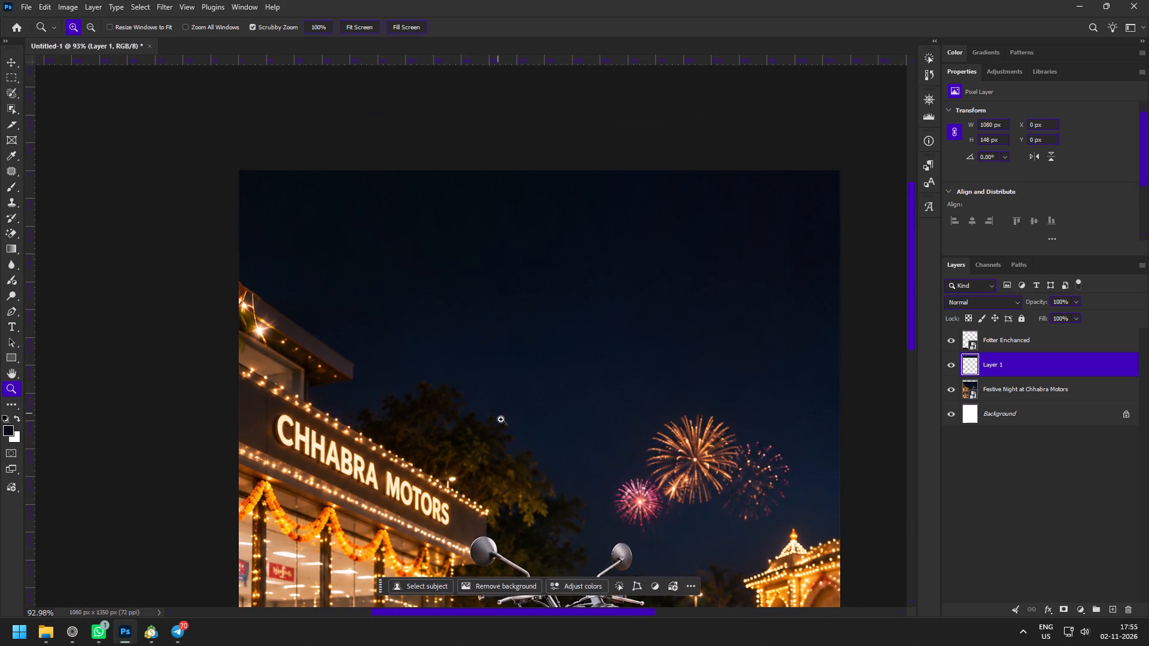
pyautogui.moveTo(500, 419); pyautogui.dragTo(469, 392)
pyautogui.press('space')
pyautogui.press('space')
pyautogui.press('space')
pyautogui.press('space')
pyautogui.press('space')
pyautogui.press('space')
pyautogui.press('space')
pyautogui.press('space')
pyautogui.moveTo(497, 465); pyautogui.dragTo(505, 294)
pyautogui.moveTo(474, 173); pyautogui.dragTo(486, 185)
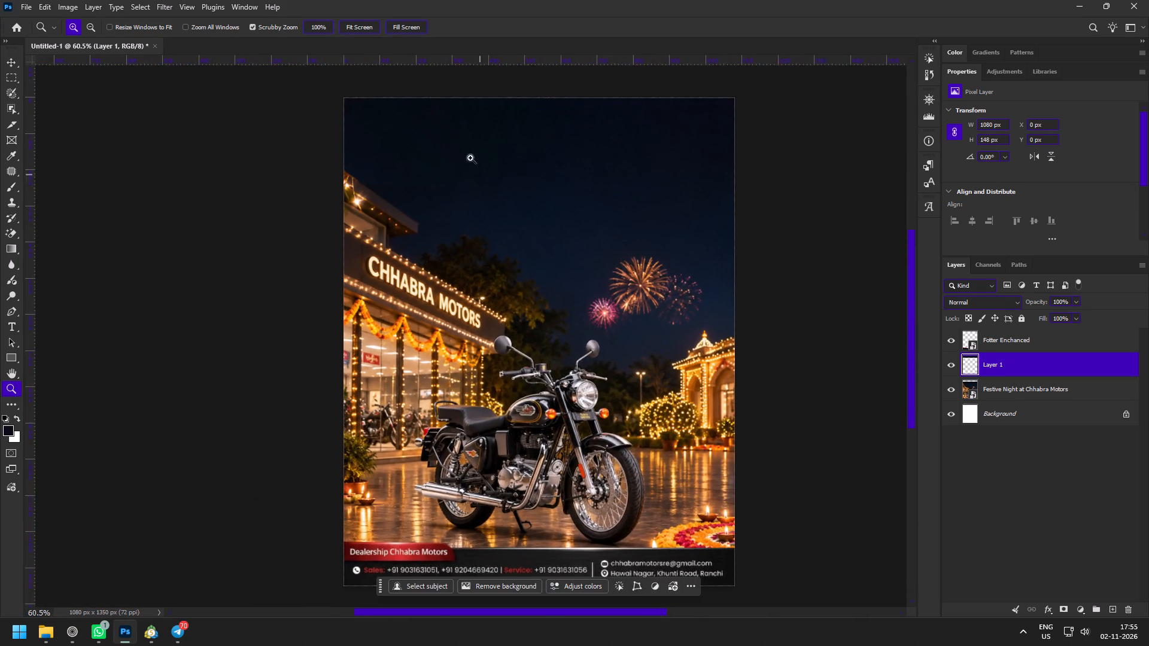
# Add the headline "THIS DIWALI, MAKE EVERY MILE SPECIAL." in the sky as 50 pt Helvetica Neue Medium text and shift it inside the canvas.
pyautogui.moveTo(469, 150); pyautogui.dragTo(497, 172)
pyautogui.press('t')
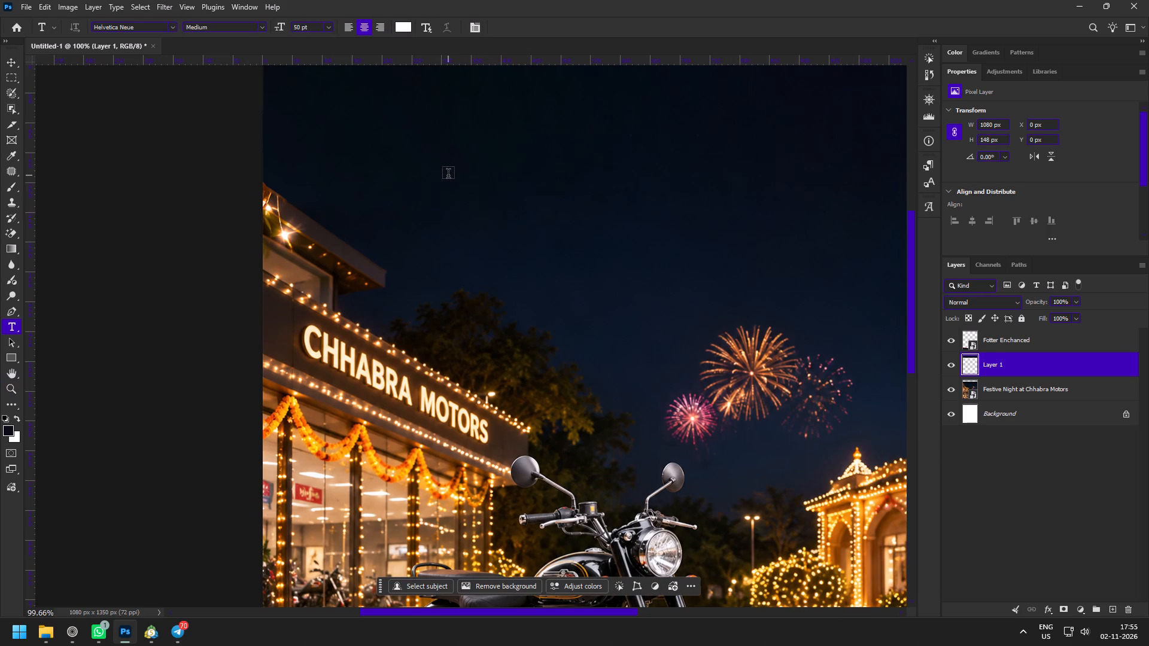
pyautogui.click(448, 175)
pyautogui.hotkey('ctrl', 'v')
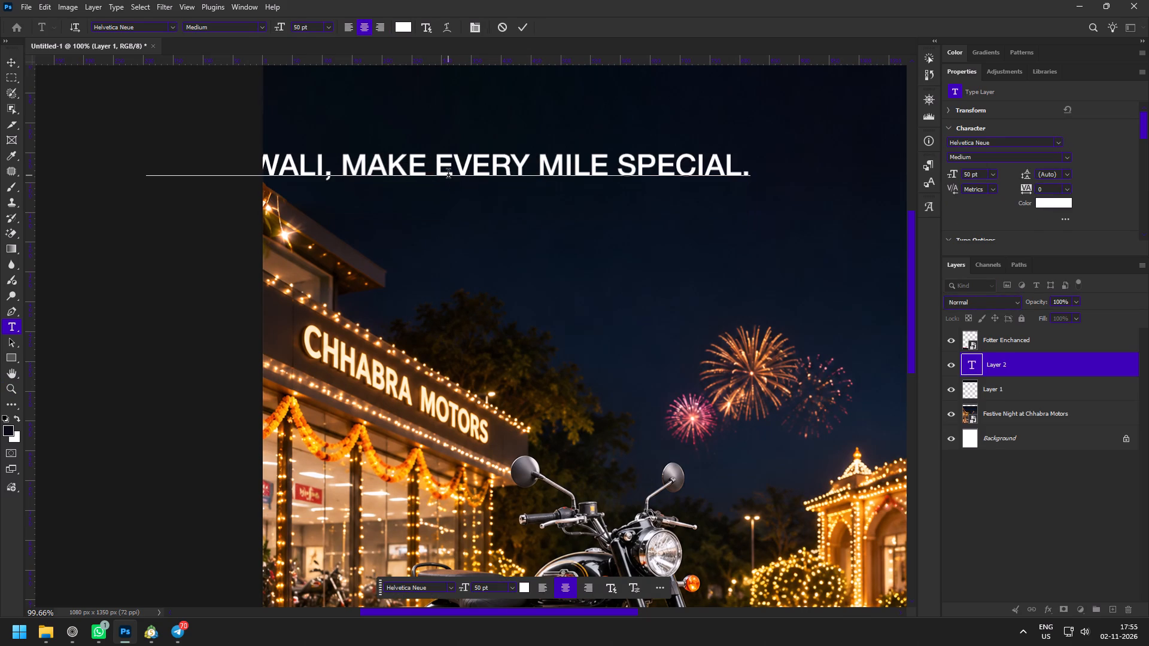
pyautogui.press('BackSpace')
pyautogui.hotkey('ctrl', 'Return')
pyautogui.press('z')
pyautogui.press('space')
pyautogui.moveTo(495, 215); pyautogui.dragTo(372, 255)
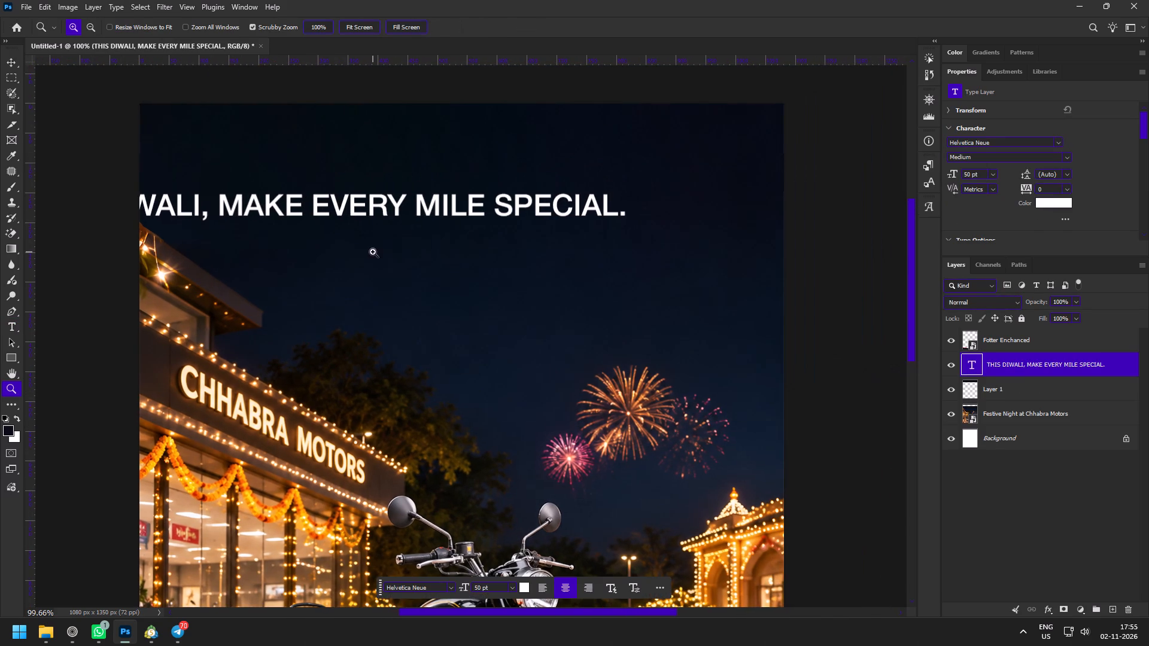
pyautogui.press('v')
pyautogui.moveTo(445, 198); pyautogui.dragTo(564, 203)
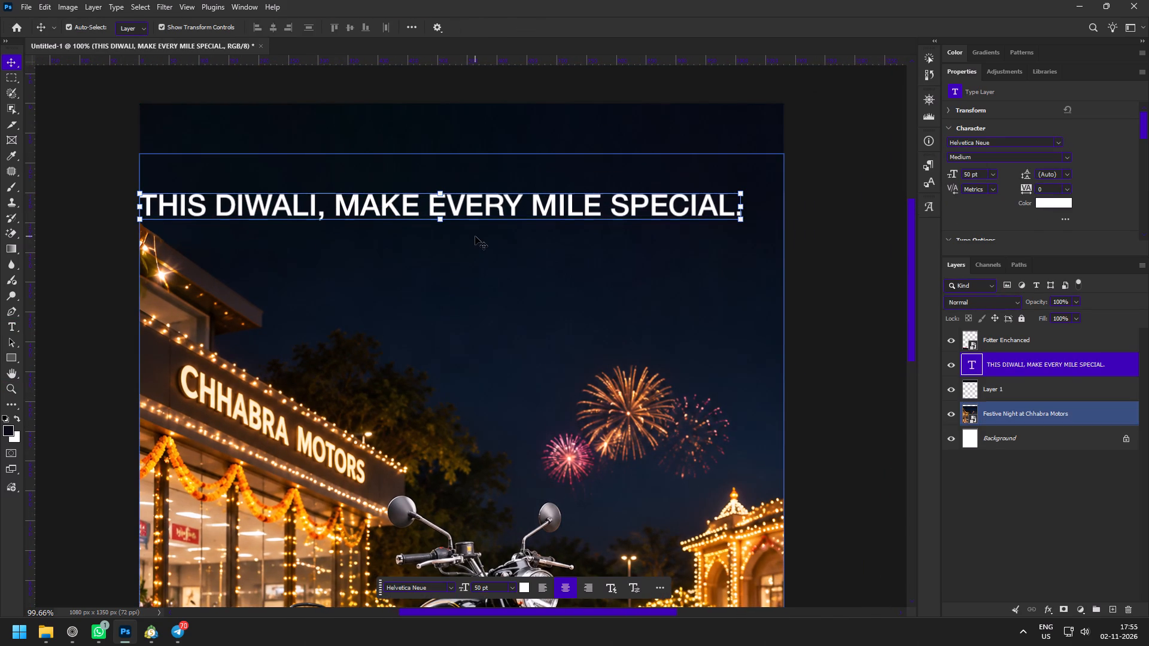
# Switch to the CHHABRA MOTORS SMM document in the browser and copy the line "The Royal Enfield Experience Awaits You.".
pyautogui.click(71, 638)
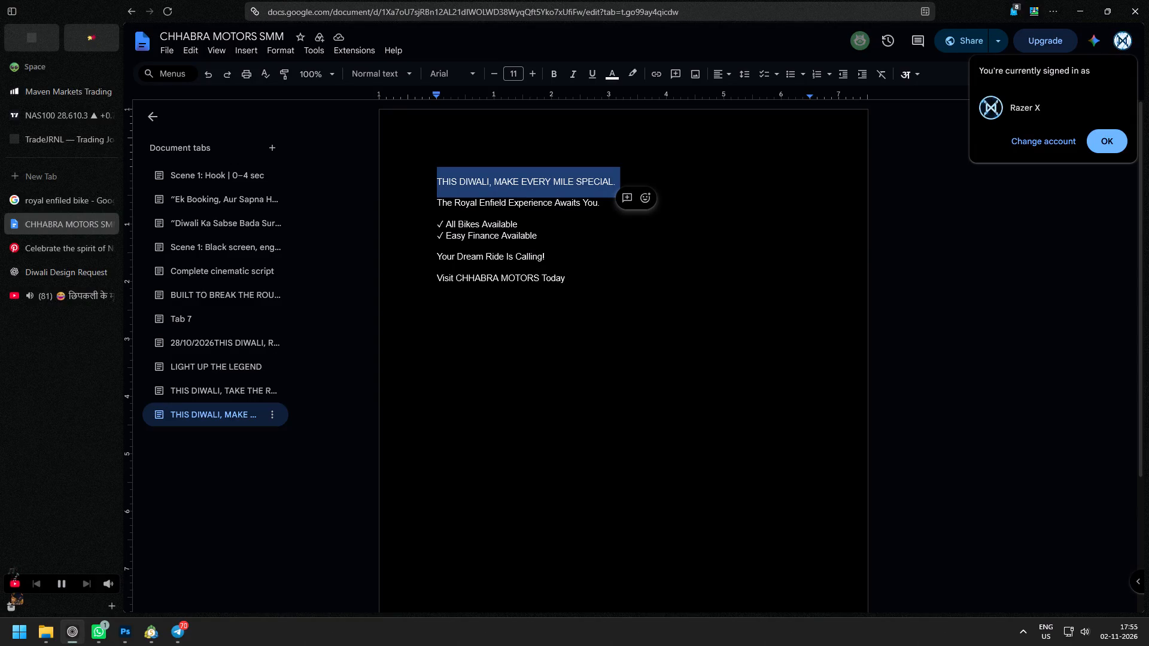
pyautogui.moveTo(418, 206); pyautogui.dragTo(618, 210)
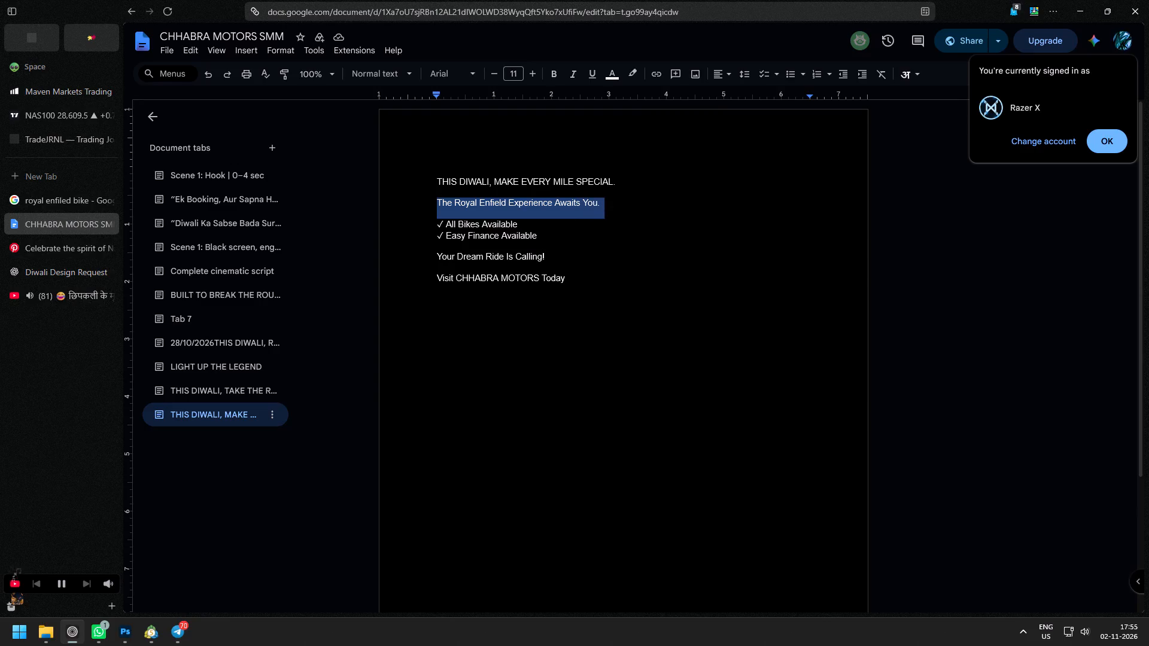
pyautogui.hotkey('ctrl', 'c')
# Back in Photoshop, scale the headline down to about 33.69 pt and centre it horizontally in the sky at about Y 138 px.
pyautogui.click(124, 636)
pyautogui.press('z')
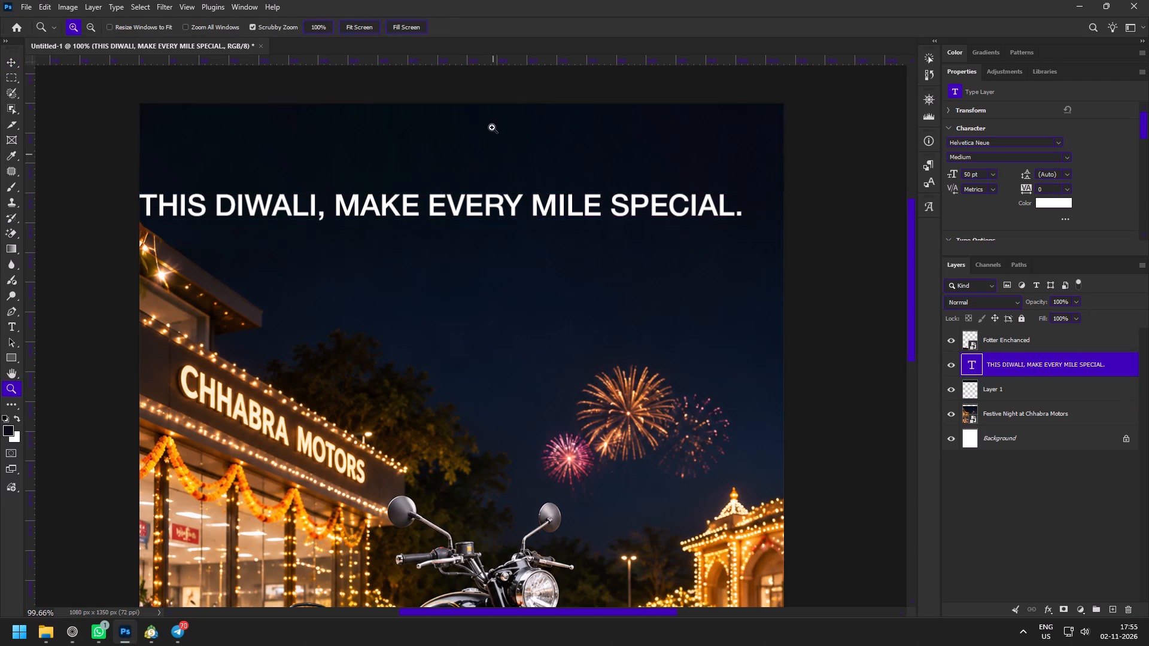
pyautogui.moveTo(491, 123); pyautogui.dragTo(503, 142)
pyautogui.press('v')
pyautogui.click(794, 229)
pyautogui.keyDown('alt'); pyautogui.moveTo(798, 227); pyautogui.dragTo(744, 224); pyautogui.keyUp('alt')
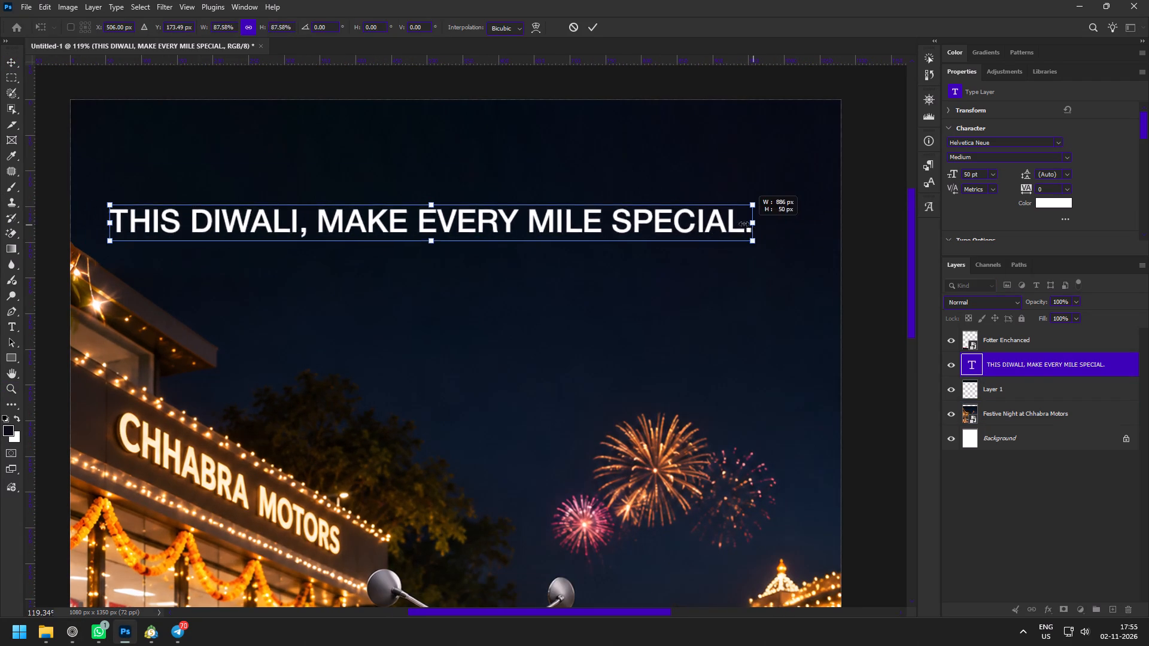
pyautogui.keyDown('alt'); pyautogui.moveTo(744, 224); pyautogui.dragTo(680, 220); pyautogui.keyUp('alt')
pyautogui.moveTo(552, 221); pyautogui.dragTo(582, 214)
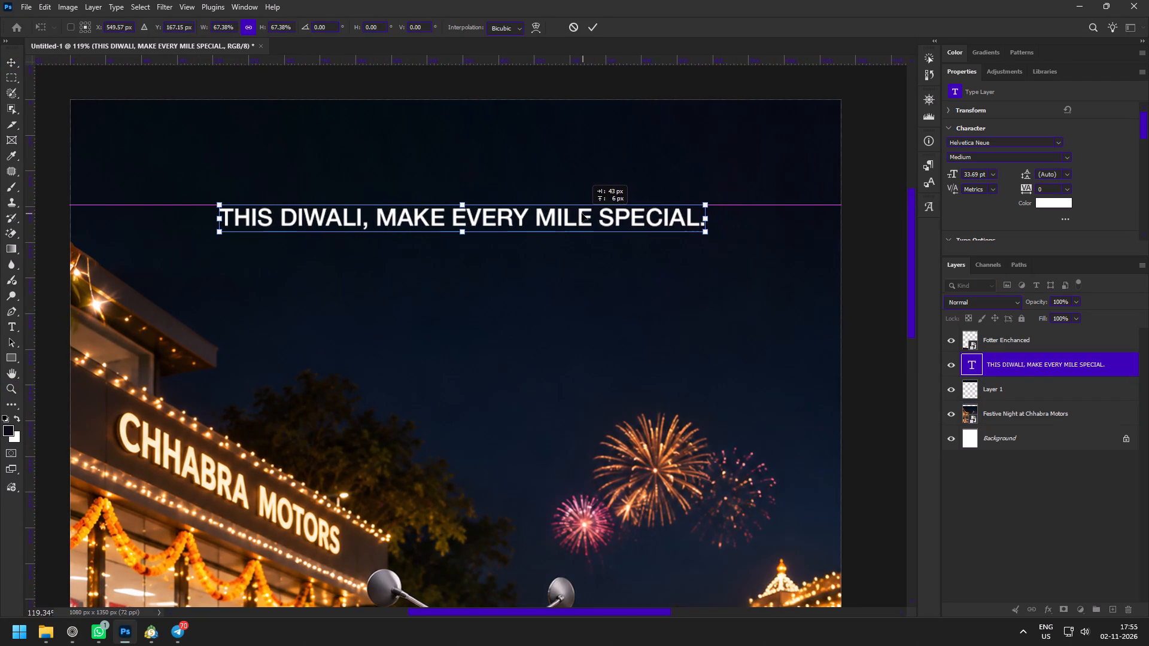
pyautogui.moveTo(582, 214); pyautogui.dragTo(579, 214)
pyautogui.moveTo(580, 224); pyautogui.dragTo(581, 203)
pyautogui.click(596, 28)
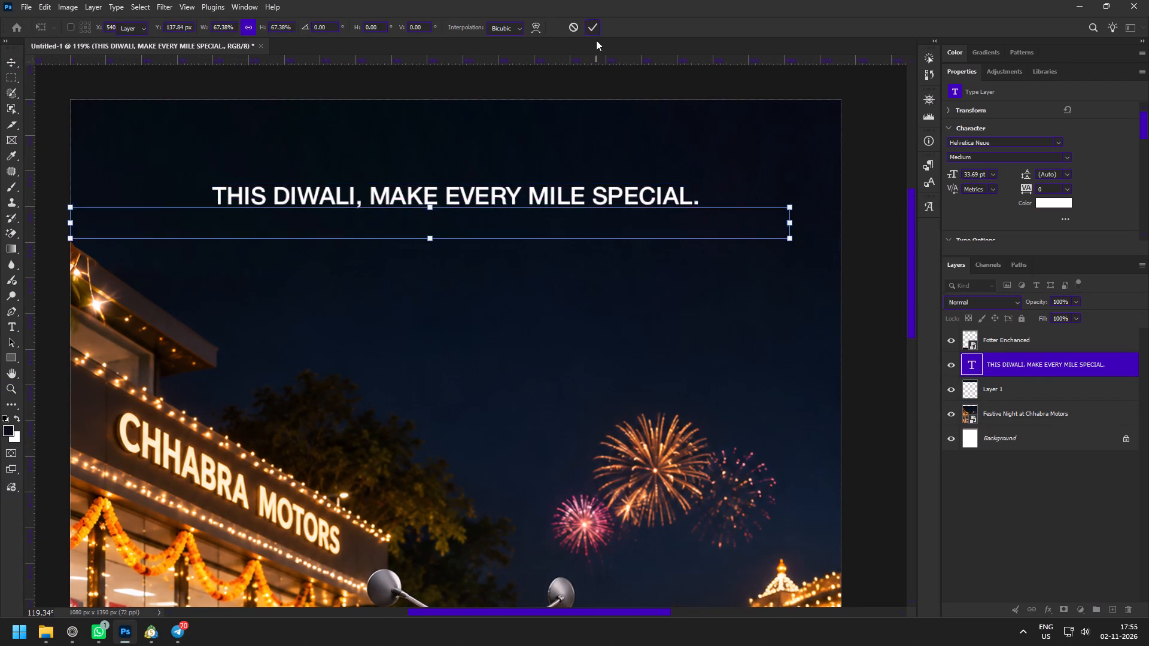
# Duplicate the headline just below itself and replace the copy's text with "The Royal Enfield Experience Awaits You.".
pyautogui.press('z')
pyautogui.moveTo(603, 220); pyautogui.dragTo(559, 199)
pyautogui.moveTo(545, 180); pyautogui.dragTo(574, 214)
pyautogui.moveTo(558, 173); pyautogui.dragTo(573, 203)
pyautogui.press('v')
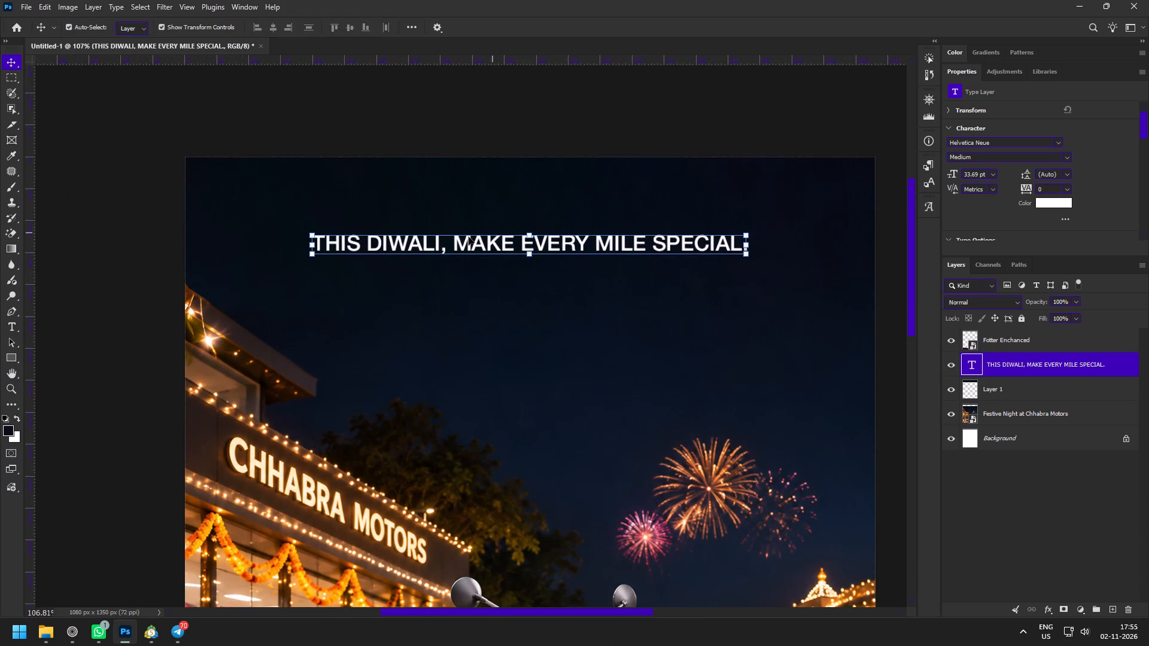
pyautogui.keyDown('alt'); pyautogui.moveTo(451, 245); pyautogui.dragTo(453, 284); pyautogui.keyUp('alt')
pyautogui.doubleClick(453, 284)
pyautogui.hotkey('ctrl', 'v')
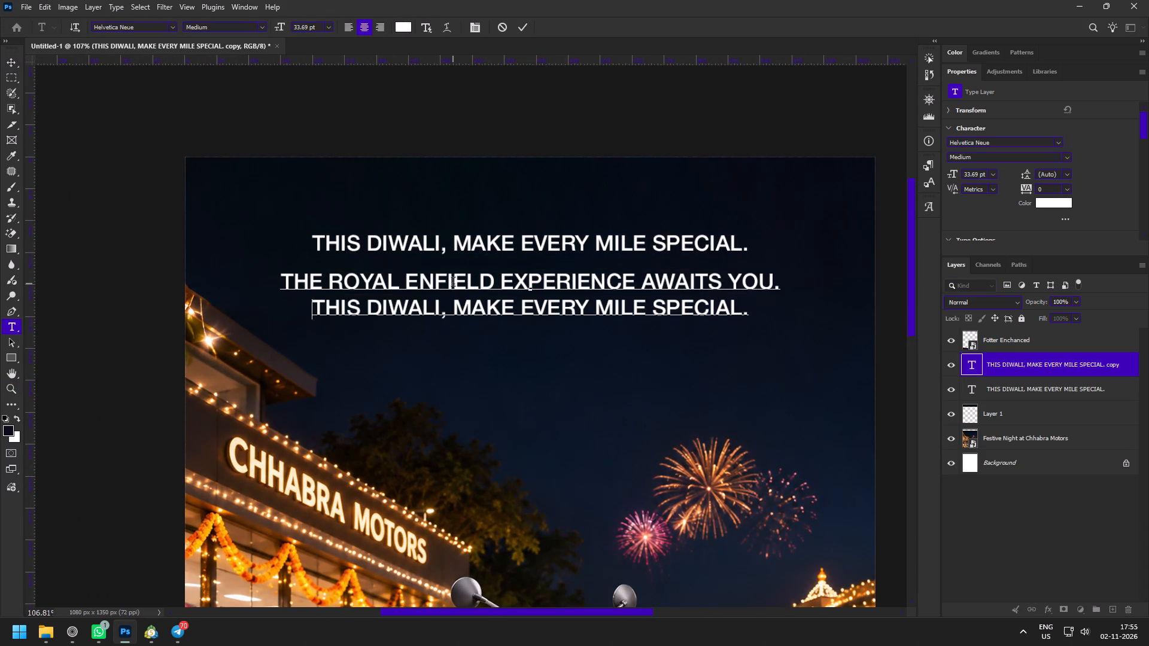
pyautogui.hotkey('ctrl', 'a')
pyautogui.hotkey('ctrl', 'v')
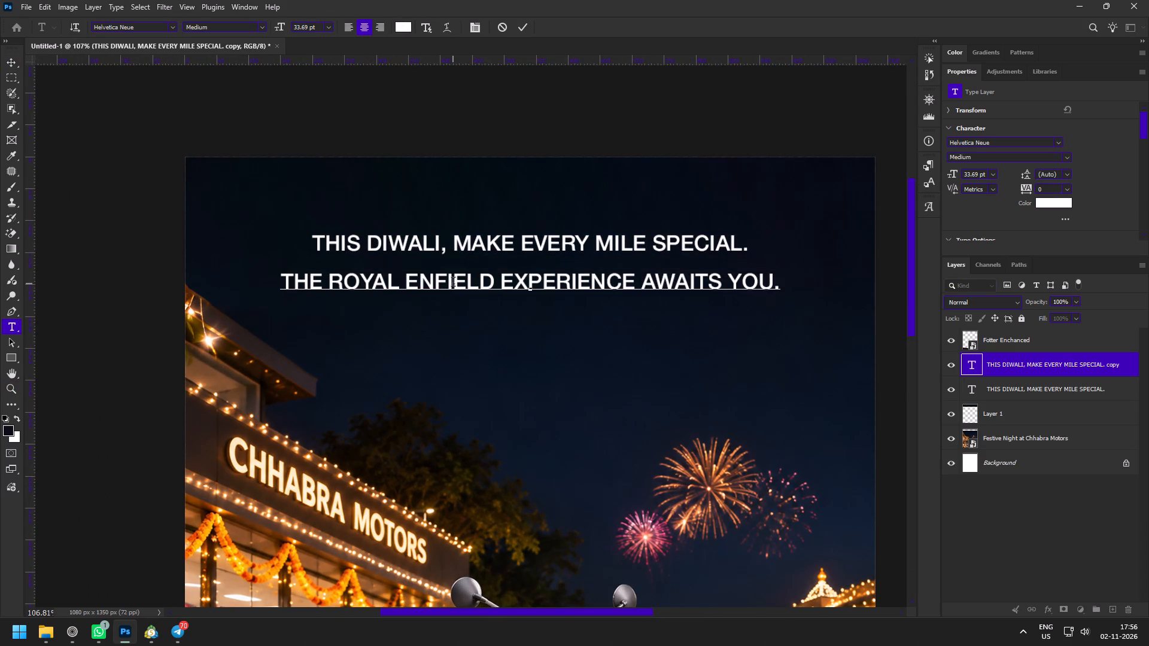
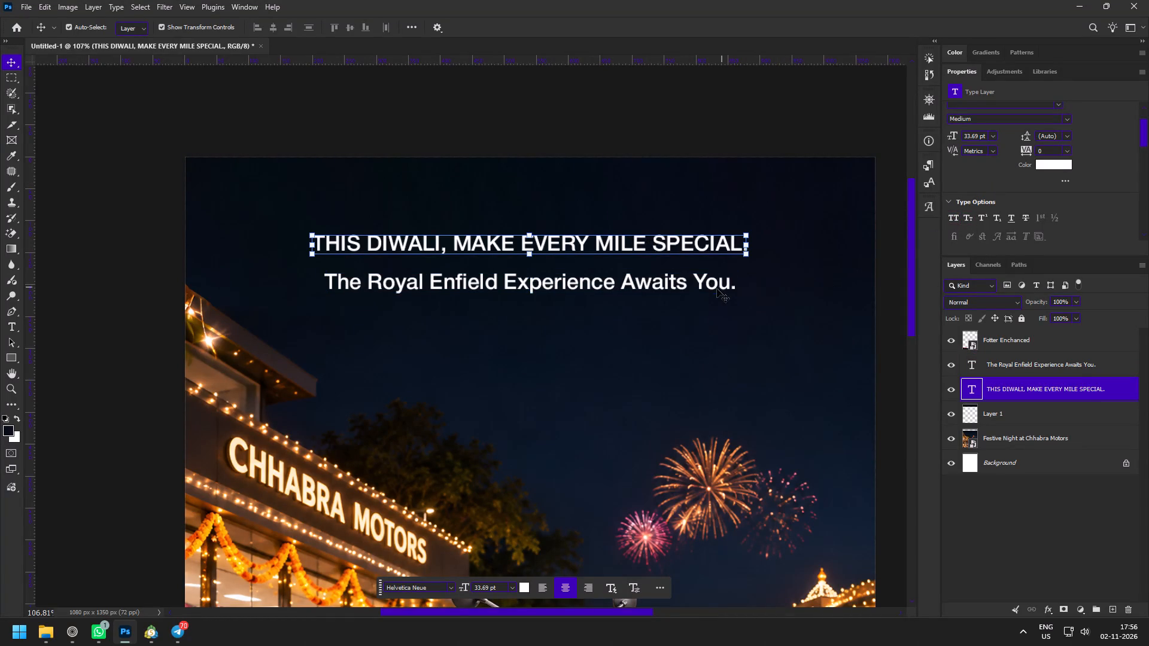
# Move the supporting line straight down about 160 px to clear space beneath the headline.
pyautogui.click(625, 243)
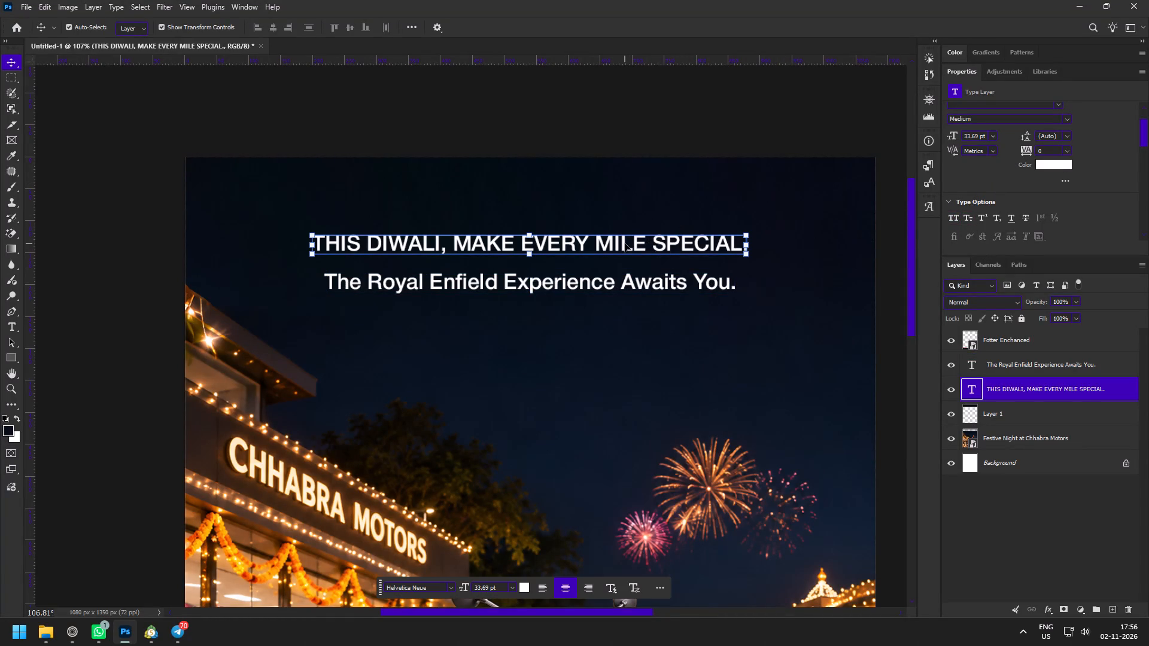
pyautogui.click(566, 284)
pyautogui.moveTo(615, 283); pyautogui.dragTo(616, 347)
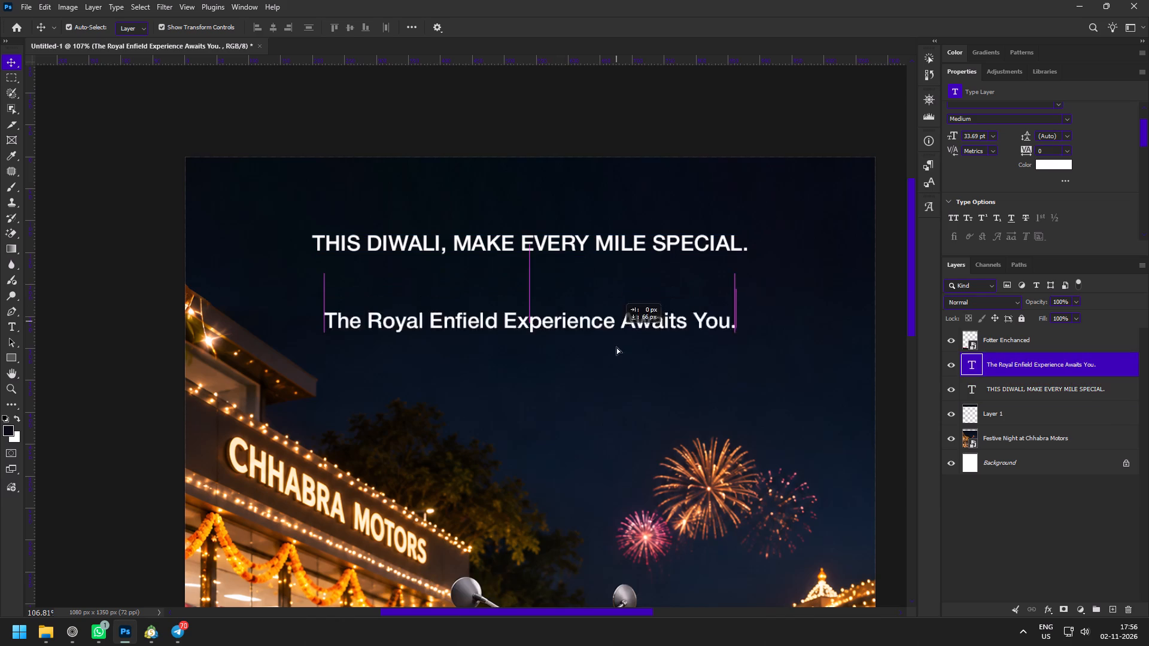
pyautogui.moveTo(616, 347); pyautogui.dragTo(612, 386)
# Break the headline after "THIS DIWALI," into two lines and enlarge that first line to 88 pt.
pyautogui.click(504, 236)
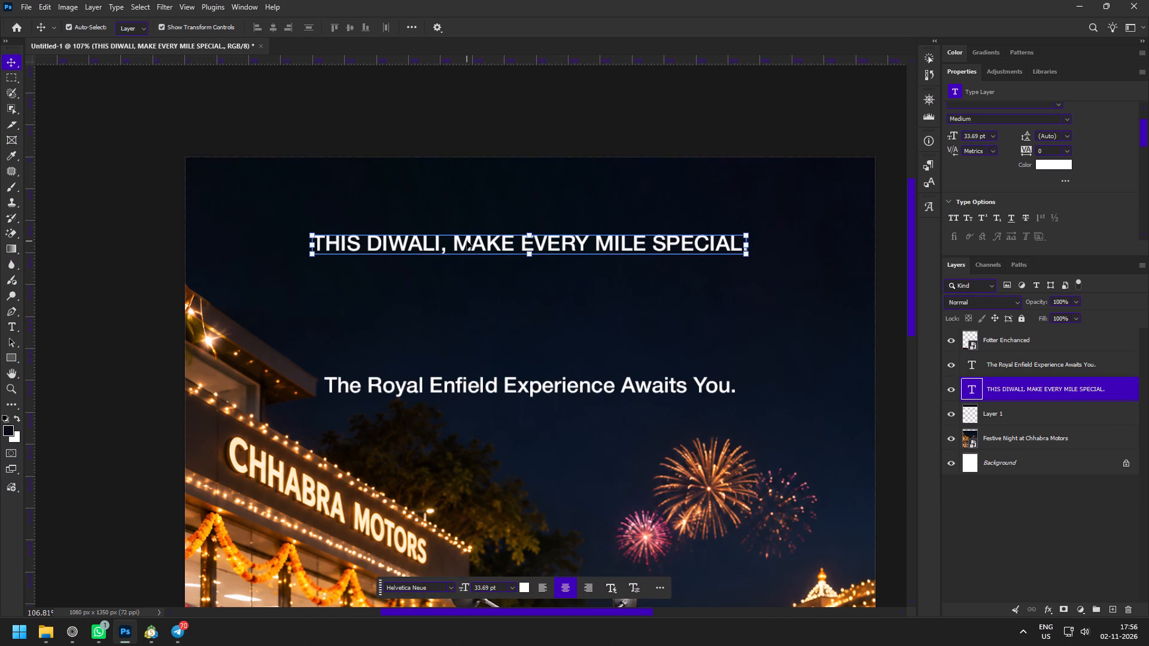
pyautogui.doubleClick(467, 242)
pyautogui.click(460, 249)
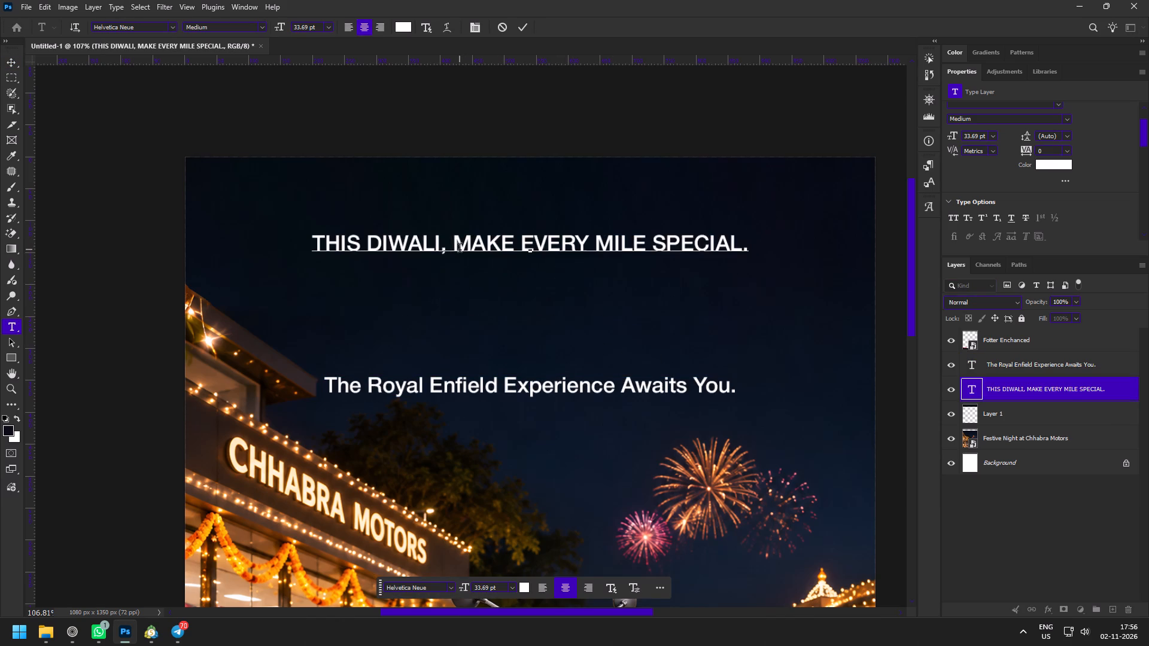
pyautogui.press('Return')
pyautogui.moveTo(442, 242); pyautogui.dragTo(682, 248)
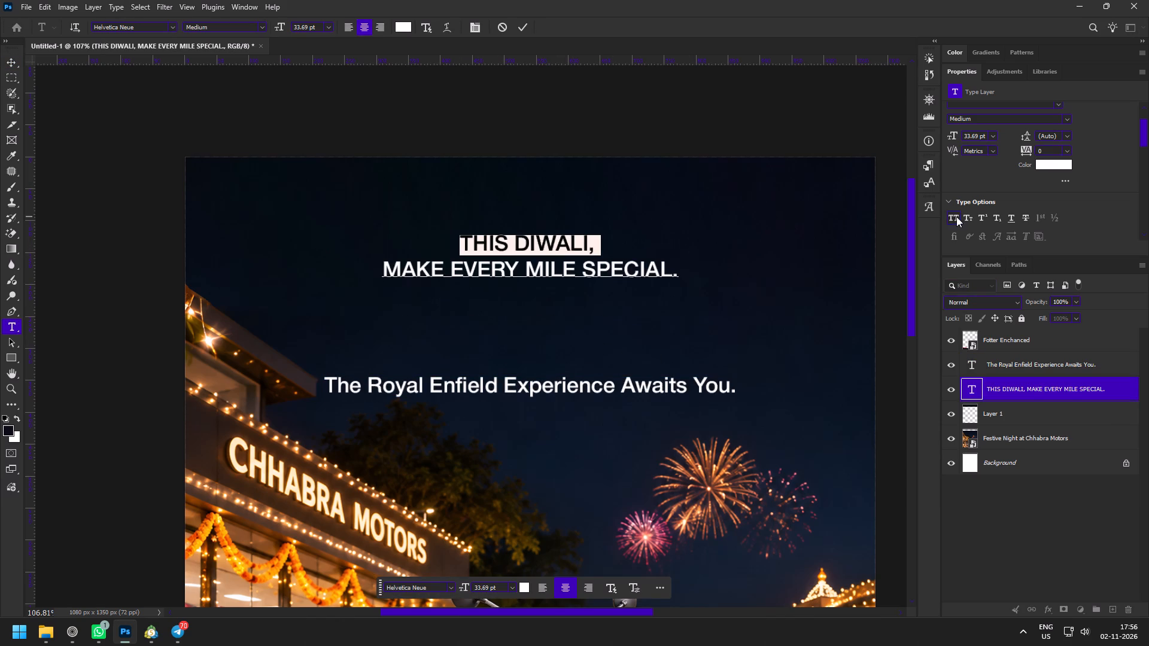
pyautogui.moveTo(953, 217); pyautogui.dragTo(966, 218)
pyautogui.moveTo(952, 136); pyautogui.dragTo(984, 144)
pyautogui.click(525, 22)
# Nudge the two-line headline down slightly in the sky.
pyautogui.press('z')
pyautogui.moveTo(580, 215); pyautogui.dragTo(598, 228)
pyautogui.press('v')
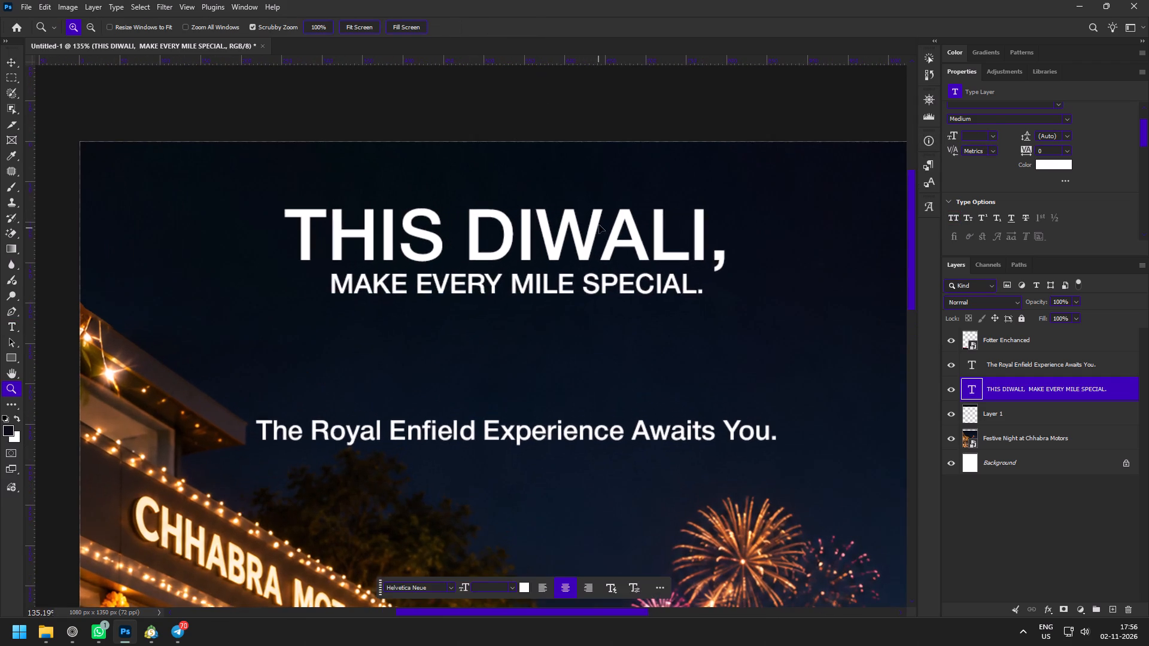
pyautogui.moveTo(594, 257); pyautogui.dragTo(598, 269)
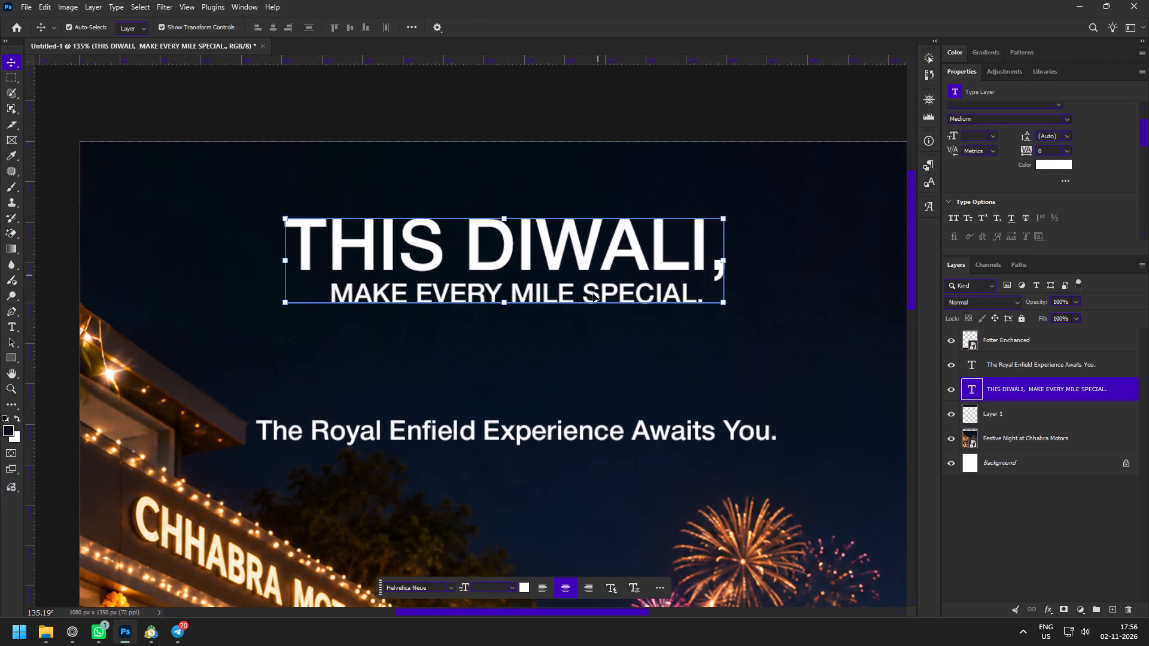
pyautogui.click(592, 298)
# Delete the comma after "THIS DIWALI" in the headline.
pyautogui.press('z')
pyautogui.press('v')
pyautogui.doubleClick(695, 260)
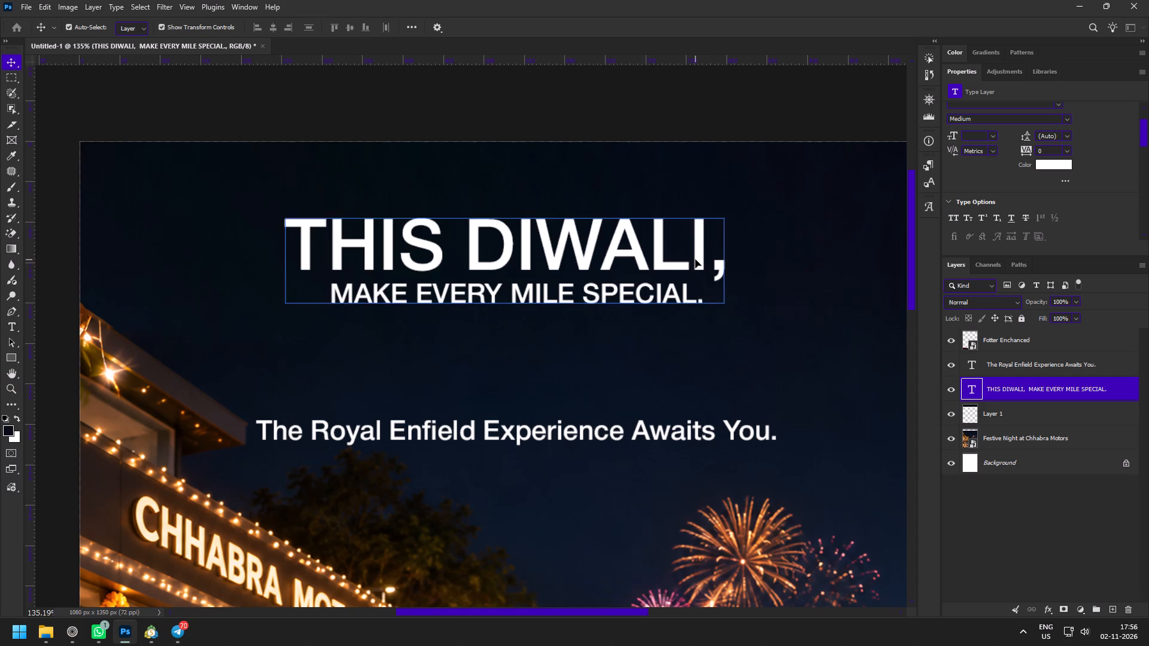
pyautogui.moveTo(705, 276); pyautogui.dragTo(752, 281)
pyautogui.press('BackSpace')
pyautogui.hotkey('ctrl', 'z')
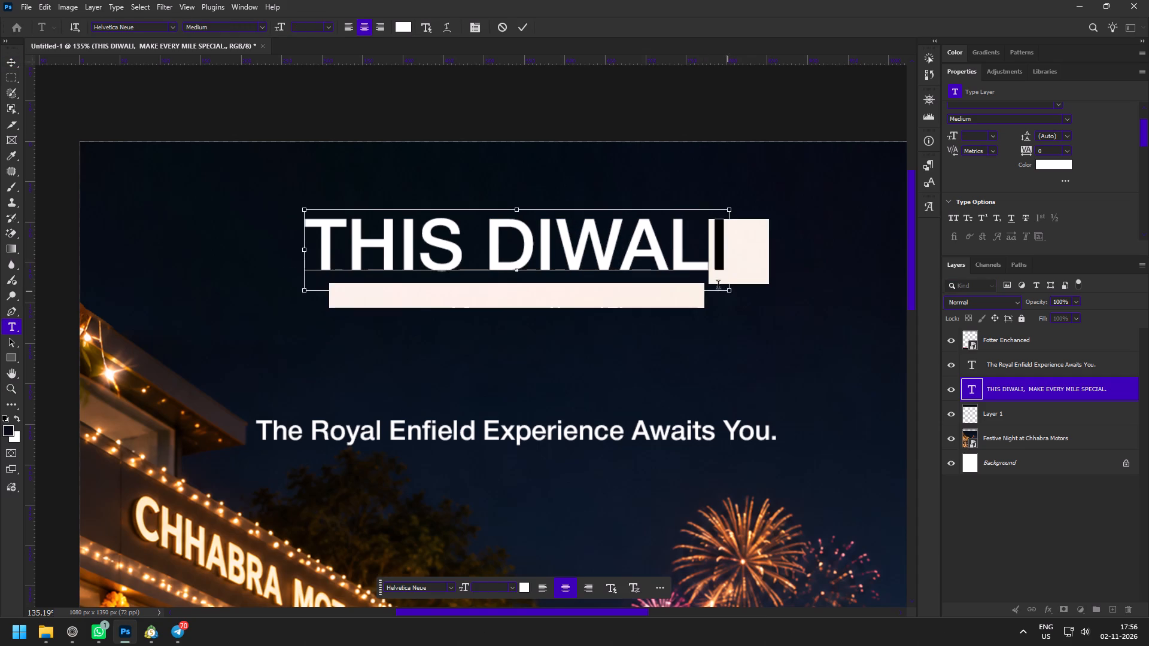
pyautogui.click(721, 264)
pyautogui.moveTo(713, 265); pyautogui.dragTo(732, 268)
pyautogui.press('BackSpace')
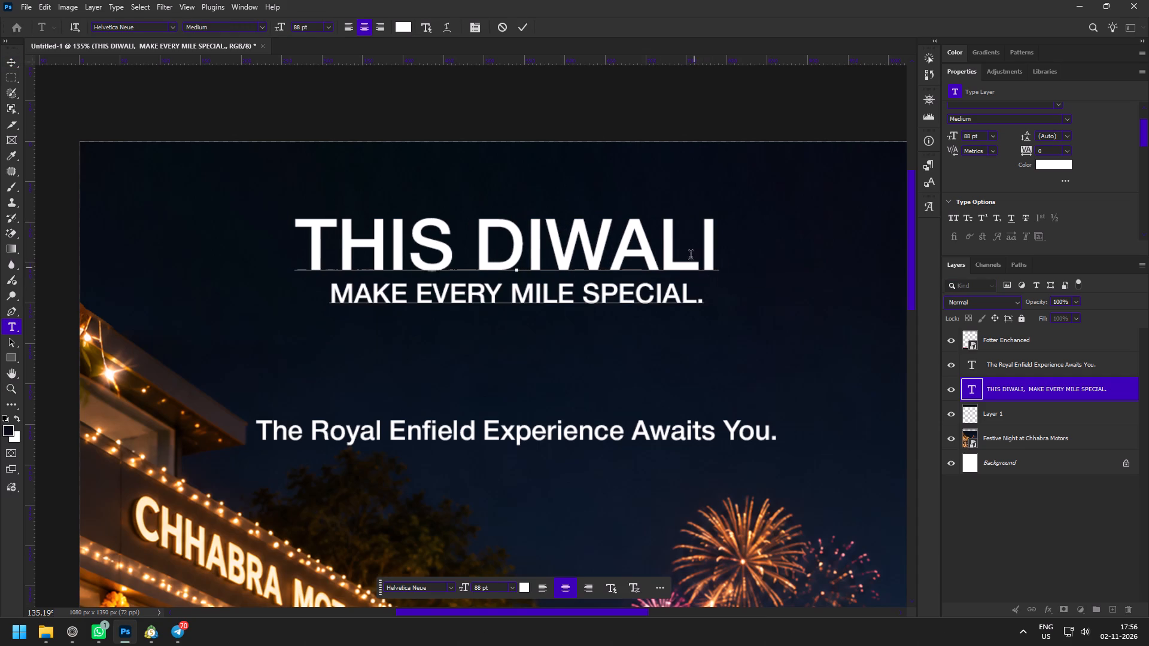
pyautogui.click(525, 26)
# Move the supporting line straight up about 110 px so it sits just below the headline.
pyautogui.press('z')
pyautogui.moveTo(564, 318); pyautogui.dragTo(522, 292)
pyautogui.press('space')
pyautogui.press('space')
pyautogui.moveTo(583, 351); pyautogui.dragTo(567, 278)
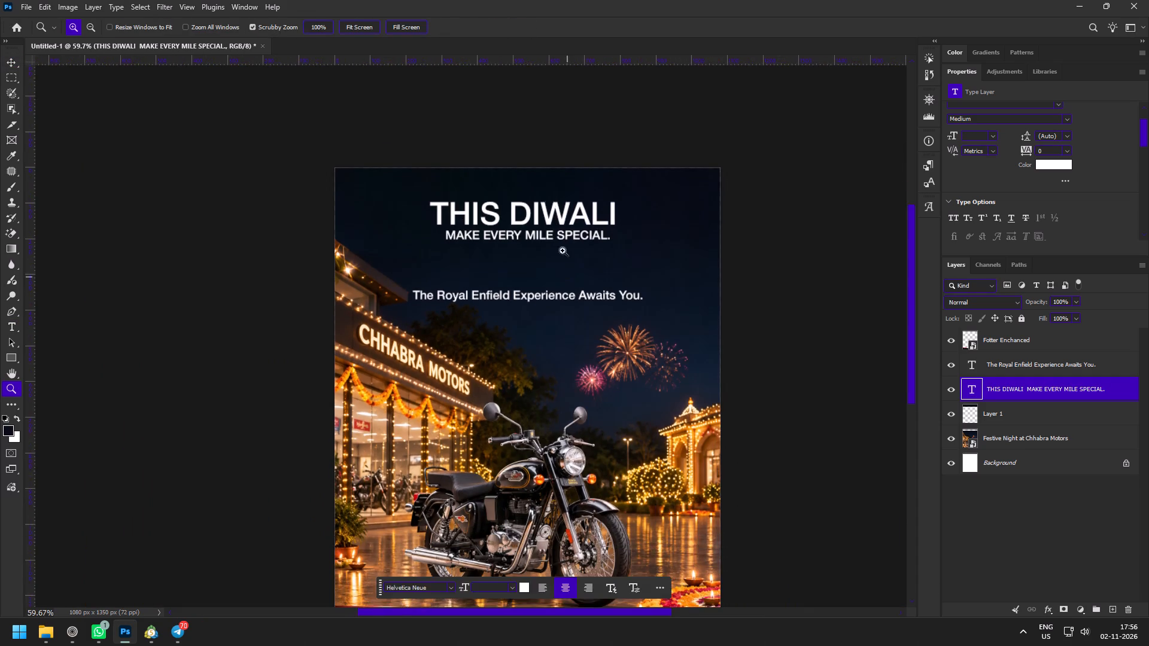
pyautogui.moveTo(545, 191); pyautogui.dragTo(566, 231)
pyautogui.press('v')
pyautogui.click(547, 341)
pyautogui.moveTo(588, 343); pyautogui.dragTo(588, 287)
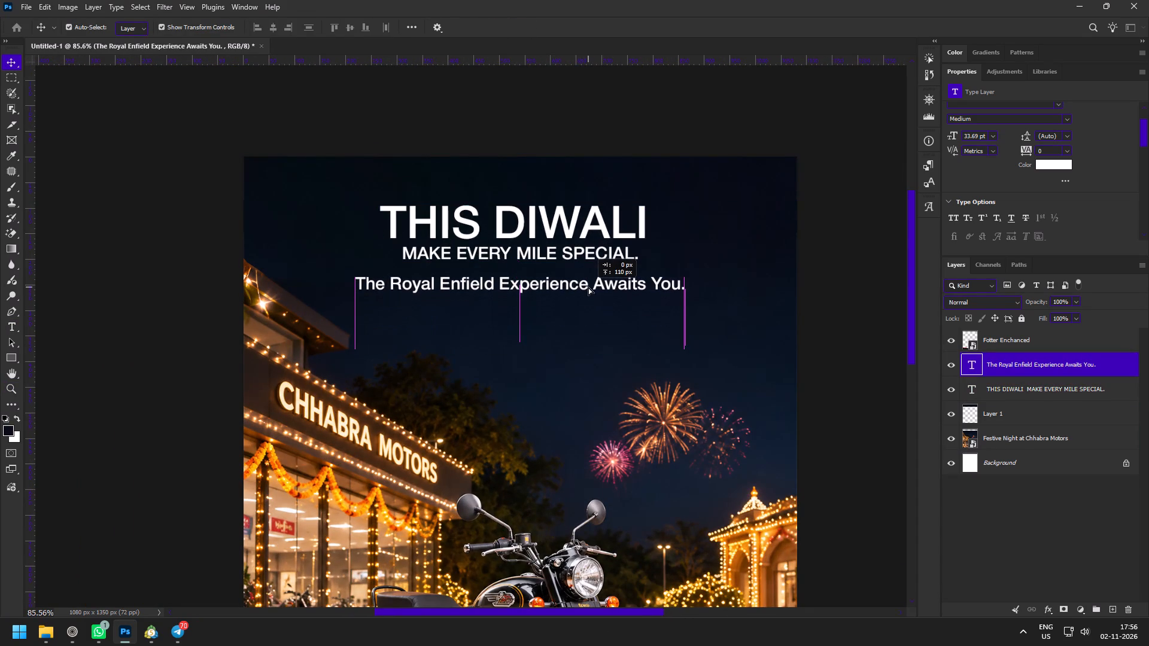
pyautogui.moveTo(588, 287); pyautogui.dragTo(588, 285)
# Set the supporting line's Helvetica Neue font style to Regular.
pyautogui.press('z')
pyautogui.moveTo(475, 207); pyautogui.dragTo(500, 234)
pyautogui.press('v')
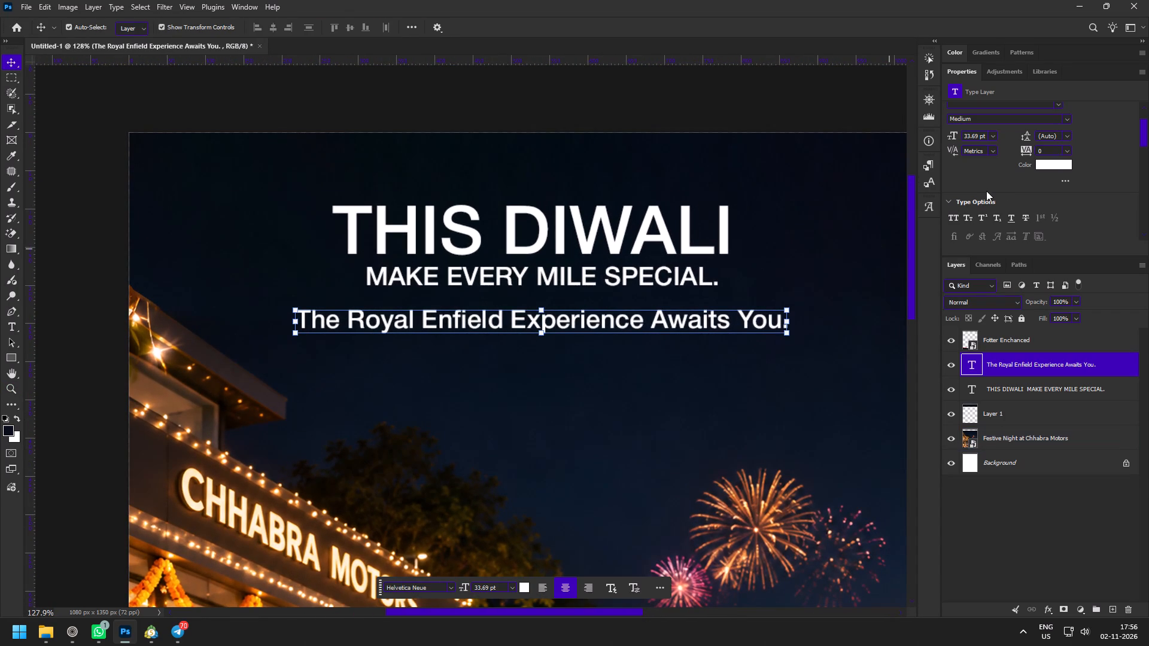
pyautogui.scroll(3, 1002, 194)
pyautogui.click(1063, 146)
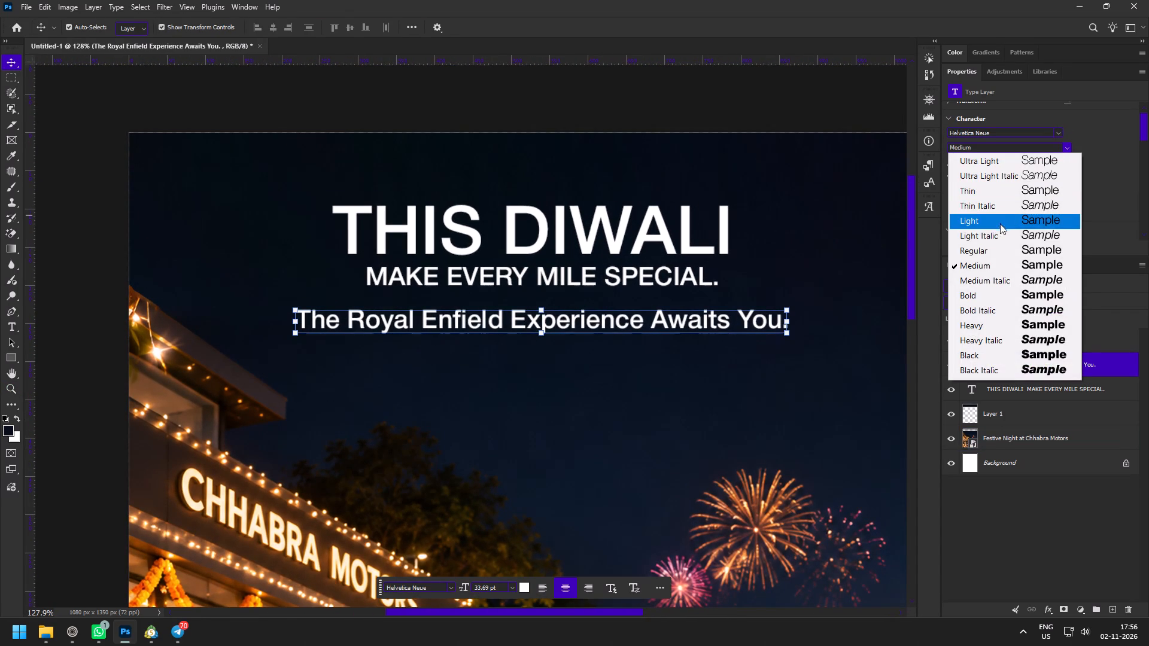
pyautogui.click(993, 248)
# Nudge the supporting line up about 10 px, closer to the headline.
pyautogui.press('z')
pyautogui.moveTo(613, 224); pyautogui.dragTo(621, 237)
pyautogui.press('v')
pyautogui.moveTo(586, 330); pyautogui.dragTo(587, 322)
# Set only the "THIS DIWALI" line of the headline to Bold.
pyautogui.click(595, 227)
pyautogui.doubleClick(521, 224)
pyautogui.doubleClick(509, 227)
pyautogui.tripleClick(548, 224)
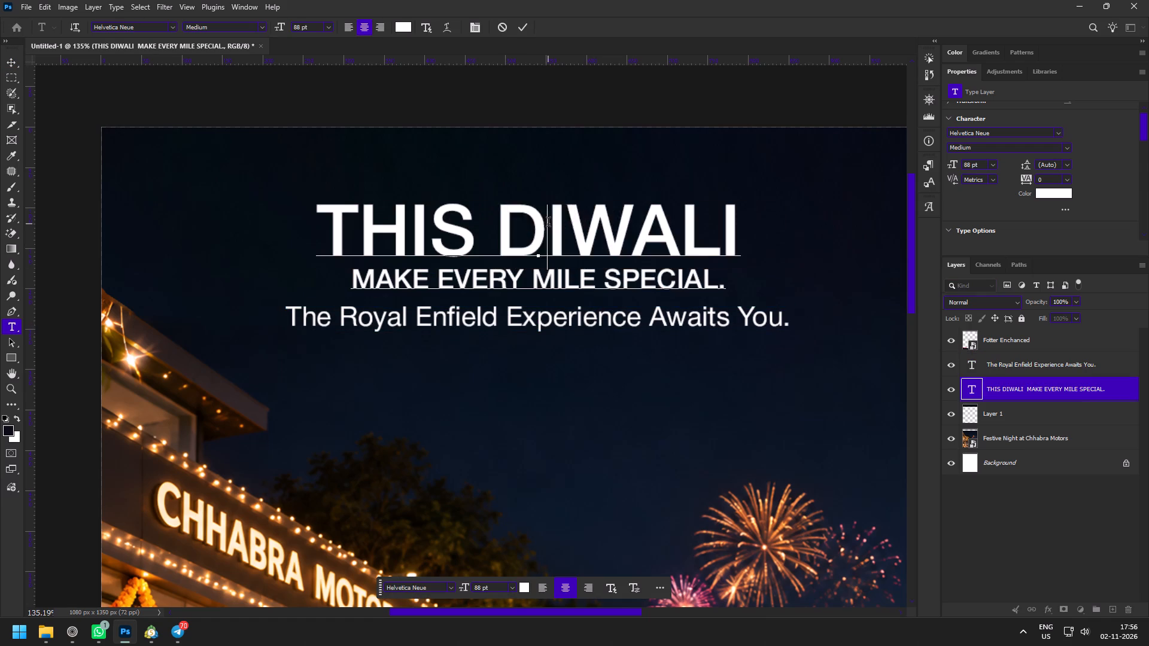
pyautogui.click(1065, 147)
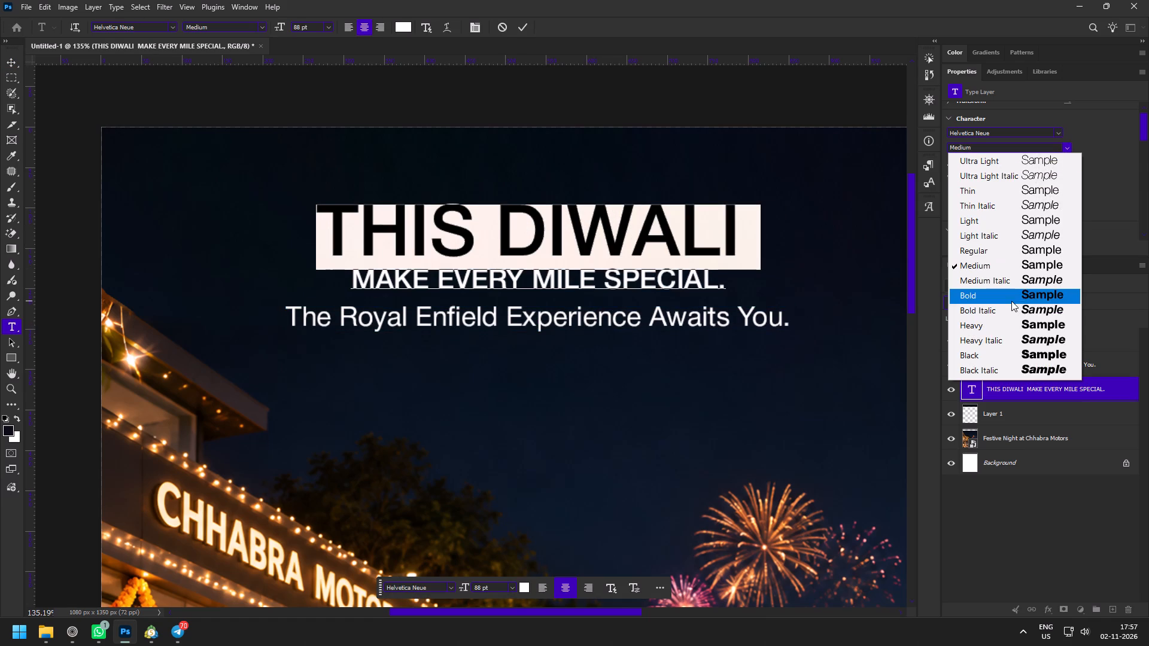
pyautogui.click(1008, 297)
pyautogui.click(524, 29)
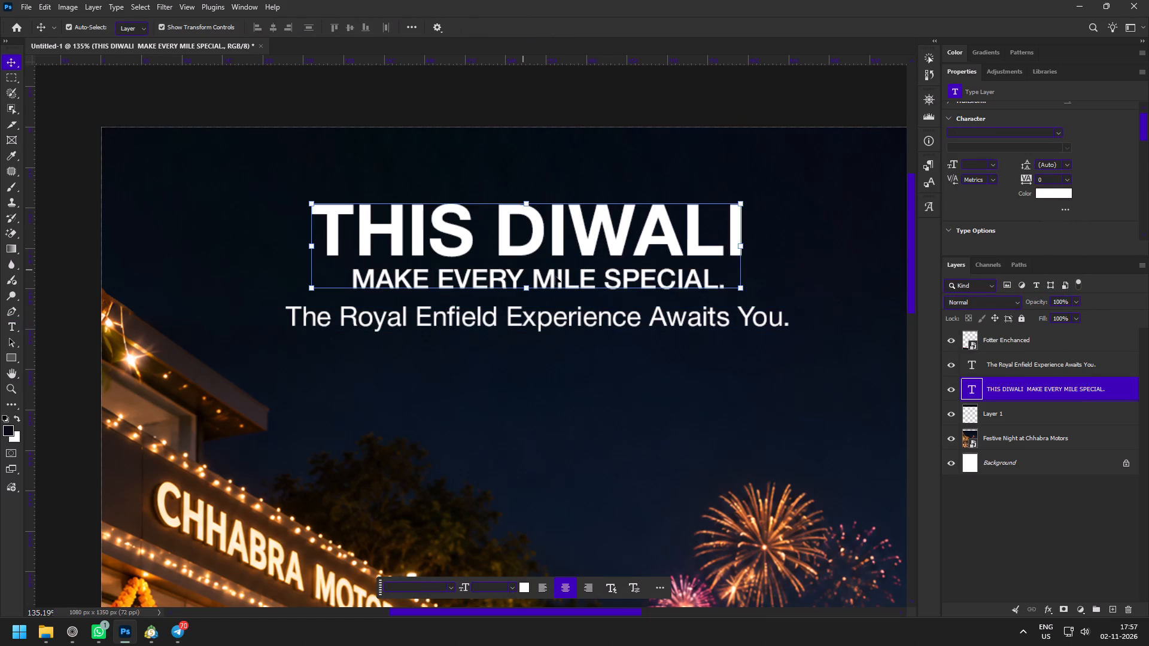
# Switch to the CHHABRA MOTORS SMM document in the browser and copy "All Bikes Available" without its check mark.
pyautogui.press('z')
pyautogui.click(81, 627)
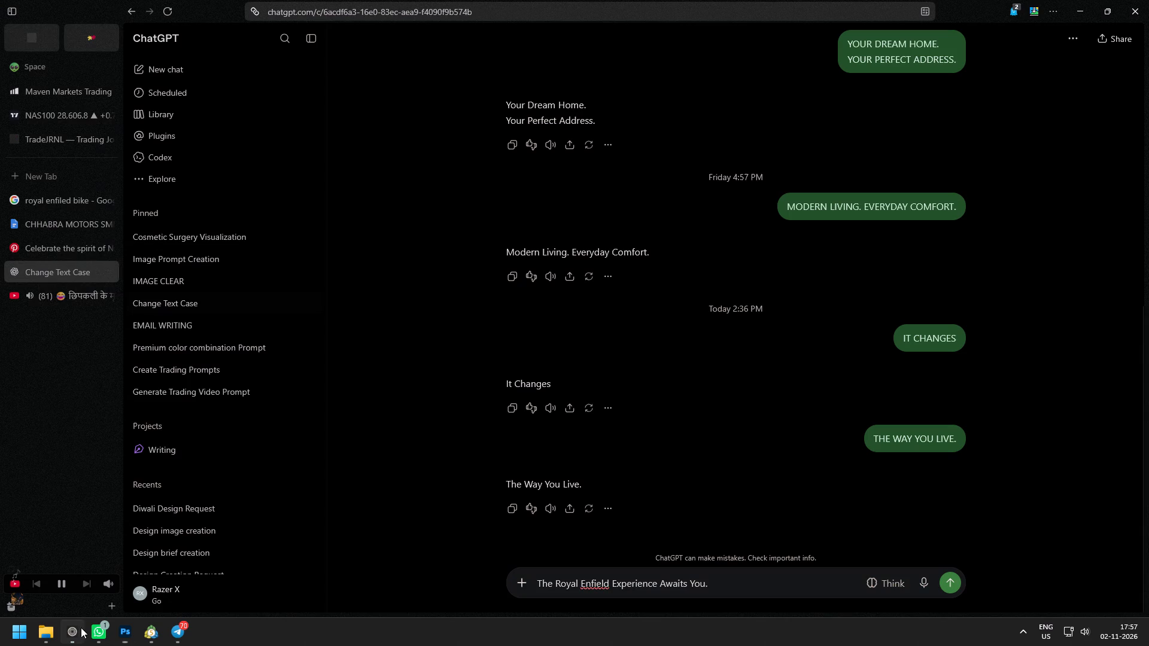
pyautogui.click(60, 193)
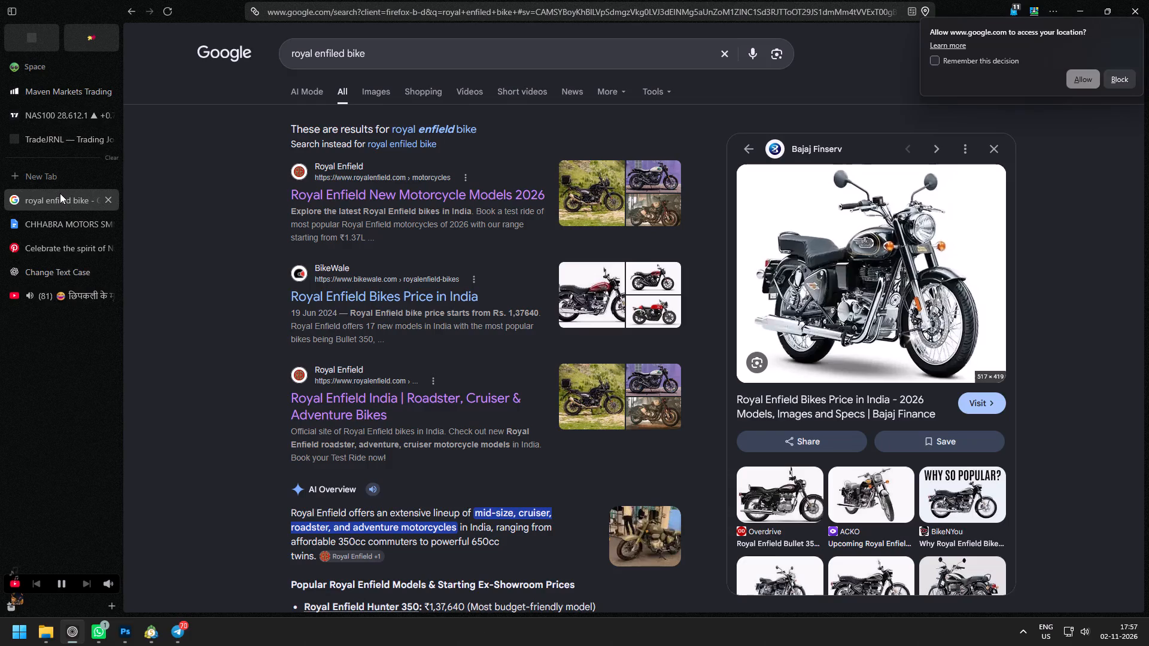
pyautogui.click(51, 269)
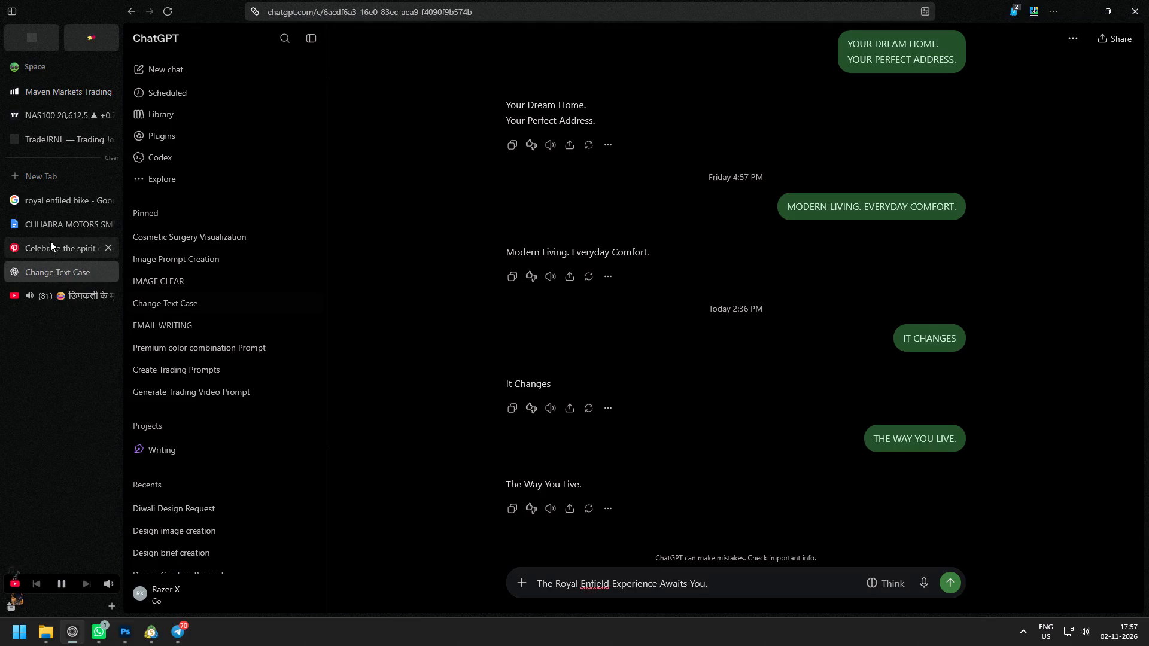
pyautogui.click(54, 228)
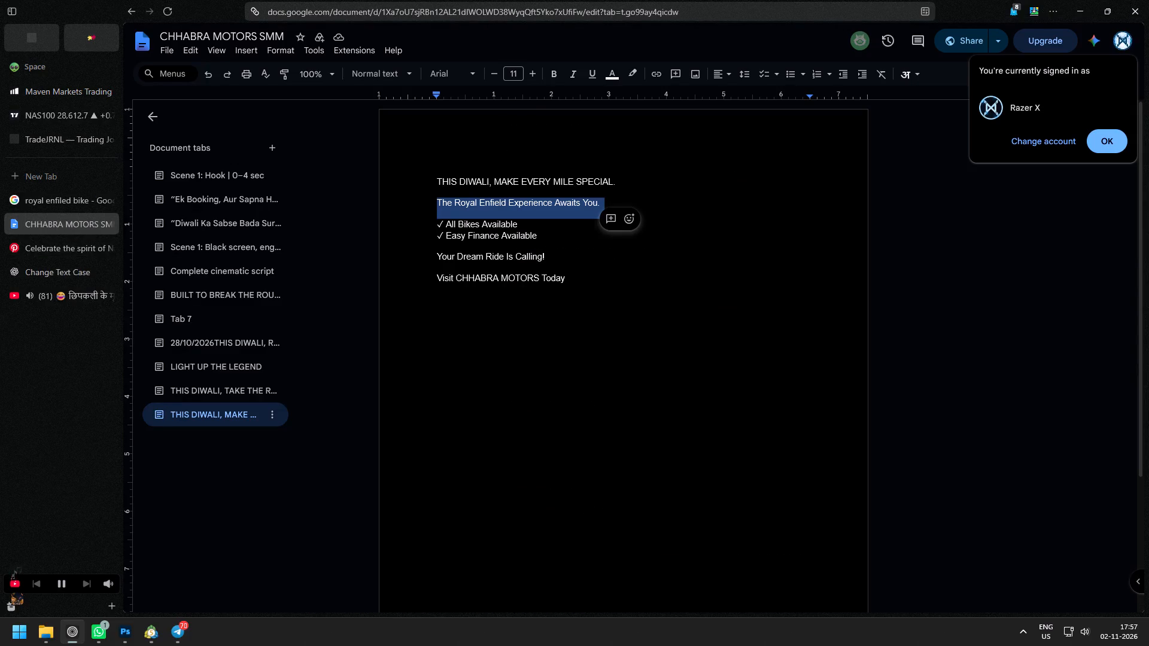
pyautogui.click(129, 633)
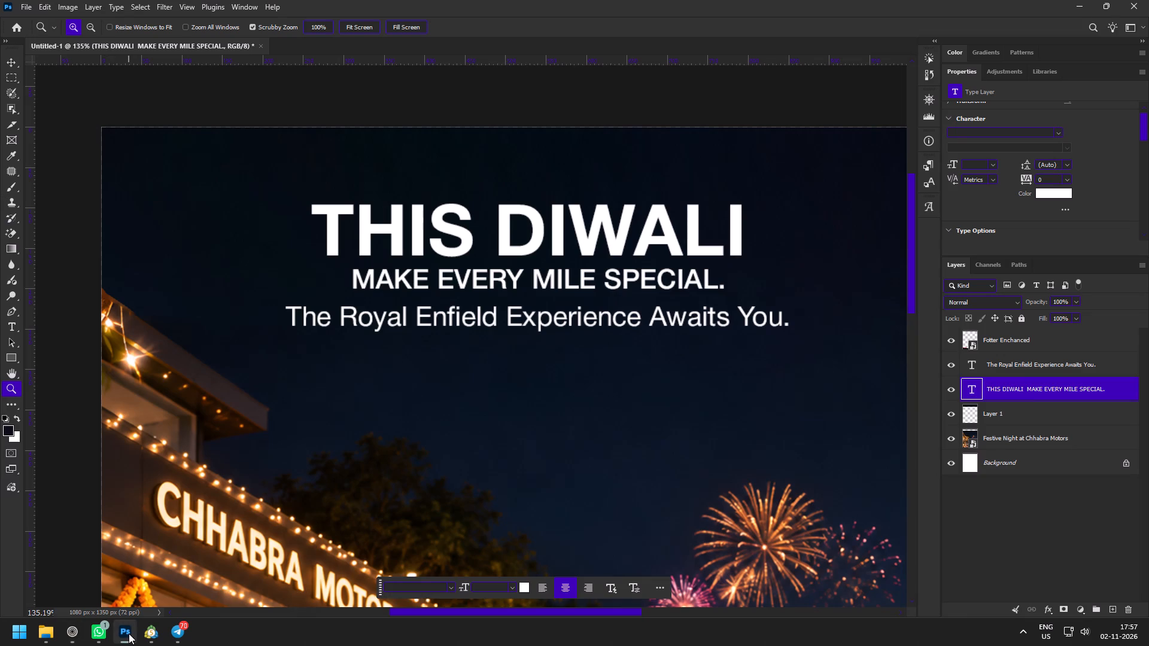
pyautogui.click(129, 633)
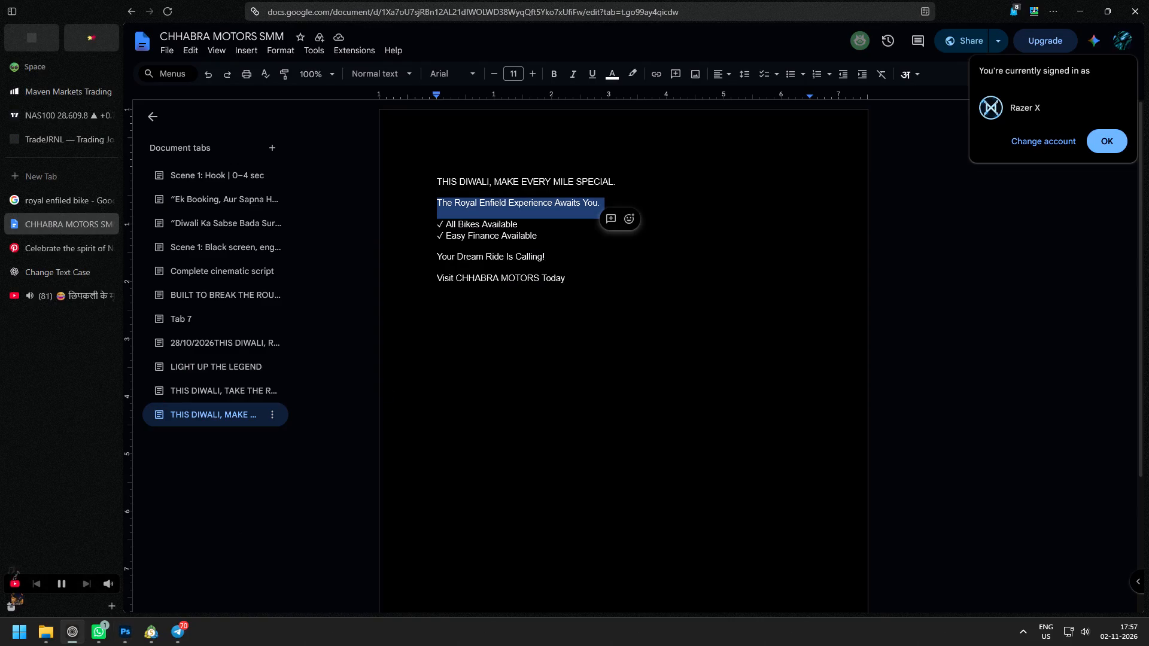
pyautogui.moveTo(445, 228); pyautogui.dragTo(528, 228)
pyautogui.hotkey('ctrl', 'c')
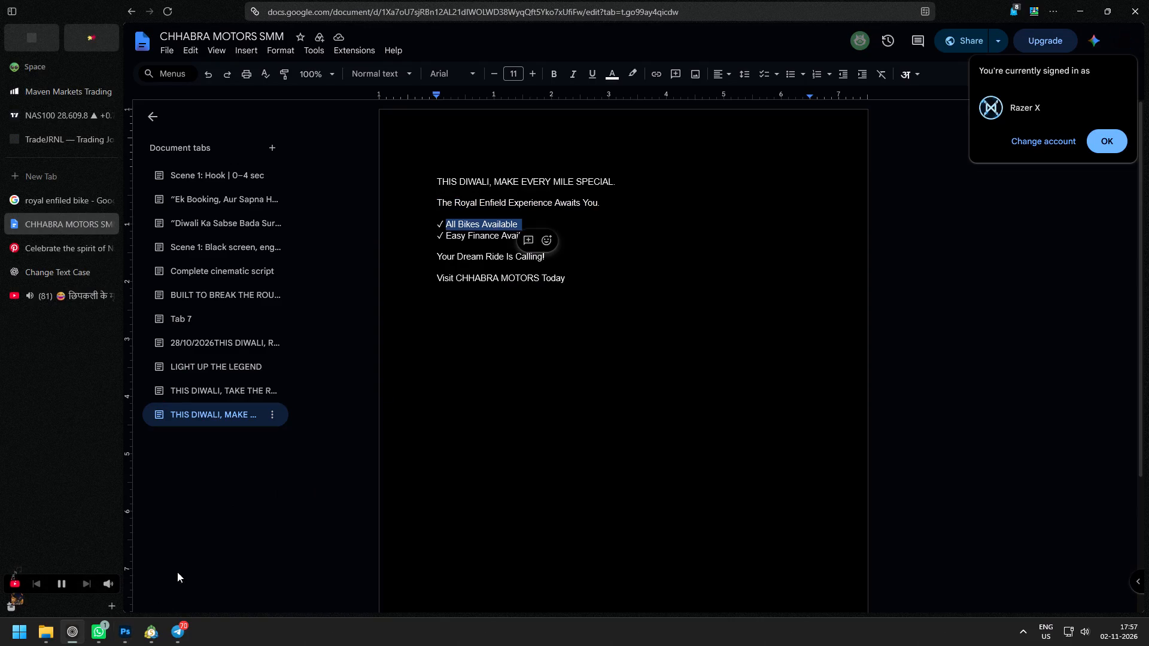
# Back in Photoshop, duplicate the supporting line just below itself and replace the copy's text with "All Bikes Available".
pyautogui.click(122, 627)
pyautogui.press('z')
pyautogui.moveTo(455, 336); pyautogui.dragTo(472, 352)
pyautogui.press('v')
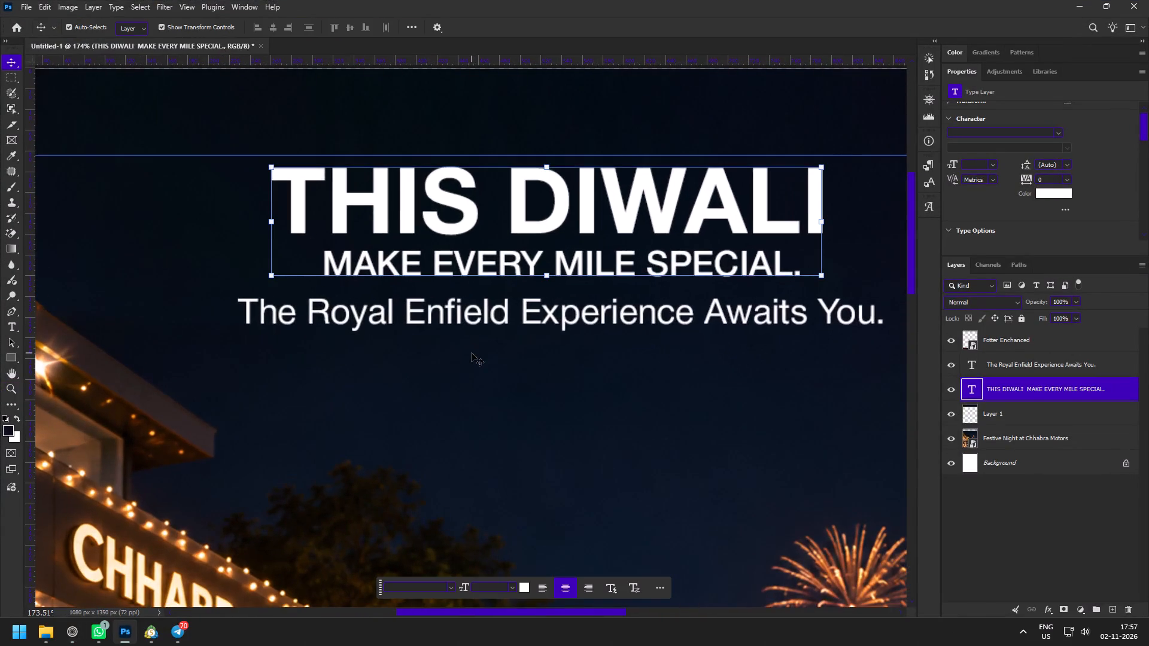
pyautogui.click(430, 371)
pyautogui.click(350, 309)
pyautogui.keyDown('alt'); pyautogui.keyDown('shift'); pyautogui.moveTo(426, 312); pyautogui.dragTo(431, 376); pyautogui.keyUp('shift'); pyautogui.keyUp('alt')
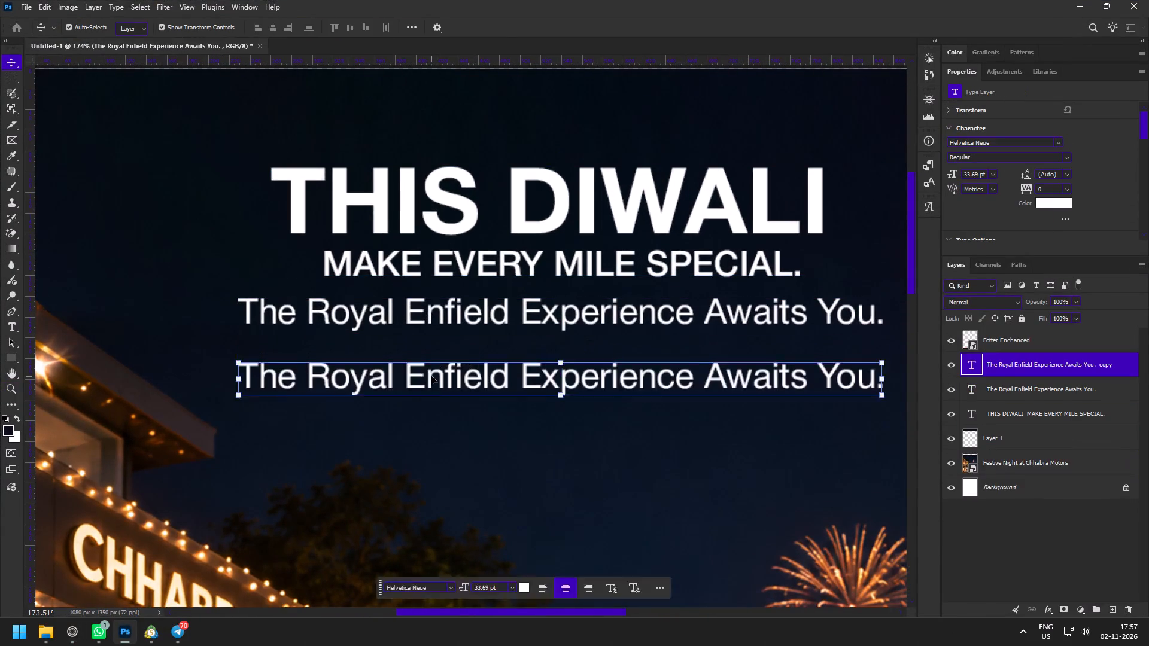
pyautogui.doubleClick(431, 376)
pyautogui.hotkey('ctrl', 'v')
pyautogui.press('BackSpace')
pyautogui.hotkey('ctrl', 'Return')
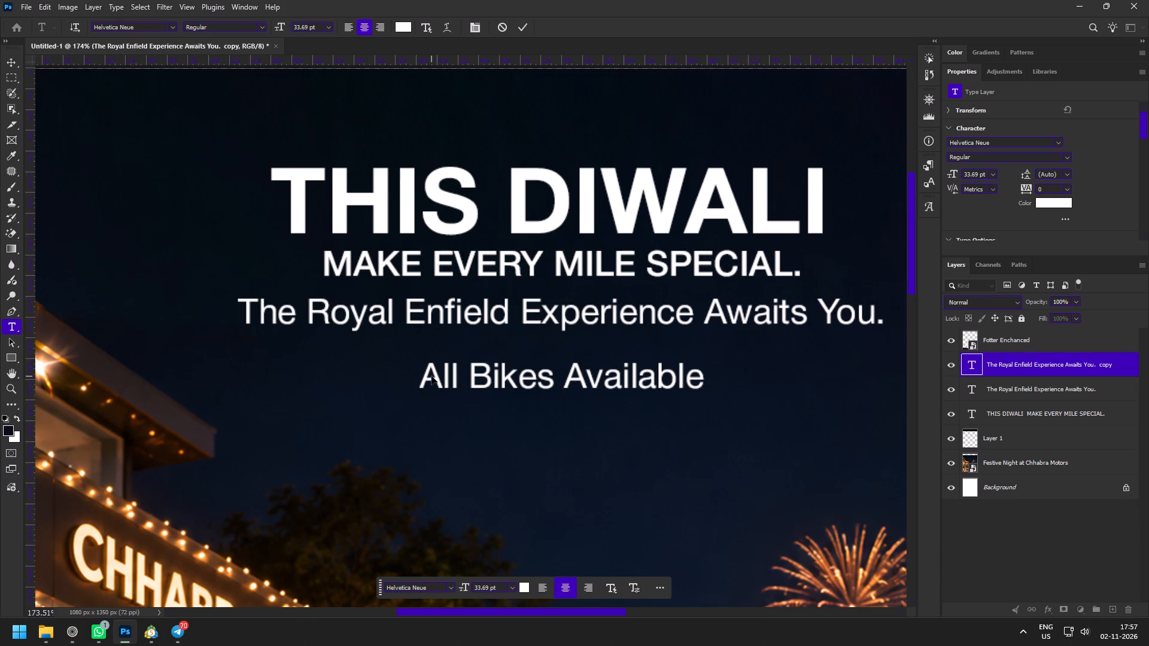
# Shift "All Bikes Available" left about 90 px and place a duplicate about 290 px to its right on the same row.
pyautogui.moveTo(464, 379); pyautogui.dragTo(371, 379)
pyautogui.keyDown('alt'); pyautogui.moveTo(385, 379); pyautogui.dragTo(630, 394); pyautogui.keyUp('alt')
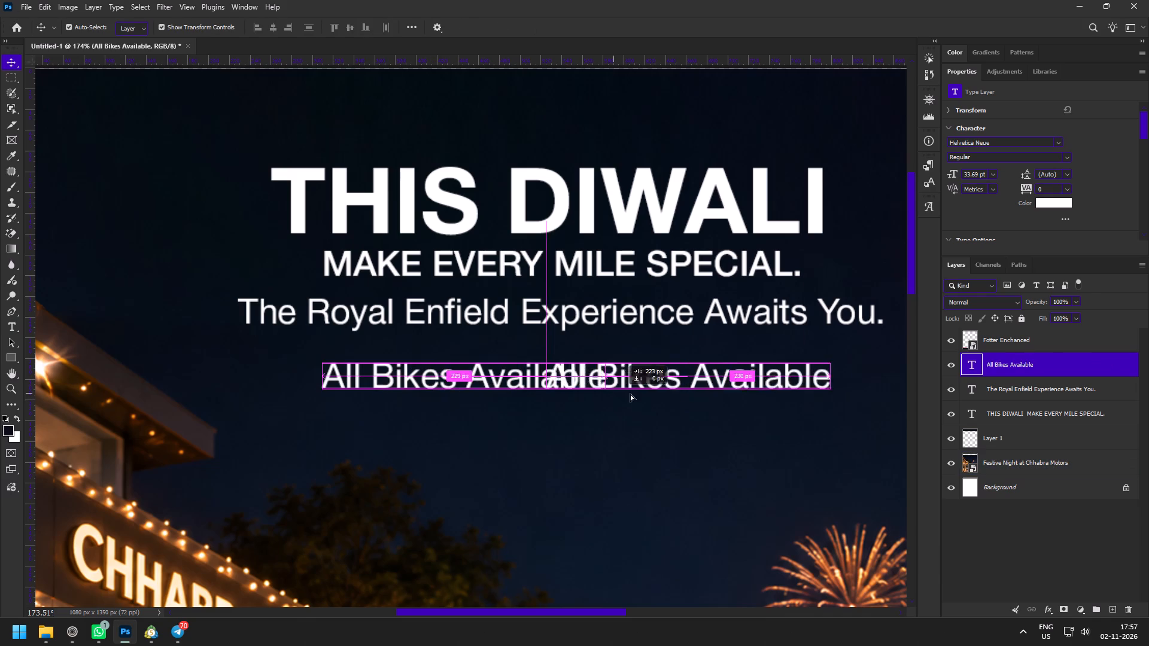
pyautogui.keyDown('alt'); pyautogui.moveTo(630, 394); pyautogui.dragTo(689, 395); pyautogui.keyUp('alt')
# Switch to the CHHABRA MOTORS SMM document in the browser and copy "Easy Finance Available" without its check mark.
pyautogui.click(72, 641)
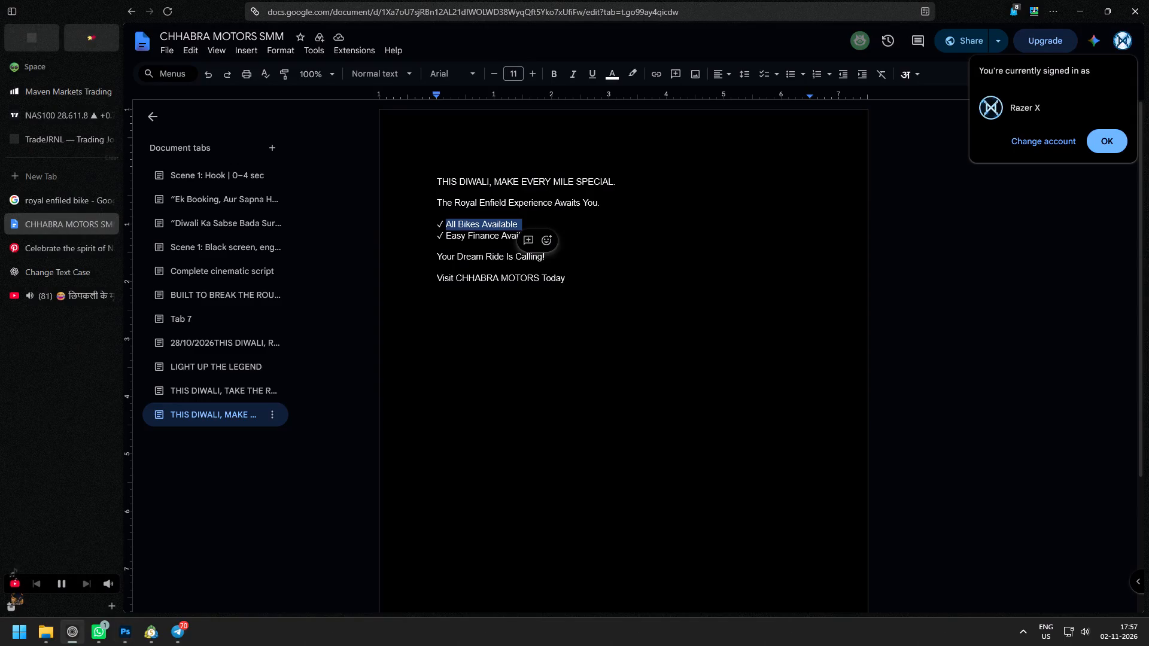
pyautogui.click(454, 248)
pyautogui.moveTo(552, 239); pyautogui.dragTo(445, 228)
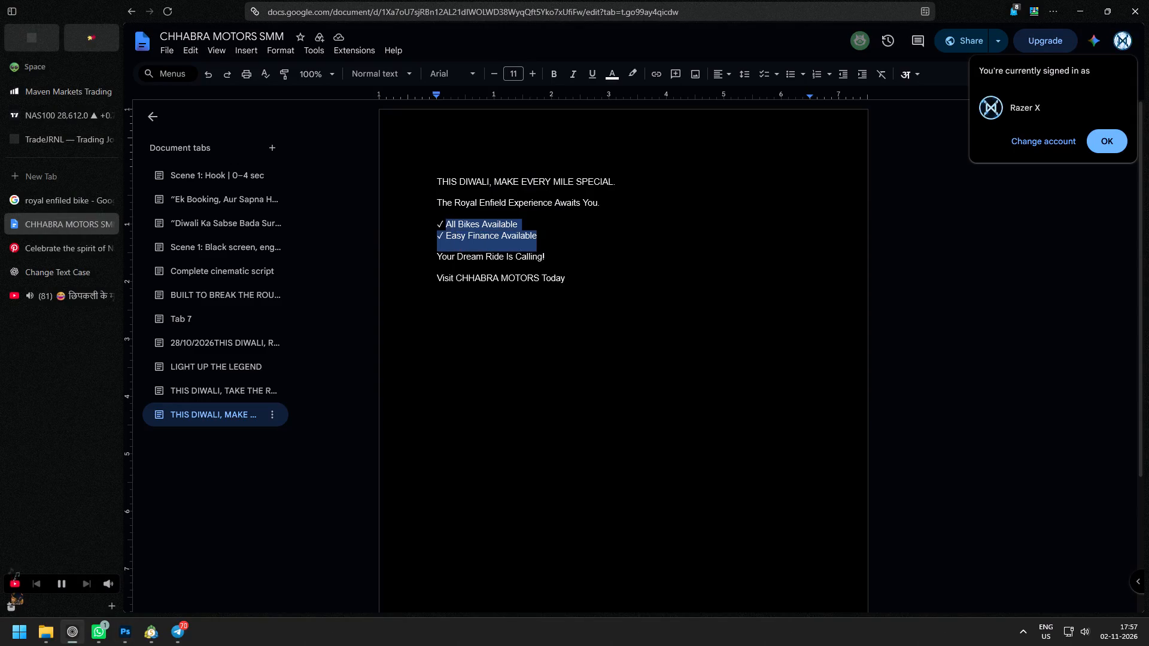
pyautogui.moveTo(445, 228); pyautogui.dragTo(444, 233)
pyautogui.hotkey('ctrl', 'c')
# Back in Photoshop, replace the duplicate "All Bikes Available" text on the right with "Easy Finance Available".
pyautogui.click(122, 640)
pyautogui.doubleClick(661, 373)
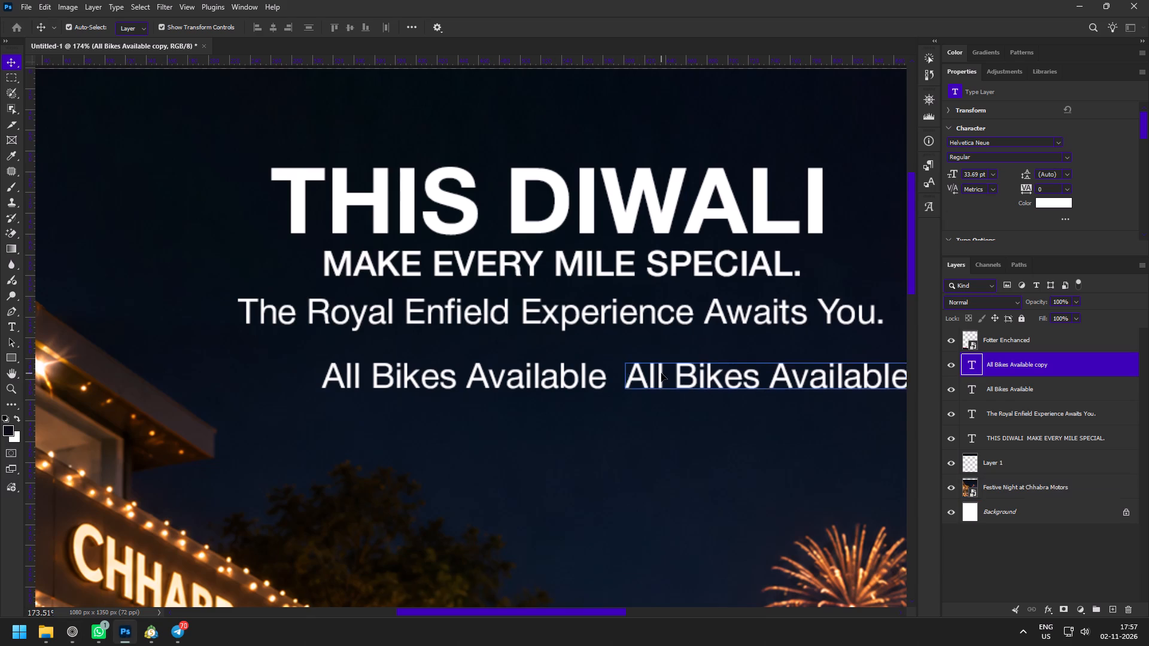
pyautogui.hotkey('ctrl', 'v')
pyautogui.hotkey('ctrl', 'Return')
pyautogui.write('z')
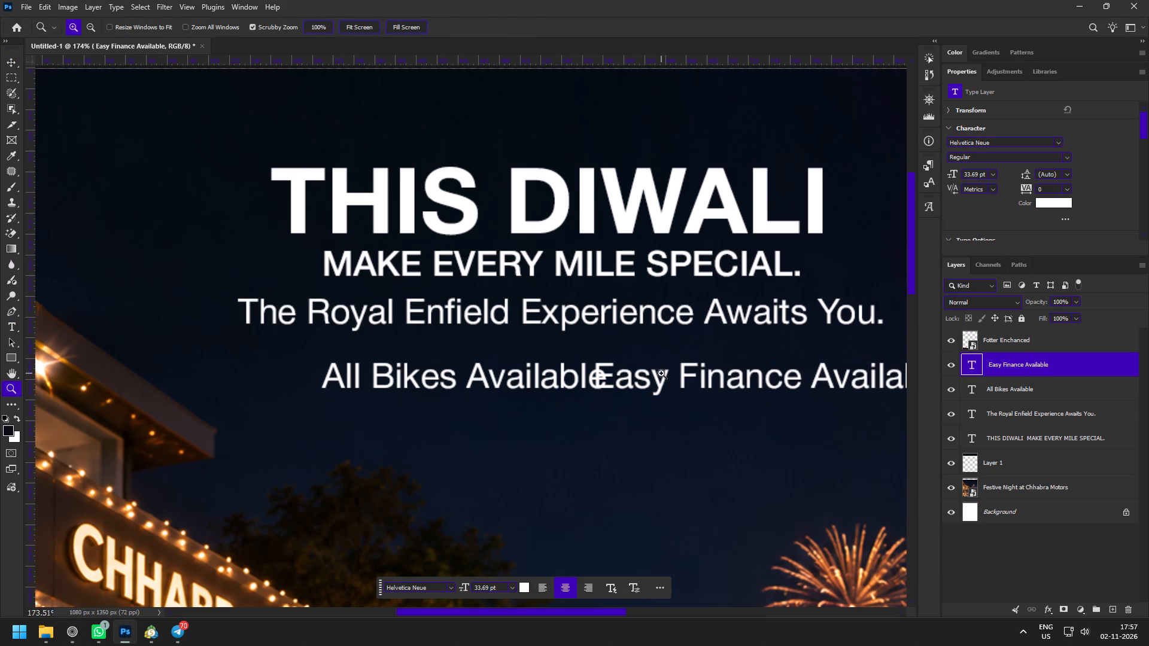
# Move "All Bikes Available" left on its row until it starts flush with the left edge of "The Royal Enfield Experience Awaits You.".
pyautogui.press('space')
pyautogui.moveTo(637, 384); pyautogui.dragTo(497, 354)
pyautogui.press('z')
pyautogui.moveTo(528, 372); pyautogui.dragTo(484, 345)
pyautogui.press('space')
pyautogui.press('space')
pyautogui.moveTo(503, 395); pyautogui.dragTo(577, 349)
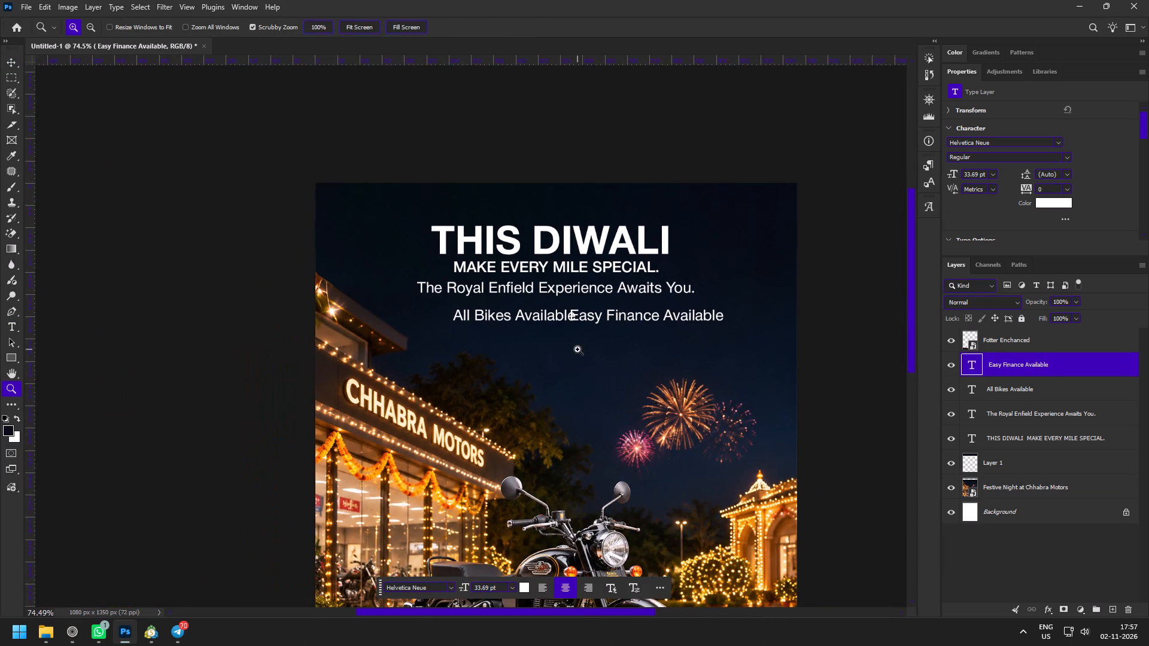
pyautogui.moveTo(550, 323); pyautogui.dragTo(576, 359)
pyautogui.press('v')
pyautogui.click(504, 327)
pyautogui.click(508, 309)
pyautogui.moveTo(528, 314); pyautogui.dragTo(488, 312)
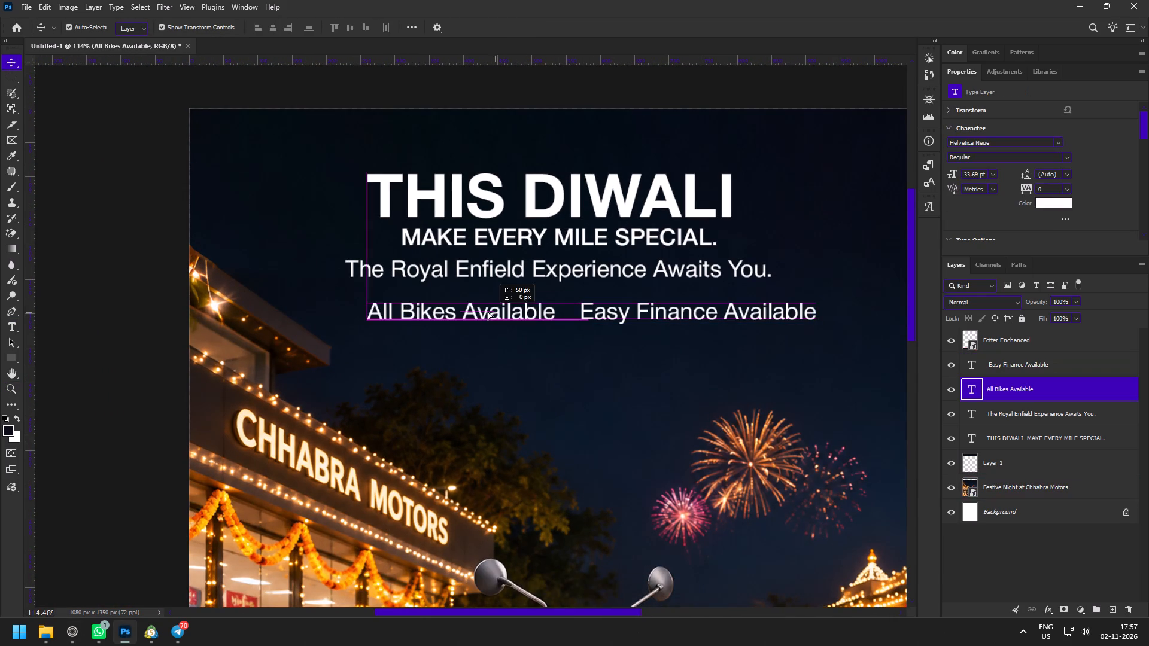
pyautogui.moveTo(488, 312); pyautogui.dragTo(475, 309)
# Move "Easy Finance Available" about 16 px left along its row, closer to "All Bikes Available".
pyautogui.click(646, 313)
pyautogui.moveTo(685, 310); pyautogui.dragTo(674, 309)
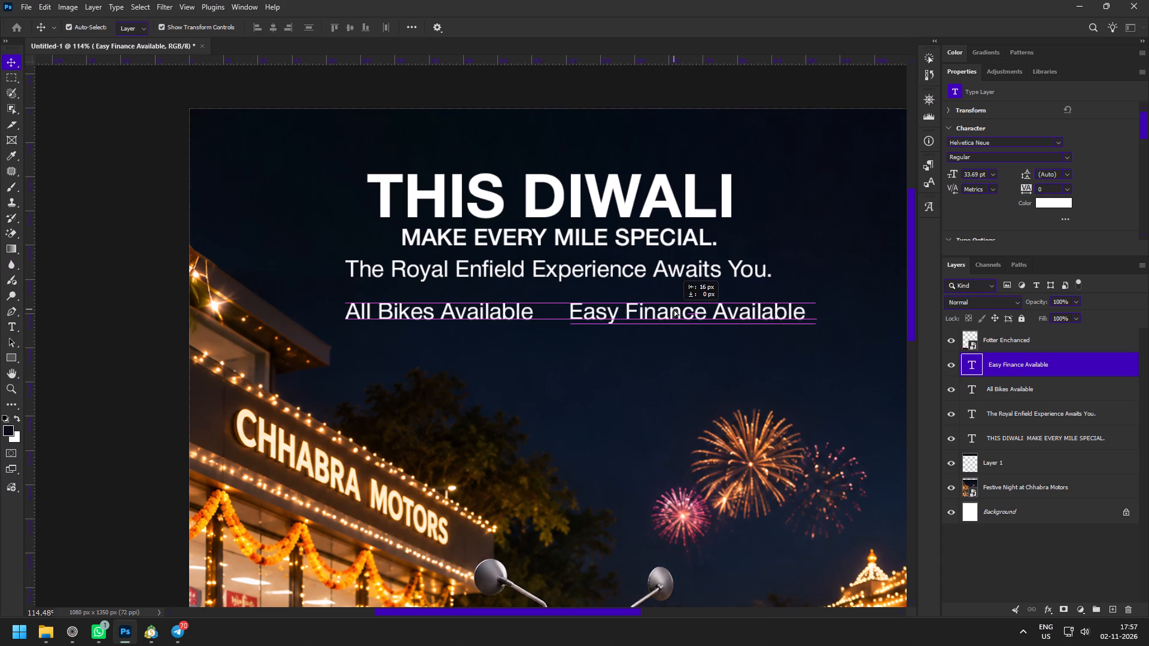
pyautogui.moveTo(674, 309); pyautogui.dragTo(672, 309)
# Set the font size of both "All Bikes Available" and "Easy Finance Available" to 28 pt.
pyautogui.press('z')
pyautogui.moveTo(585, 264); pyautogui.dragTo(594, 272)
pyautogui.press('v')
pyautogui.keyDown('shift'); pyautogui.click(483, 310); pyautogui.keyUp('shift')
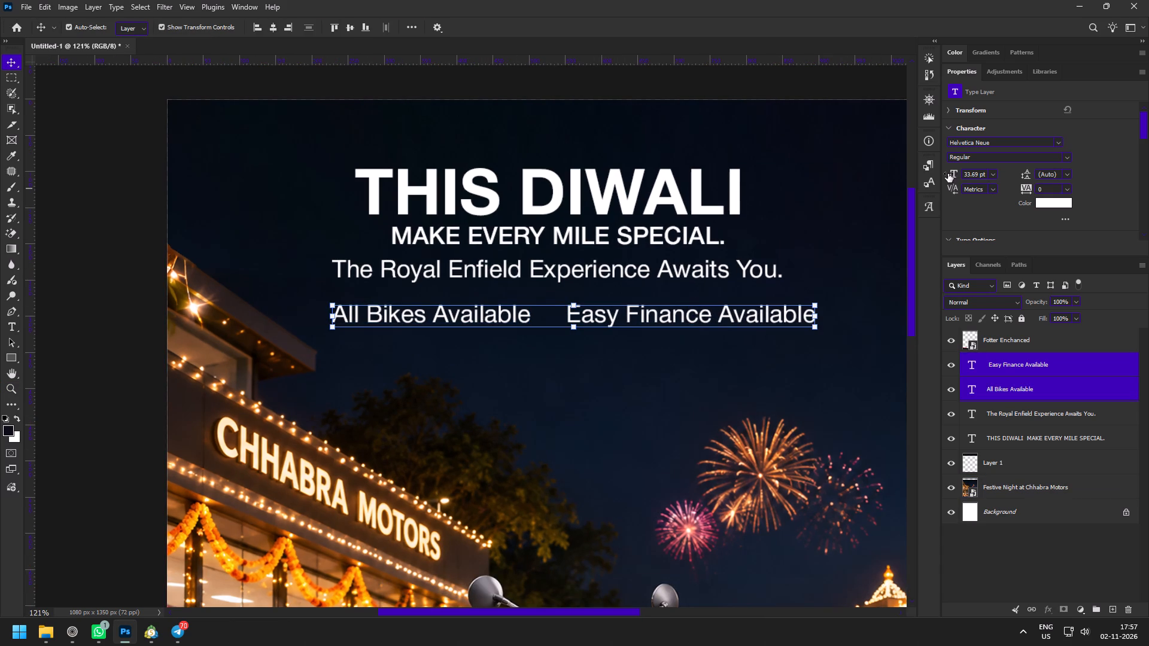
pyautogui.click(948, 173)
# Examine the two resized offer texts against the headline and the rest of the poster, overall and close up.
pyautogui.press('z')
pyautogui.moveTo(723, 409); pyautogui.dragTo(688, 358)
pyautogui.press('space')
pyautogui.press('space')
pyautogui.press('space')
pyautogui.press('space')
pyautogui.press('space')
pyautogui.press('space')
pyautogui.press('space')
pyautogui.press('space')
pyautogui.press('space')
pyautogui.moveTo(711, 426); pyautogui.dragTo(651, 267)
pyautogui.moveTo(593, 130); pyautogui.dragTo(601, 142)
pyautogui.moveTo(592, 99); pyautogui.dragTo(618, 127)
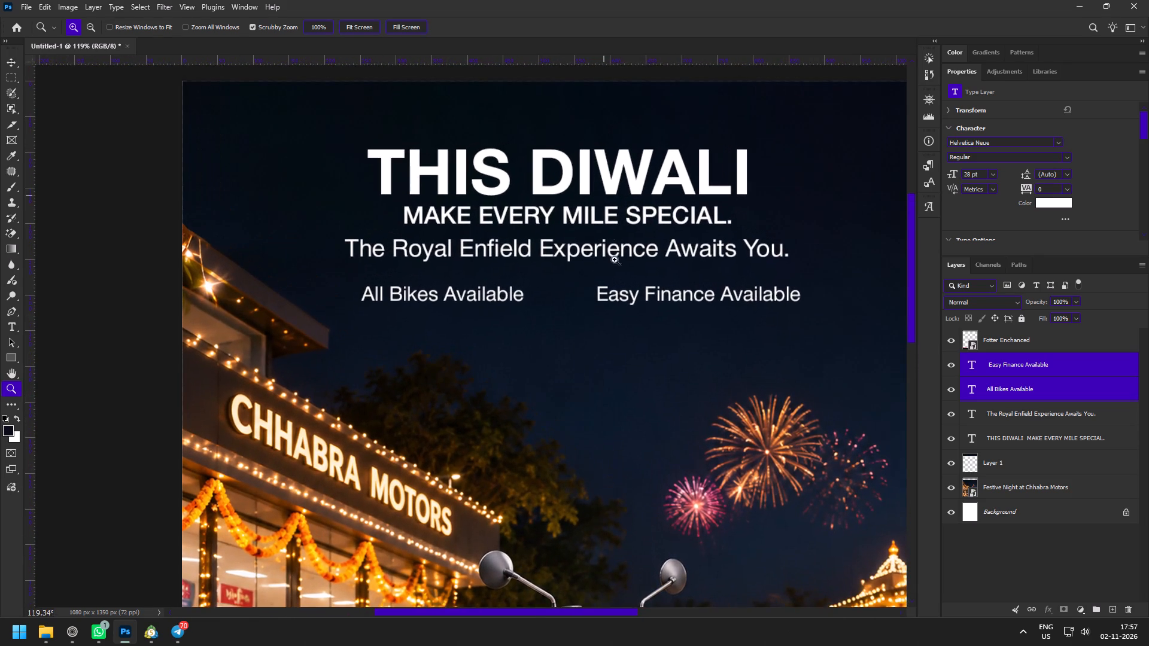
pyautogui.press('space')
pyautogui.press('space')
pyautogui.moveTo(622, 389); pyautogui.dragTo(622, 347)
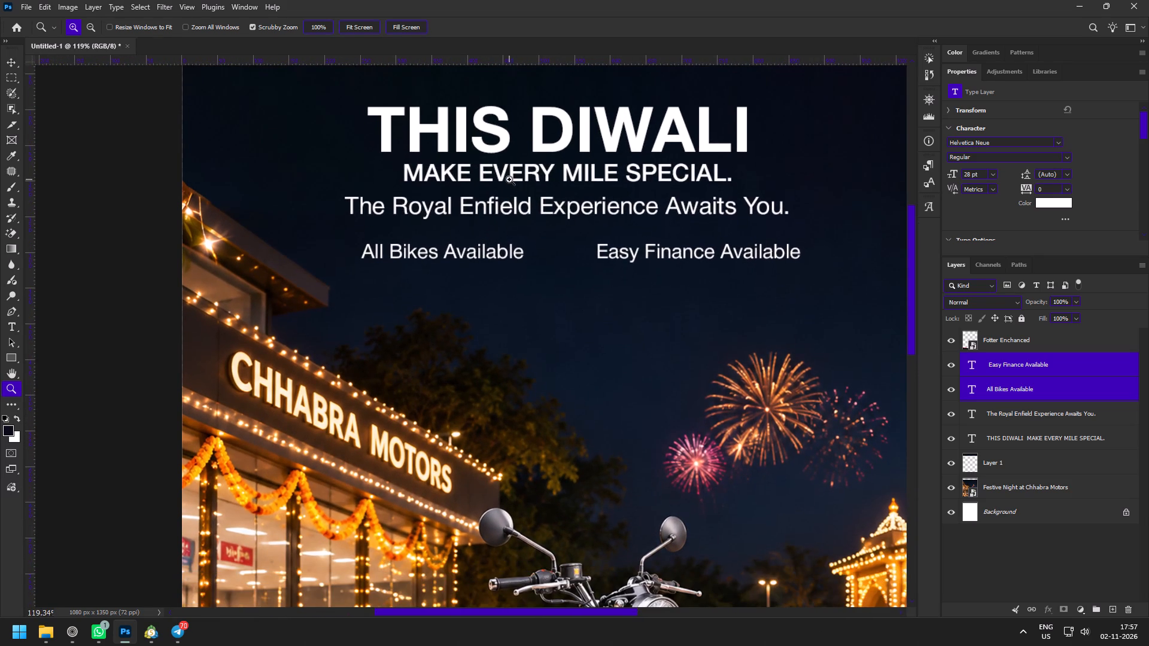
pyautogui.moveTo(462, 151); pyautogui.dragTo(476, 163)
pyautogui.press('space')
pyautogui.press('space')
pyautogui.press('space')
pyautogui.press('space')
pyautogui.press('space')
pyautogui.press('space')
pyautogui.press('space')
pyautogui.moveTo(522, 237); pyautogui.dragTo(452, 326)
pyautogui.moveTo(376, 312); pyautogui.dragTo(390, 325)
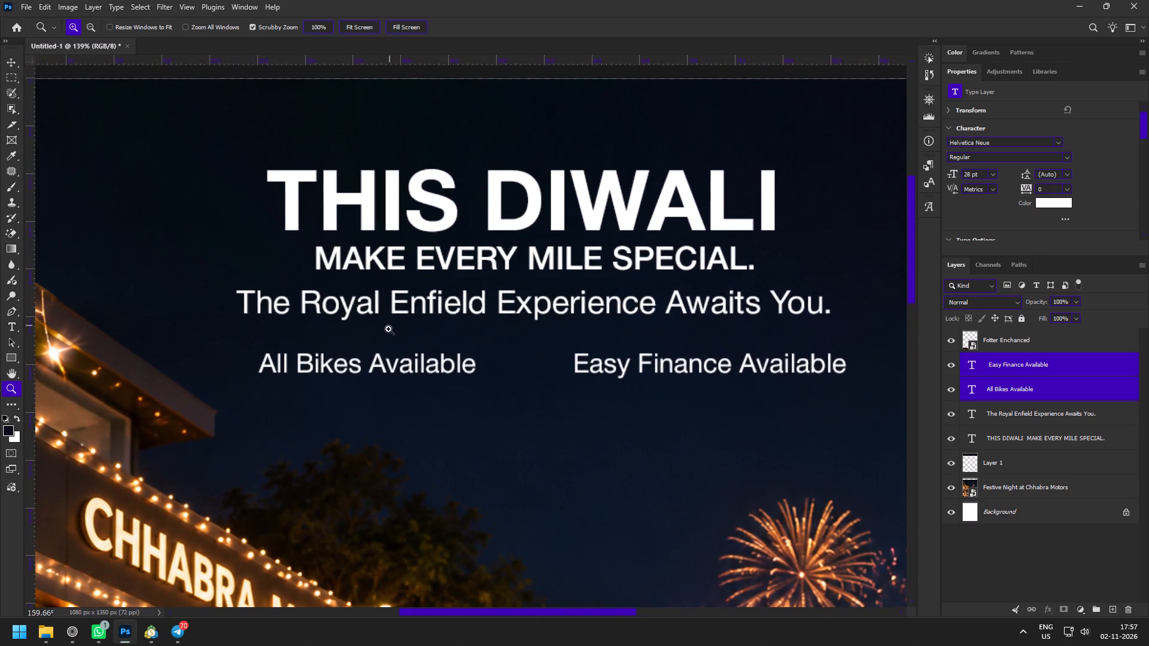
pyautogui.moveTo(464, 461); pyautogui.dragTo(431, 446)
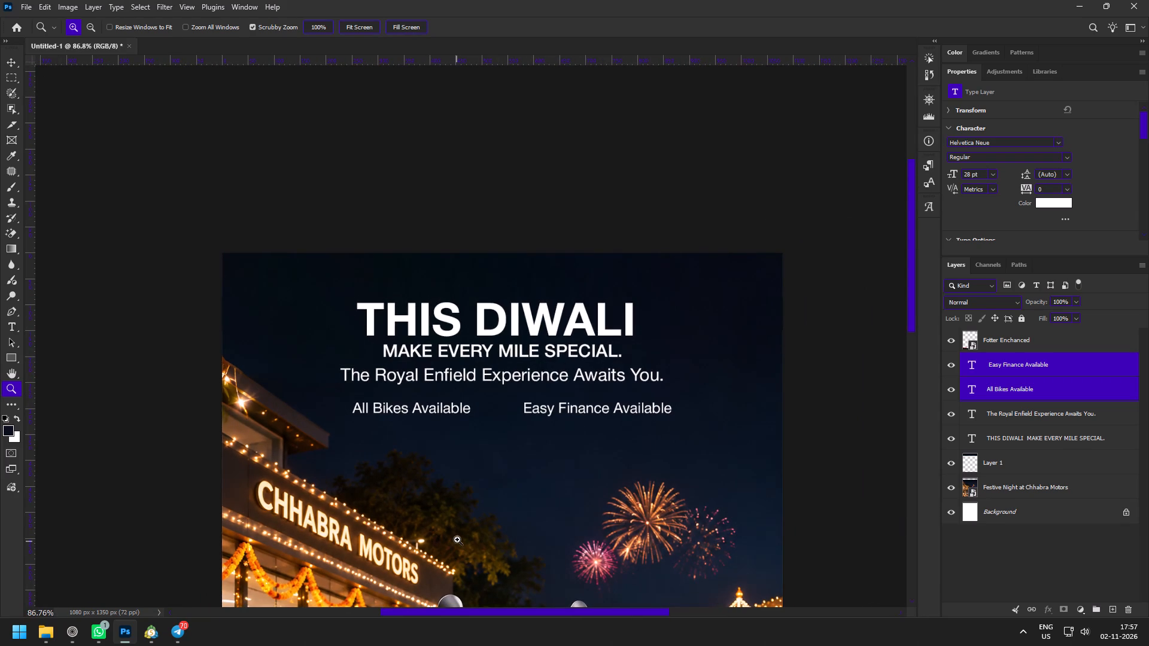
pyautogui.moveTo(436, 458); pyautogui.dragTo(459, 483)
pyautogui.moveTo(428, 371); pyautogui.dragTo(446, 395)
# Shift only "All Bikes Available" slightly right along its row, closer to "Easy Finance Available".
pyautogui.press('v')
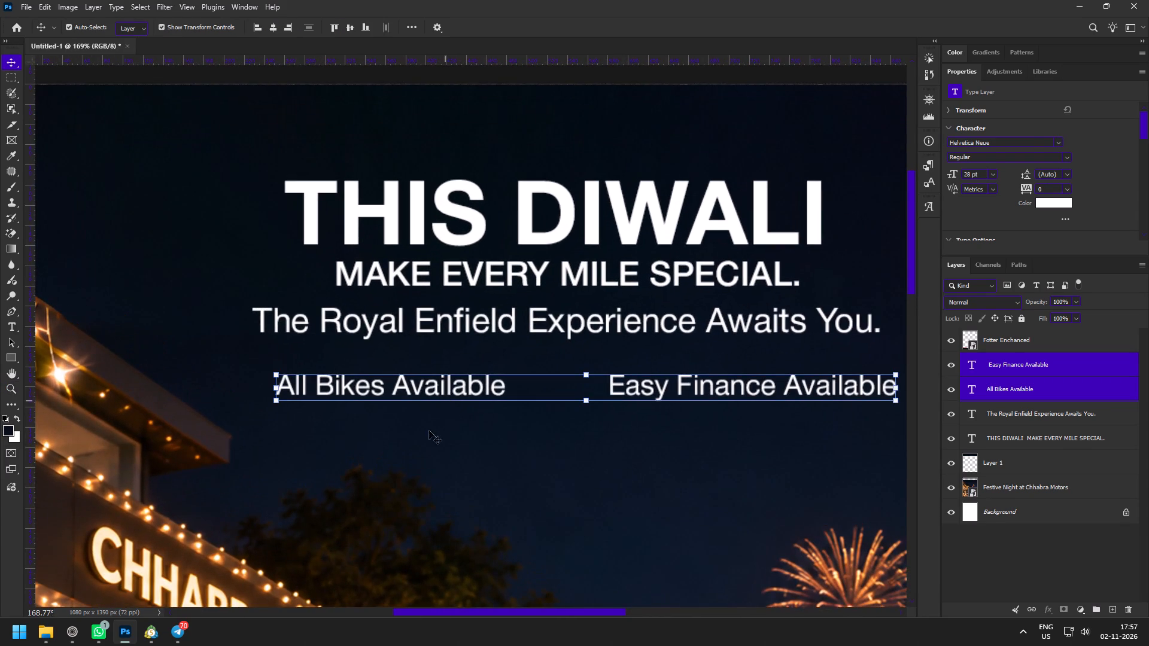
pyautogui.click(427, 462)
pyautogui.click(408, 385)
pyautogui.keyDown('shift'); pyautogui.moveTo(431, 384); pyautogui.dragTo(464, 384); pyautogui.keyUp('shift')
# Draw an unfilled rectangle about 269 × 49 px with a 1 px white stroke around "All Bikes Available" and fully round its corners.
pyautogui.press('z')
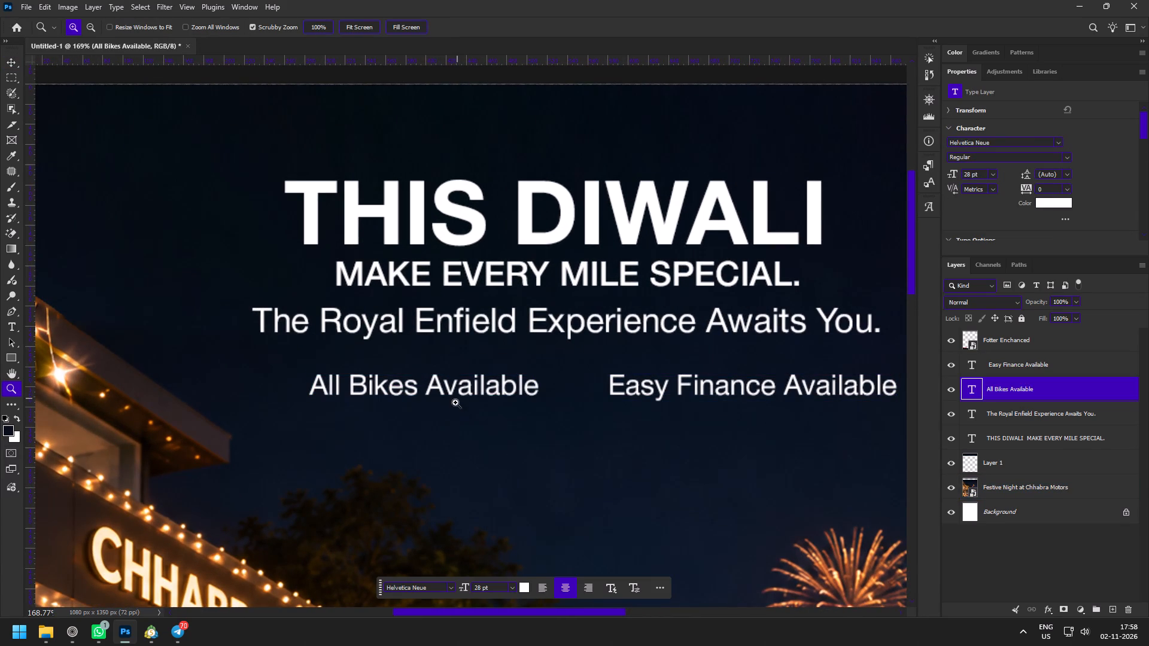
pyautogui.moveTo(470, 386); pyautogui.dragTo(483, 395)
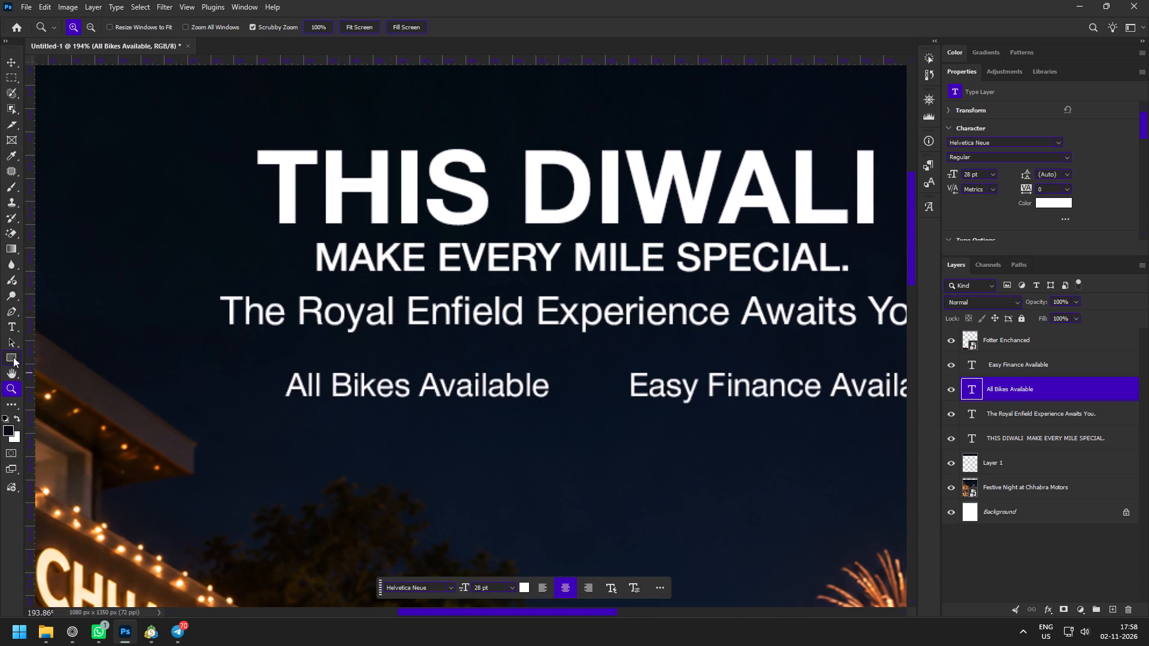
pyautogui.click(13, 357)
pyautogui.moveTo(260, 358); pyautogui.dragTo(571, 415)
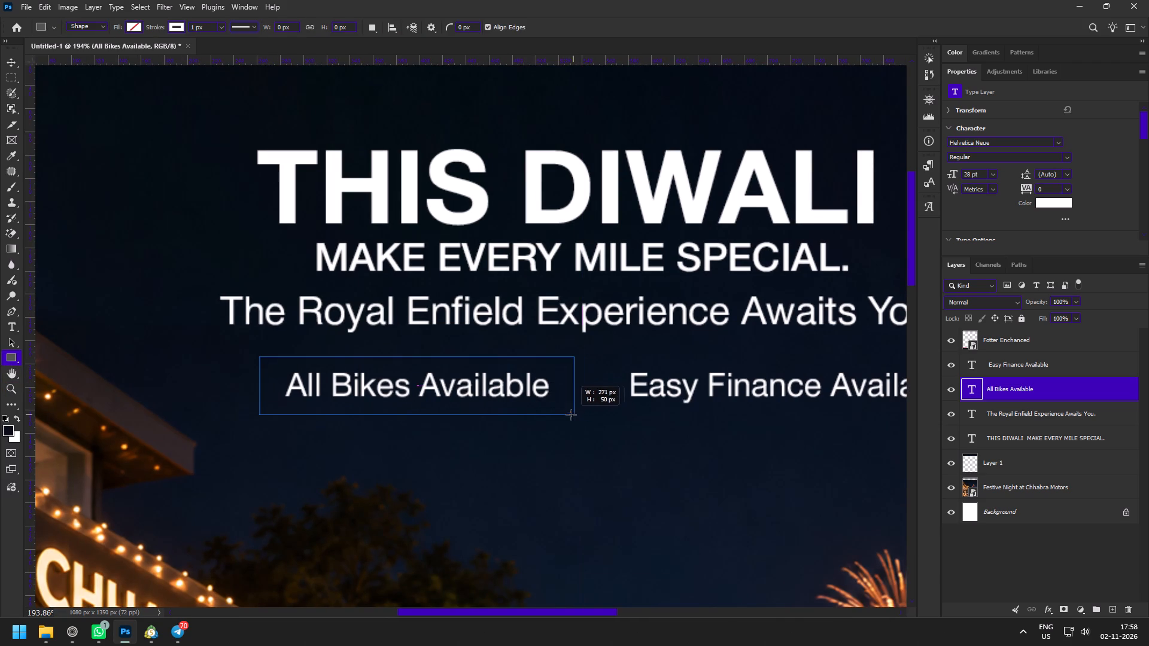
pyautogui.moveTo(571, 415); pyautogui.dragTo(570, 413)
pyautogui.moveTo(561, 370); pyautogui.dragTo(484, 385)
# Duplicate the pill outline 281 px to the right on the same row, leaving about 12 px between the two outlines.
pyautogui.press('z')
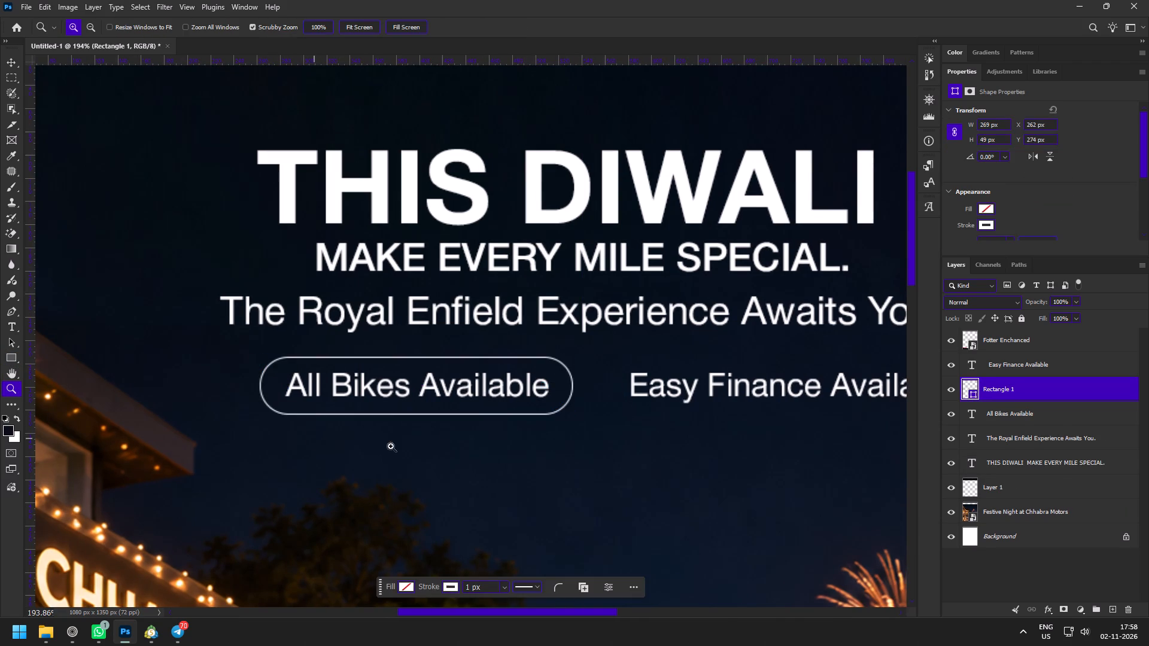
pyautogui.moveTo(383, 394); pyautogui.dragTo(398, 401)
pyautogui.write('vz')
pyautogui.moveTo(406, 403); pyautogui.dragTo(352, 359)
pyautogui.press('space')
pyautogui.press('space')
pyautogui.press('space')
pyautogui.press('space')
pyautogui.press('space')
pyautogui.press('space')
pyautogui.moveTo(405, 415); pyautogui.dragTo(385, 251)
pyautogui.moveTo(431, 221); pyautogui.dragTo(448, 238)
pyautogui.moveTo(444, 199); pyautogui.dragTo(471, 236)
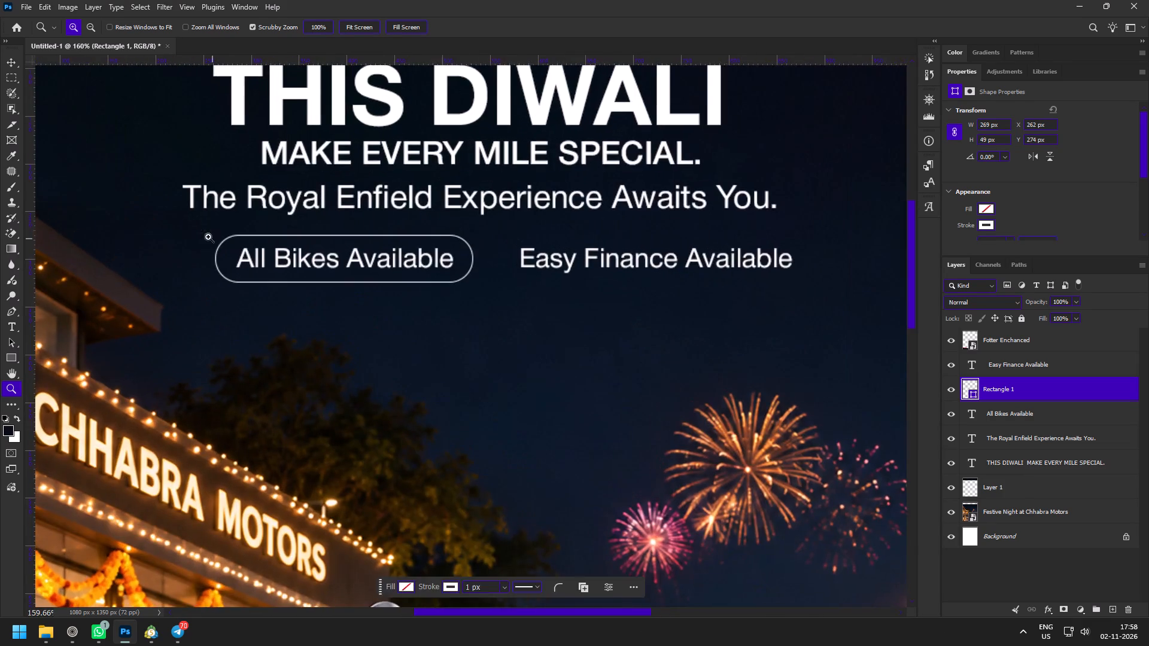
pyautogui.moveTo(211, 238); pyautogui.dragTo(245, 261)
pyautogui.press('v')
pyautogui.click(221, 288)
pyautogui.keyDown('alt'); pyautogui.moveTo(221, 289); pyautogui.dragTo(227, 289); pyautogui.keyUp('alt')
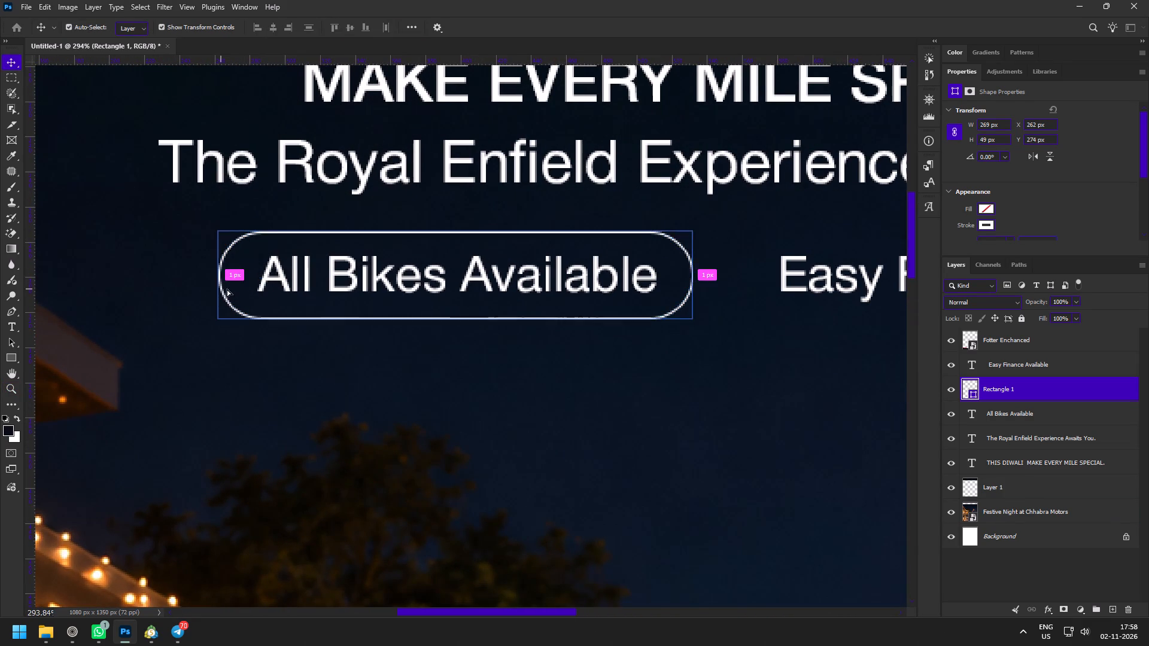
pyautogui.keyDown('alt'); pyautogui.moveTo(227, 289); pyautogui.dragTo(715, 304); pyautogui.keyUp('alt')
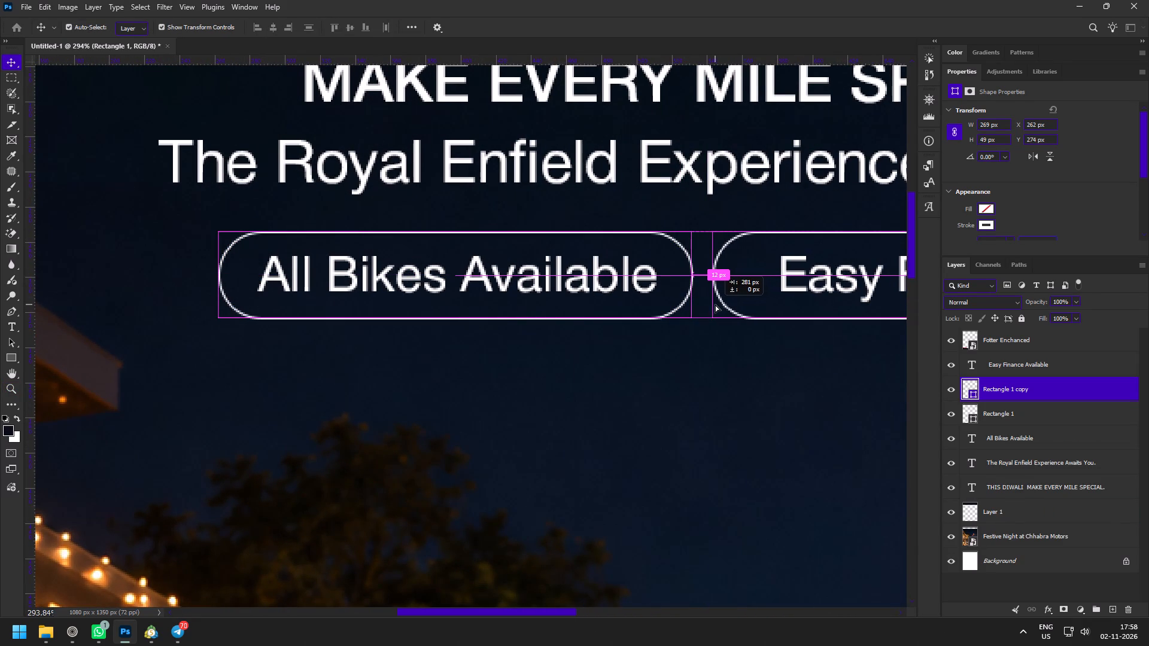
pyautogui.keyDown('alt'); pyautogui.moveTo(715, 304); pyautogui.dragTo(714, 304); pyautogui.keyUp('alt')
# Move "Easy Finance Available" left so the text starts just inside the second pill outline.
pyautogui.press('space')
pyautogui.press('space')
pyautogui.press('space')
pyautogui.press('space')
pyautogui.press('space')
pyautogui.press('space')
pyautogui.moveTo(813, 336); pyautogui.dragTo(362, 346)
pyautogui.click(455, 288)
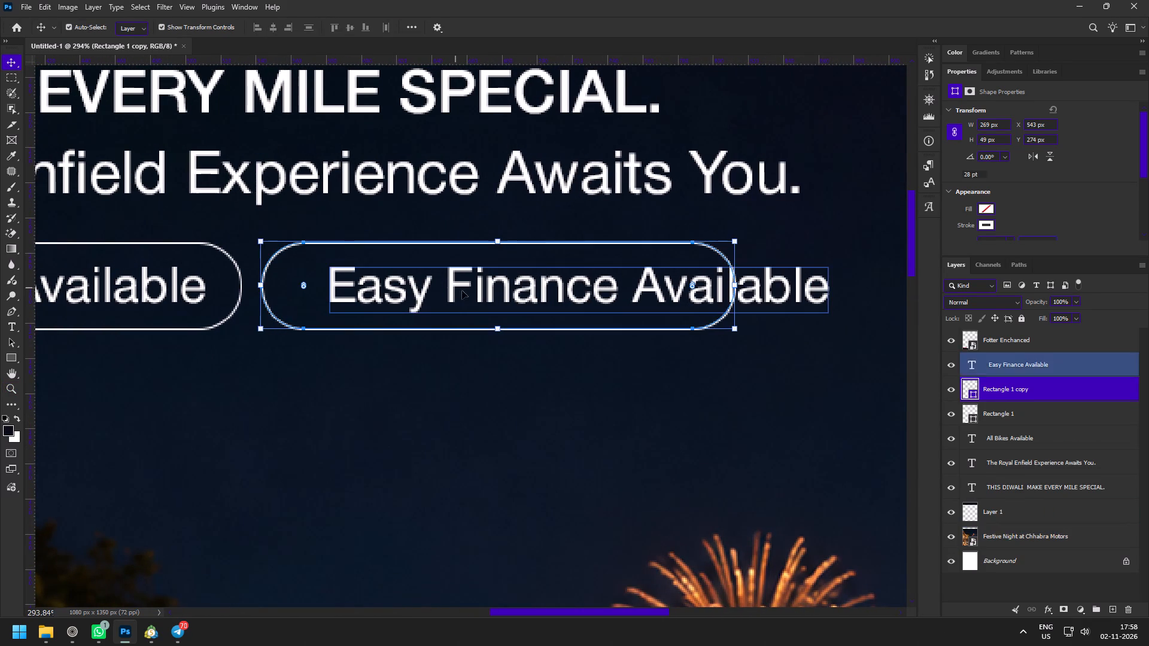
pyautogui.moveTo(509, 291); pyautogui.dragTo(469, 286)
# Nudge "All Bikes Available" about 1 px left to centre it within its pill outline.
pyautogui.press('space')
pyautogui.press('space')
pyautogui.press('space')
pyautogui.press('space')
pyautogui.press('space')
pyautogui.press('space')
pyautogui.press('space')
pyautogui.press('space')
pyautogui.press('space')
pyautogui.press('space')
pyautogui.press('space')
pyautogui.press('space')
pyautogui.press('space')
pyautogui.press('space')
pyautogui.press('space')
pyautogui.press('space')
pyautogui.press('space')
pyautogui.press('space')
pyautogui.press('space')
pyautogui.press('space')
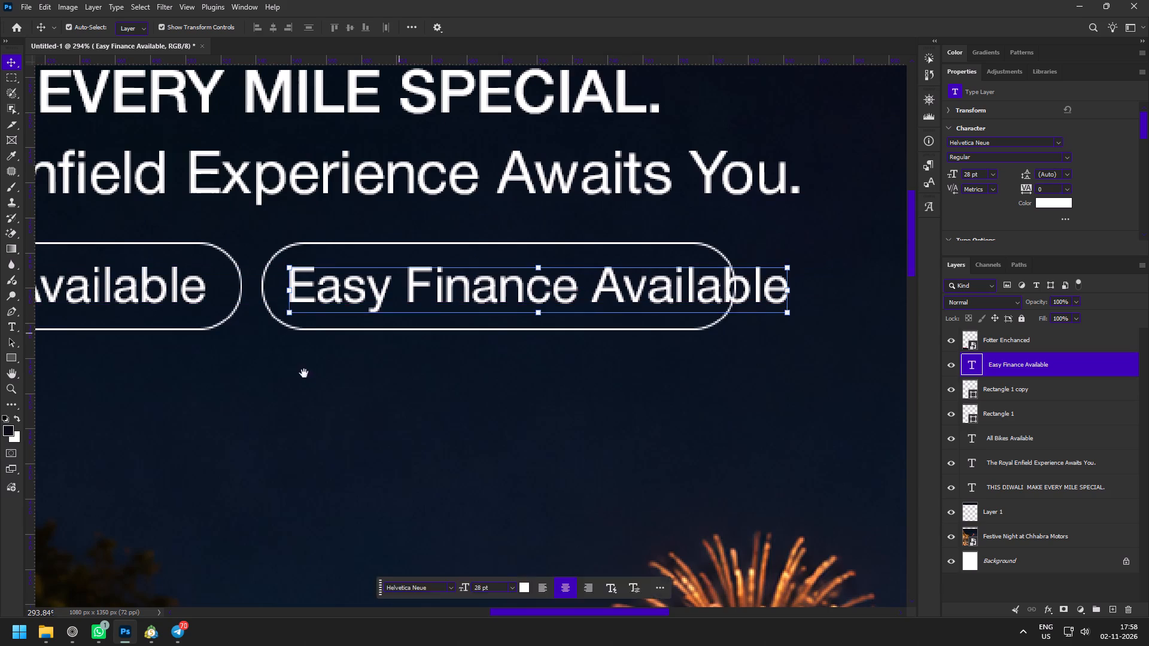
pyautogui.moveTo(305, 375); pyautogui.dragTo(512, 372)
pyautogui.press('space')
pyautogui.press('space')
pyautogui.moveTo(196, 339); pyautogui.dragTo(420, 330)
pyautogui.click(299, 271)
pyautogui.keyDown('shift'); pyautogui.click(309, 278); pyautogui.keyUp('shift')
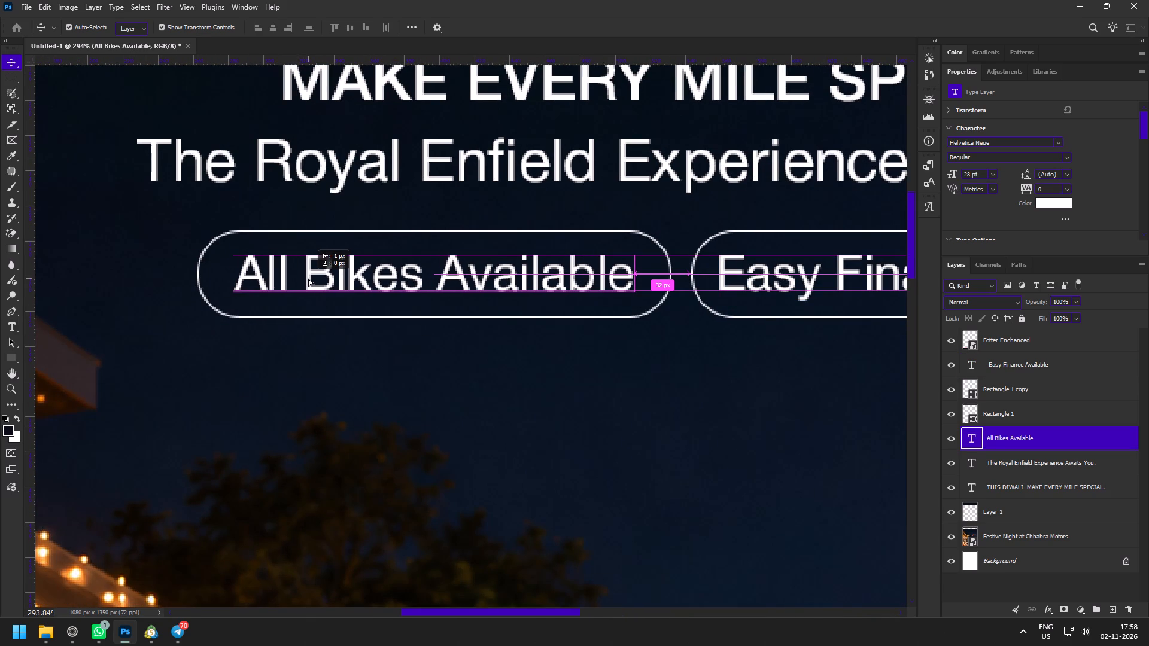
# Shift "Easy Finance Available" slightly right so its left padding in the second pill matches that of the first pill.
pyautogui.press('space')
pyautogui.press('space')
pyautogui.press('space')
pyautogui.press('space')
pyautogui.press('space')
pyautogui.press('space')
pyautogui.press('space')
pyautogui.press('space')
pyautogui.moveTo(680, 358); pyautogui.dragTo(388, 359)
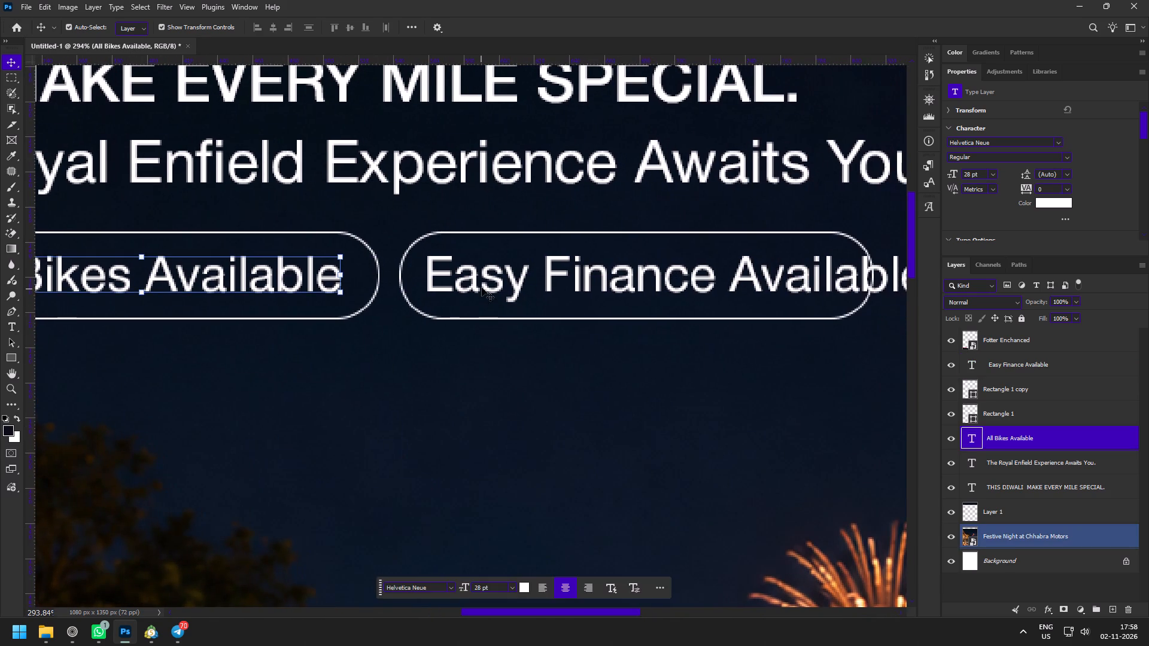
pyautogui.click(482, 288)
pyautogui.moveTo(464, 278); pyautogui.dragTo(472, 278)
# Stretch the second pill outline rightward to about 321 px wide, keeping its height, so it encloses "Easy Finance Available" with even padding.
pyautogui.press('space')
pyautogui.press('space')
pyautogui.press('space')
pyautogui.press('space')
pyautogui.moveTo(695, 340); pyautogui.dragTo(377, 352)
pyautogui.click(546, 243)
pyautogui.click(522, 246)
pyautogui.moveTo(555, 287); pyautogui.dragTo(595, 290)
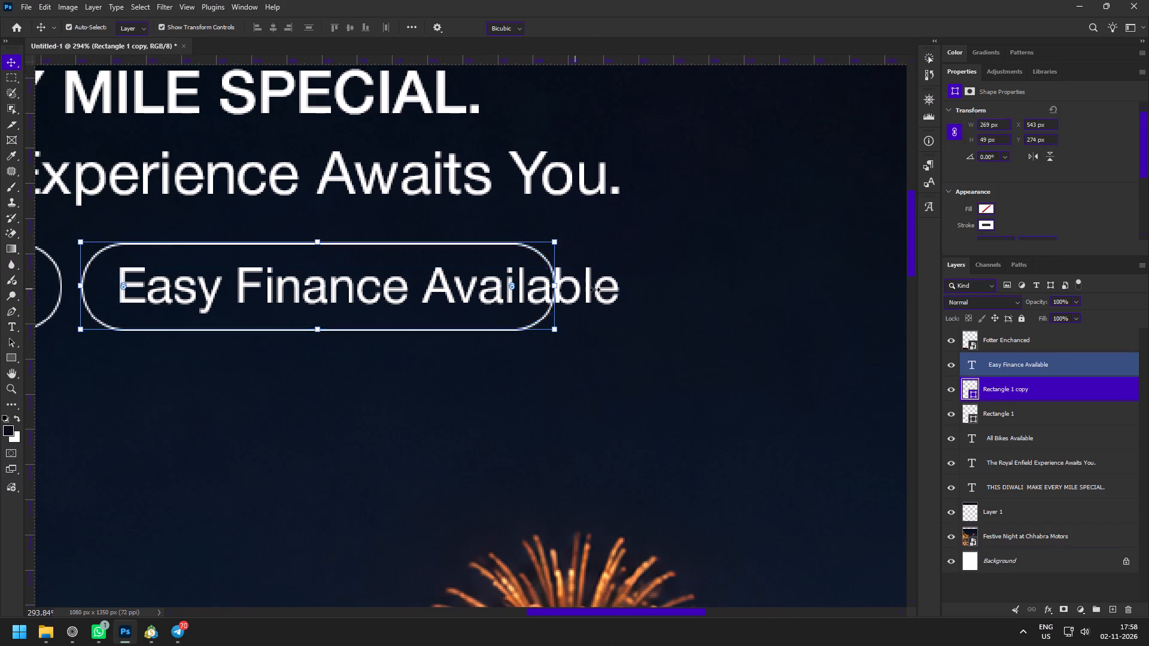
pyautogui.moveTo(595, 290); pyautogui.dragTo(649, 291)
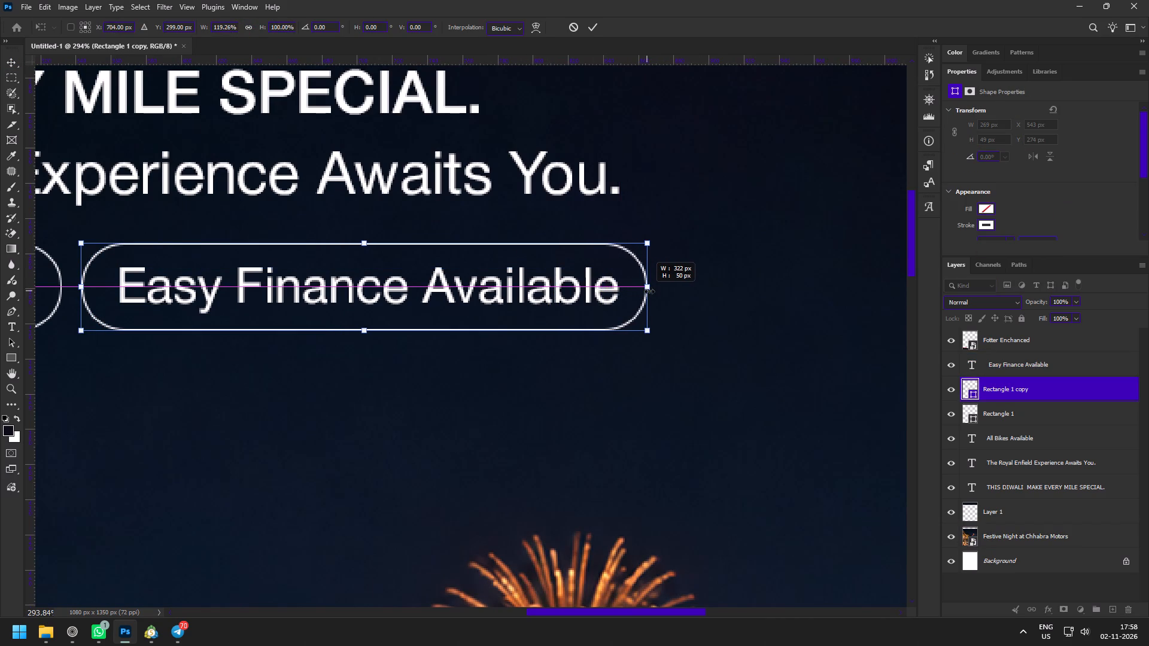
pyautogui.moveTo(649, 291); pyautogui.dragTo(647, 292)
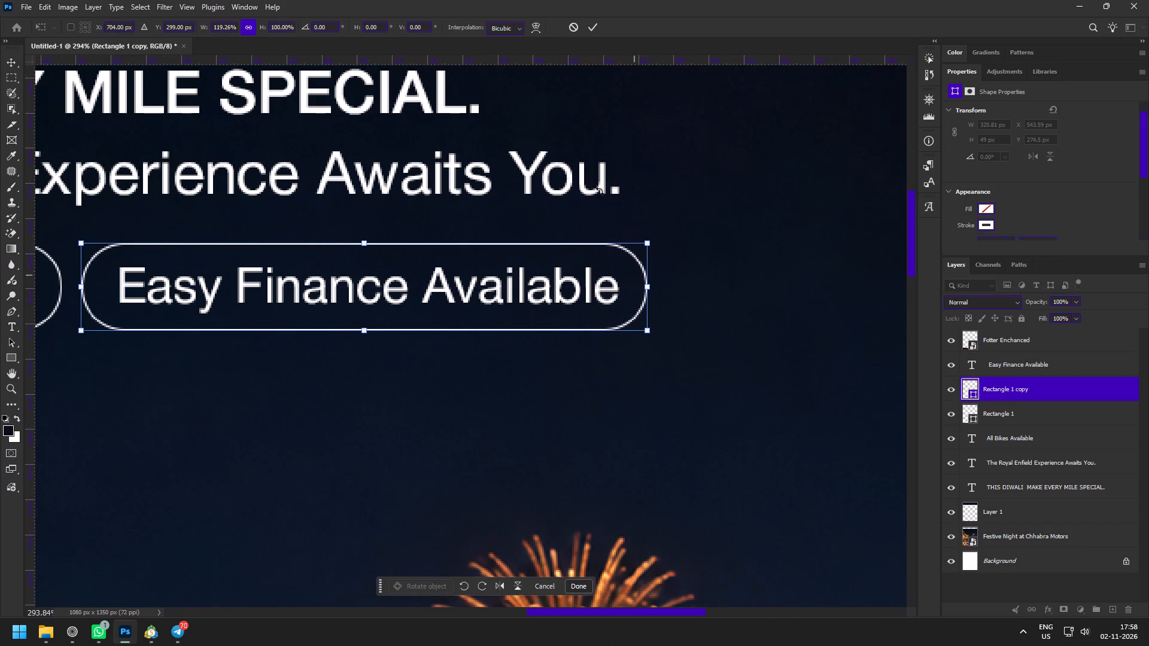
pyautogui.click(592, 25)
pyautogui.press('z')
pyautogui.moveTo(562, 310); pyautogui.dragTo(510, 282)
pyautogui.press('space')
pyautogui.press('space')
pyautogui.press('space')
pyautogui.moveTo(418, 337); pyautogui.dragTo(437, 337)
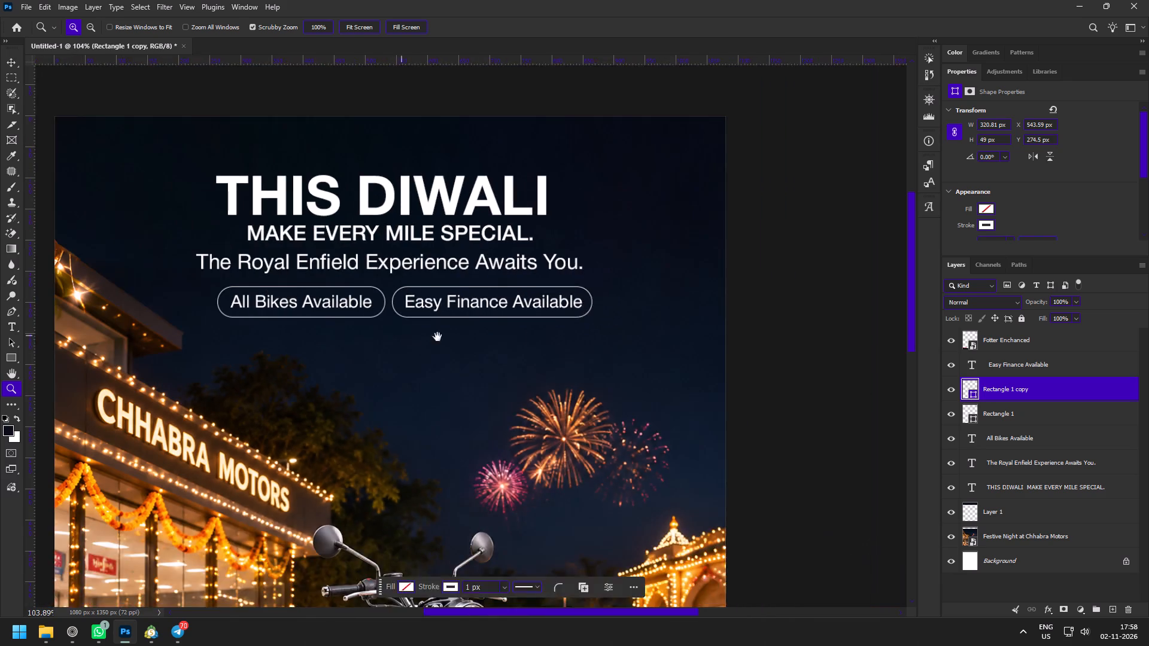
# Group the "Easy Finance Available" text with its pill outline.
pyautogui.moveTo(437, 337); pyautogui.dragTo(551, 330)
pyautogui.moveTo(530, 246); pyautogui.dragTo(566, 298)
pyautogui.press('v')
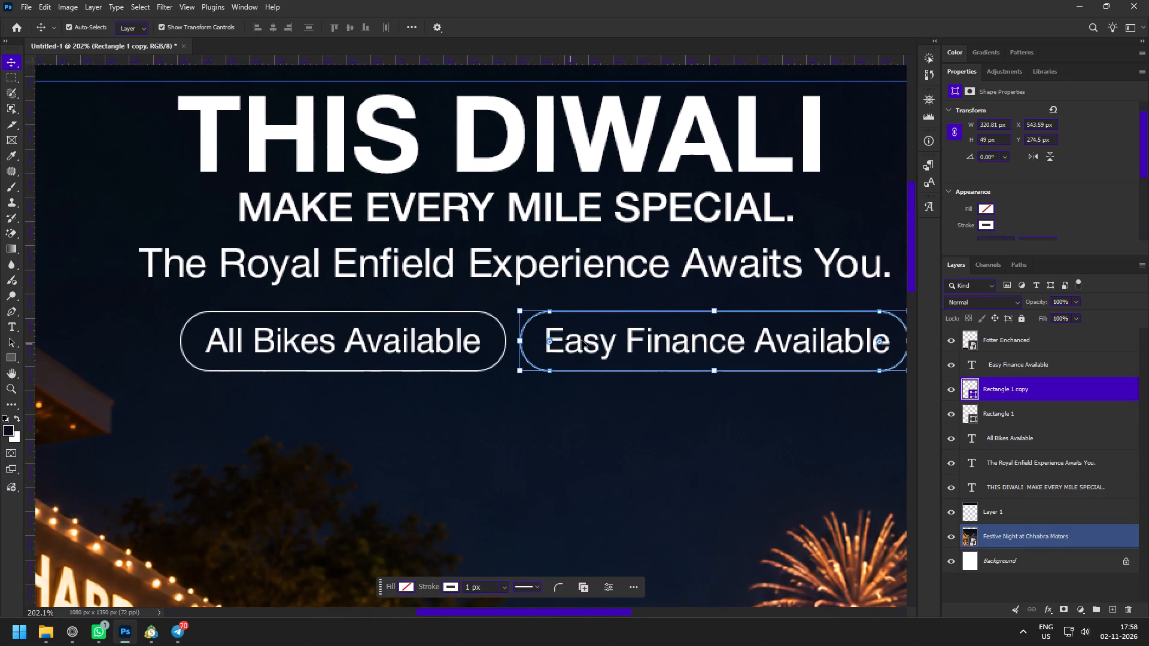
pyautogui.keyDown('shift'); pyautogui.click(582, 340); pyautogui.keyUp('shift')
pyautogui.hotkey('ctrl', 'g')
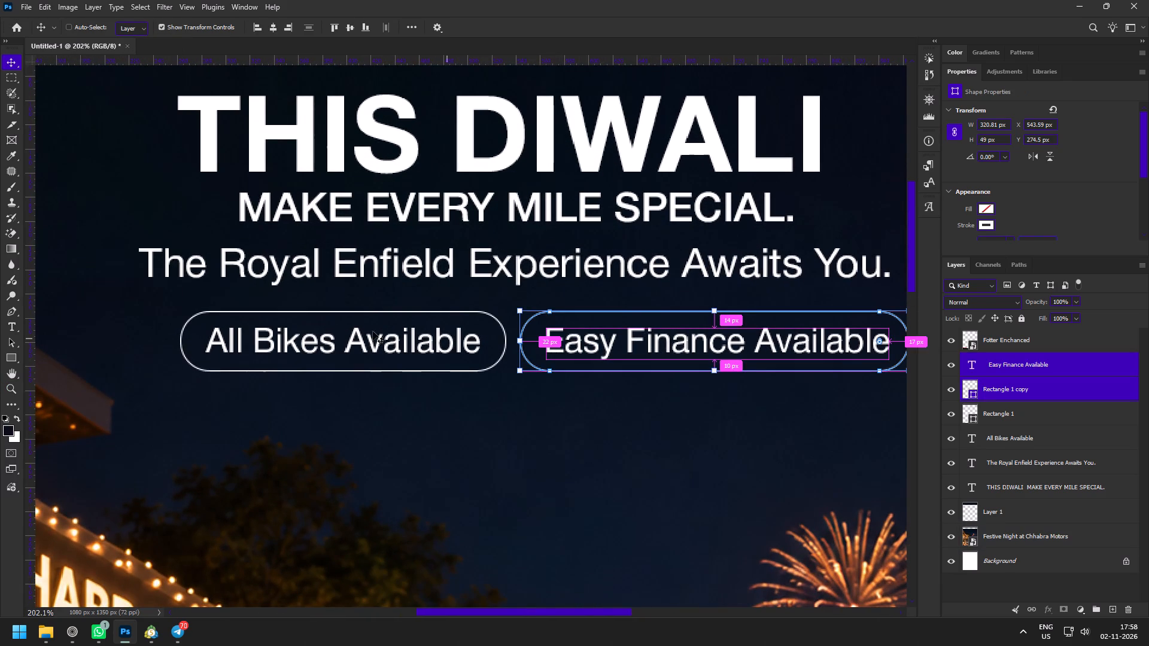
# Group the "All Bikes Available" text with its pill outline.
pyautogui.click(183, 348)
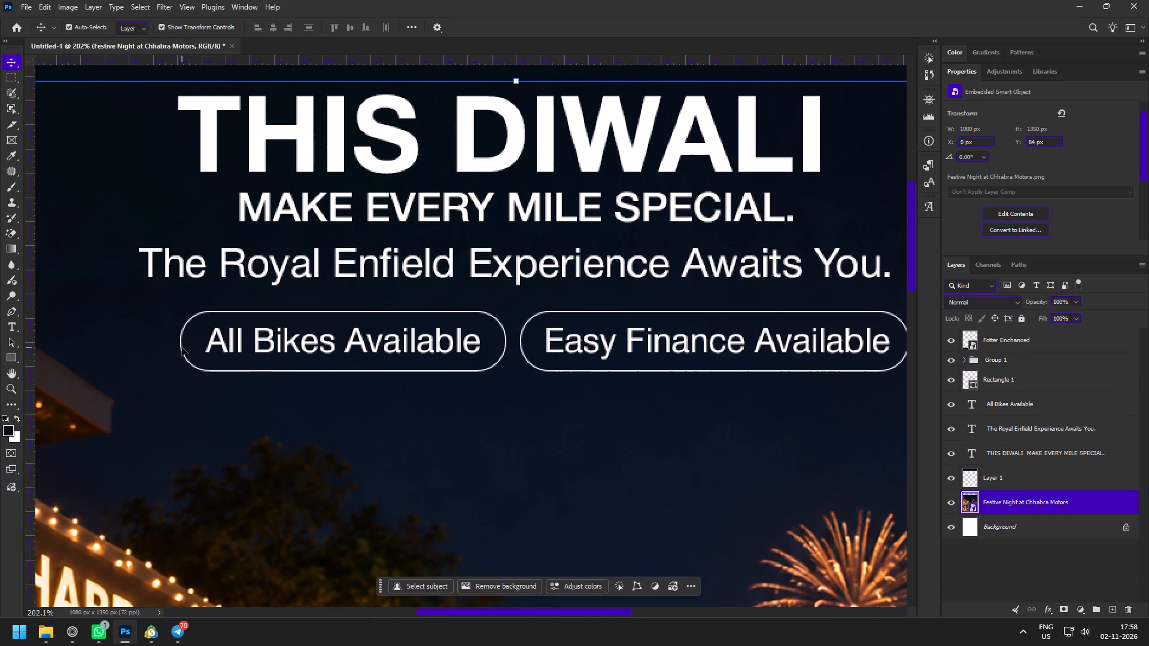
pyautogui.click(181, 348)
pyautogui.click(182, 346)
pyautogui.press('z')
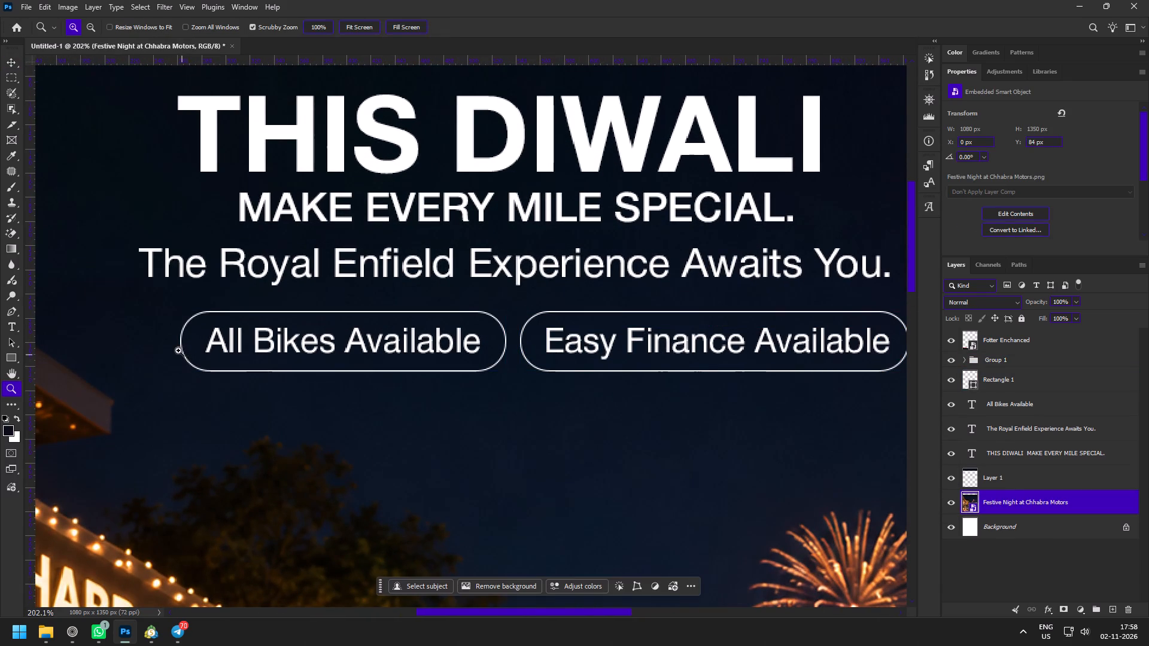
pyautogui.moveTo(177, 348); pyautogui.dragTo(194, 359)
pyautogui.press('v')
pyautogui.click(220, 424)
pyautogui.click(246, 376)
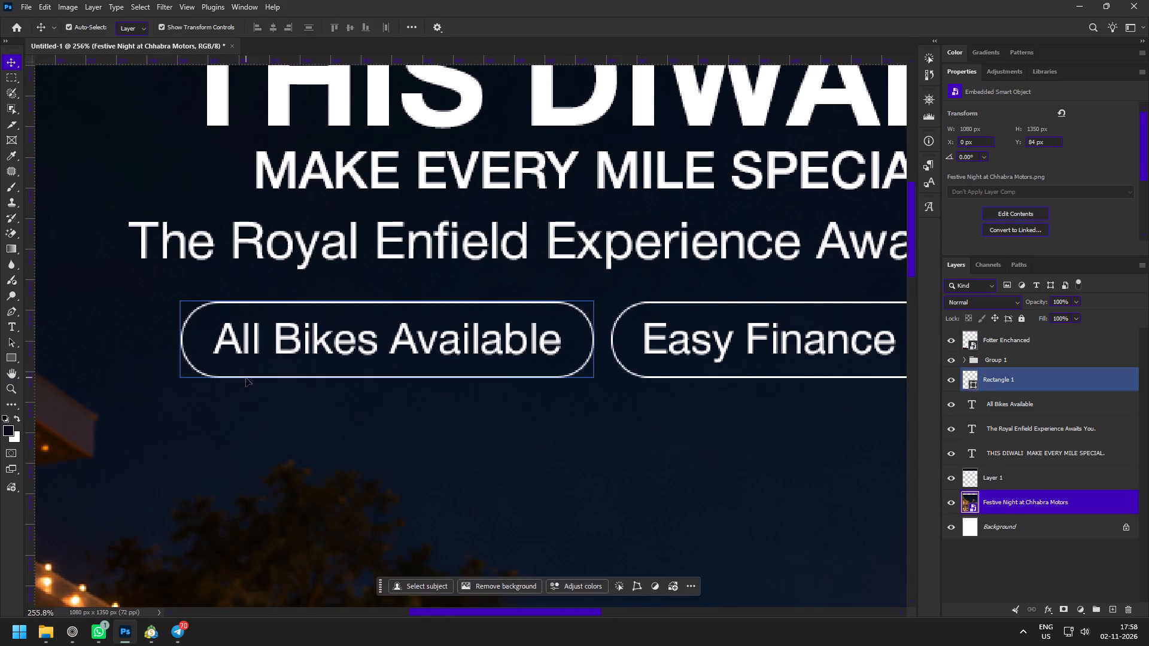
pyautogui.click(246, 378)
pyautogui.click(245, 377)
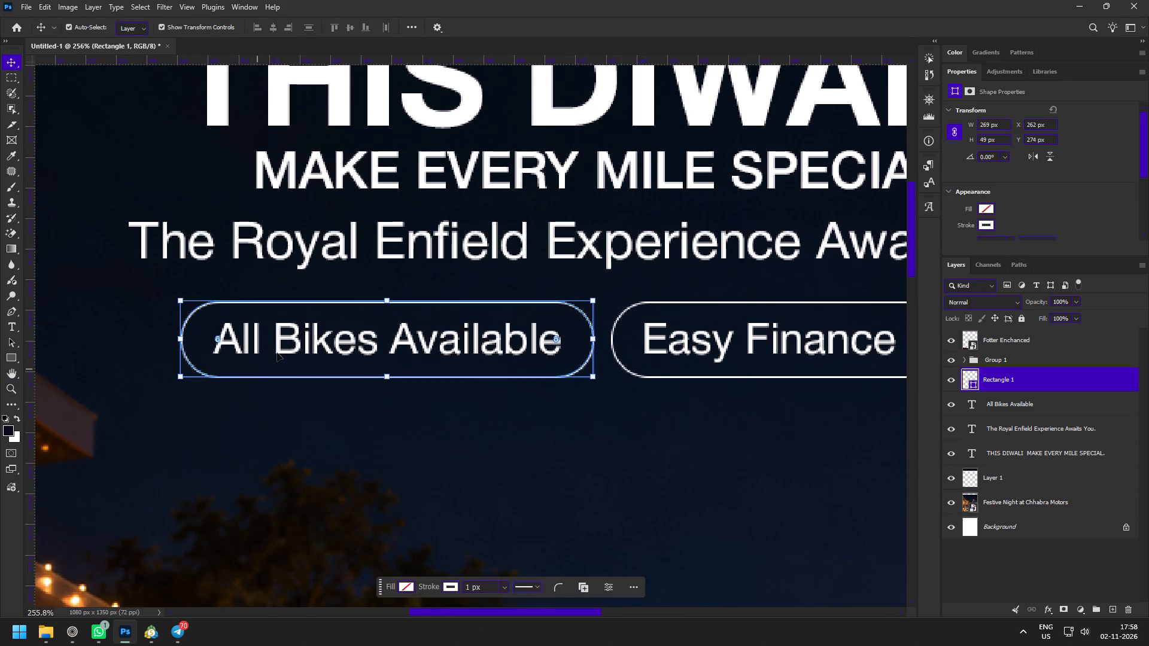
pyautogui.keyDown('shift'); pyautogui.click(314, 336); pyautogui.keyUp('shift')
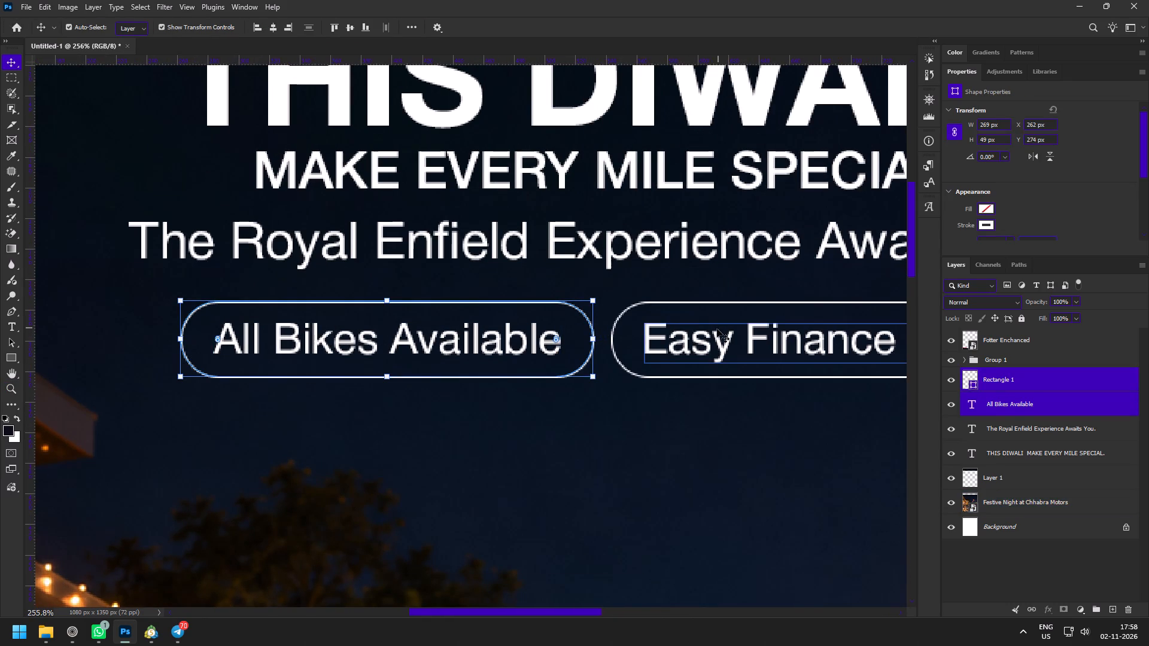
pyautogui.hotkey('ctrl', 'g')
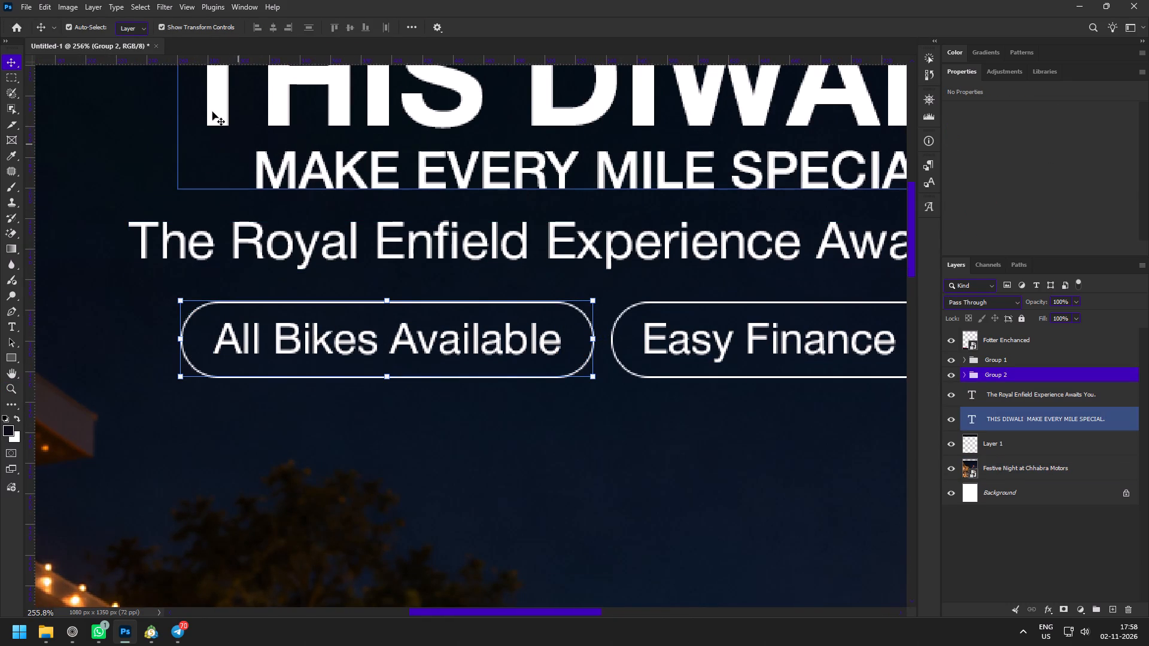
# Switch auto-selection from layers to groups and select both pill groups together.
pyautogui.click(136, 27)
pyautogui.click(132, 43)
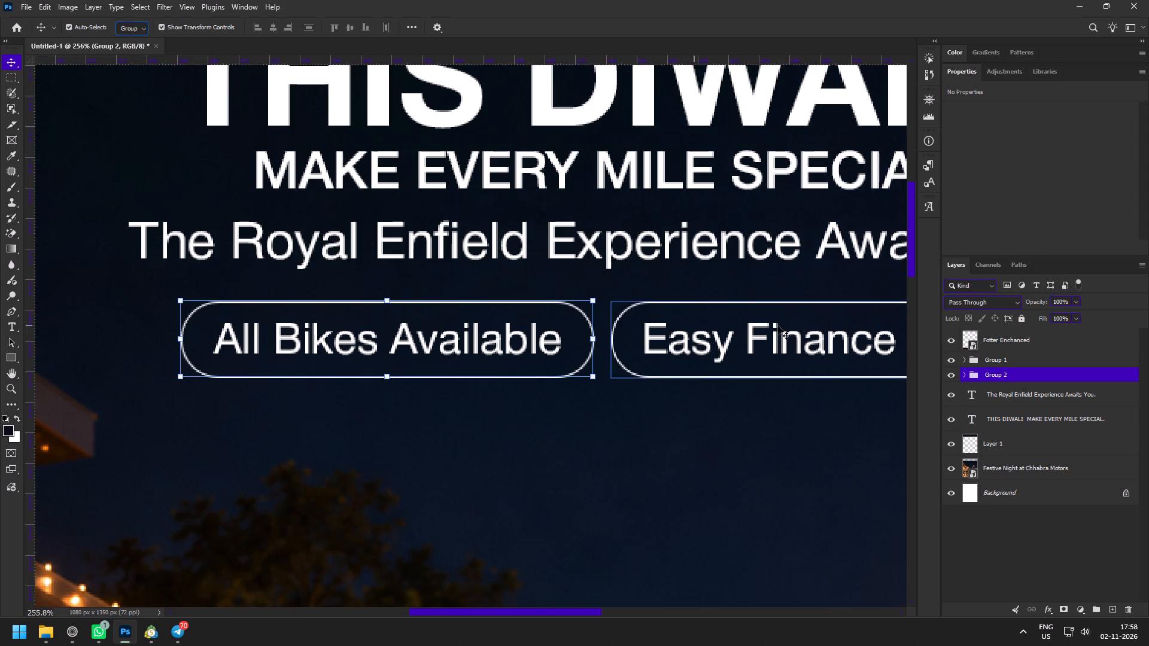
pyautogui.keyDown('shift'); pyautogui.click(778, 326); pyautogui.keyUp('shift')
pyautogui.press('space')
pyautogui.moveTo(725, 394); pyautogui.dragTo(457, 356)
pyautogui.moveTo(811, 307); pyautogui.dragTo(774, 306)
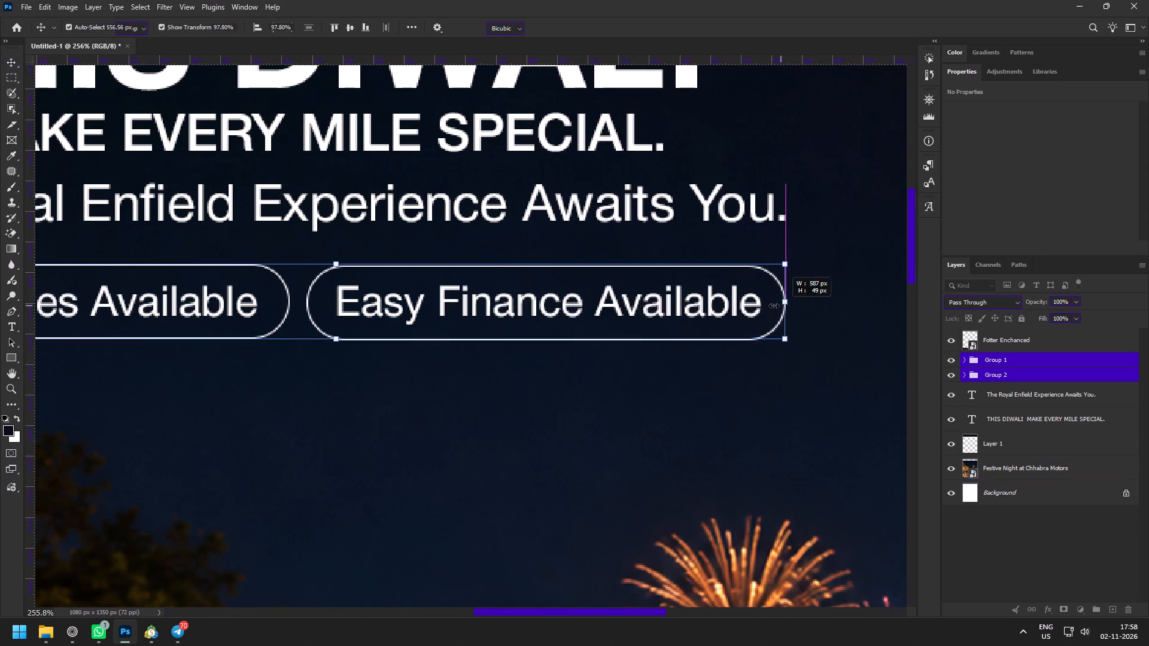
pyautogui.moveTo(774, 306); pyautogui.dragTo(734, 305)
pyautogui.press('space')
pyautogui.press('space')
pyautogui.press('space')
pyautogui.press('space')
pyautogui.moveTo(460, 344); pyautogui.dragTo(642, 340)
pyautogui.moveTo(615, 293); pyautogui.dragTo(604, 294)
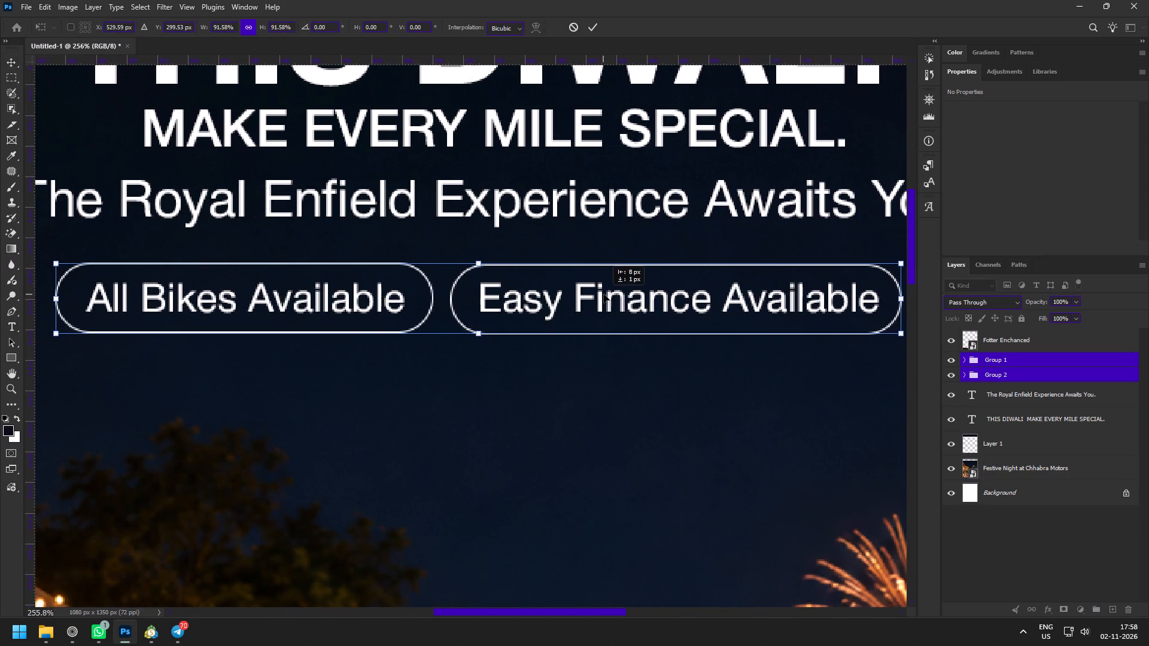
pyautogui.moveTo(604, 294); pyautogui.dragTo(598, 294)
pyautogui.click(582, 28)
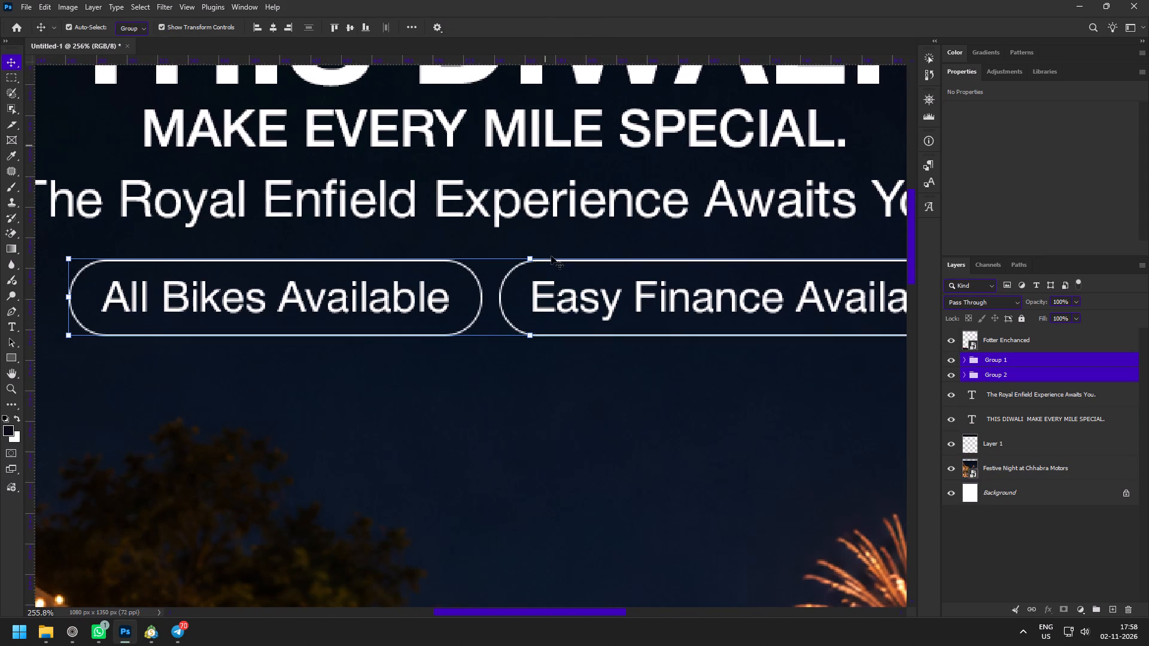
# Scale both pill groups together to about 587 px wide and centre them beneath "The Royal Enfield Experience Awaits You.".
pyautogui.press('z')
pyautogui.moveTo(610, 332); pyautogui.dragTo(557, 307)
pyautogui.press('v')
pyautogui.moveTo(741, 319); pyautogui.dragTo(733, 318)
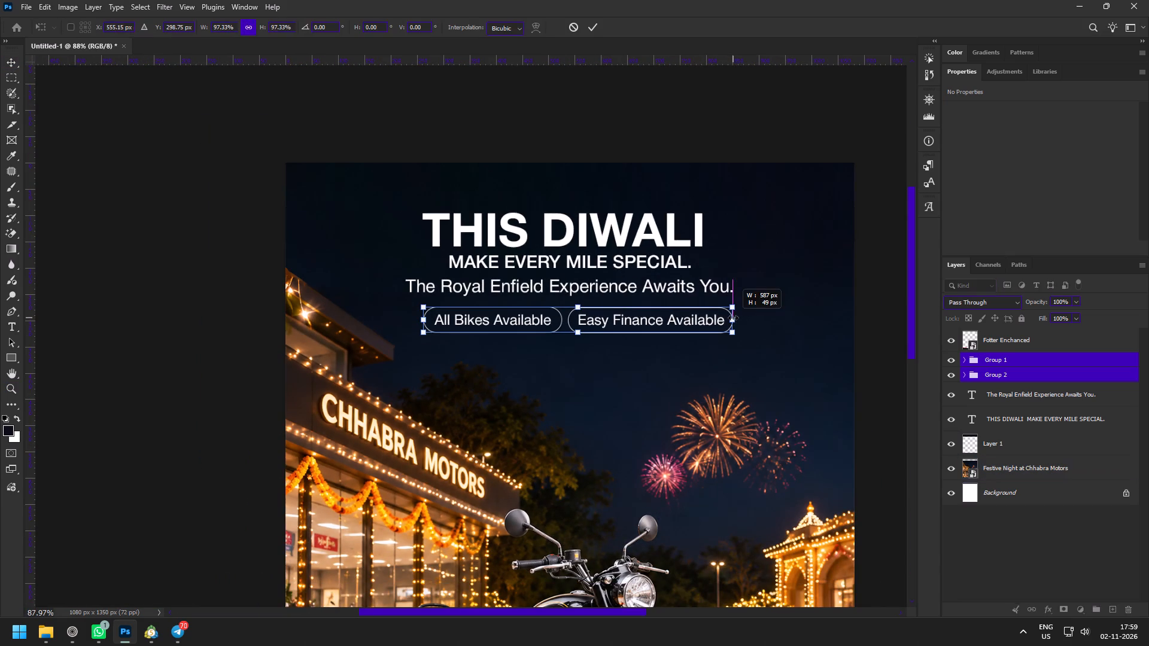
pyautogui.moveTo(733, 318); pyautogui.dragTo(732, 318)
pyautogui.moveTo(692, 320); pyautogui.dragTo(682, 320)
pyautogui.click(591, 23)
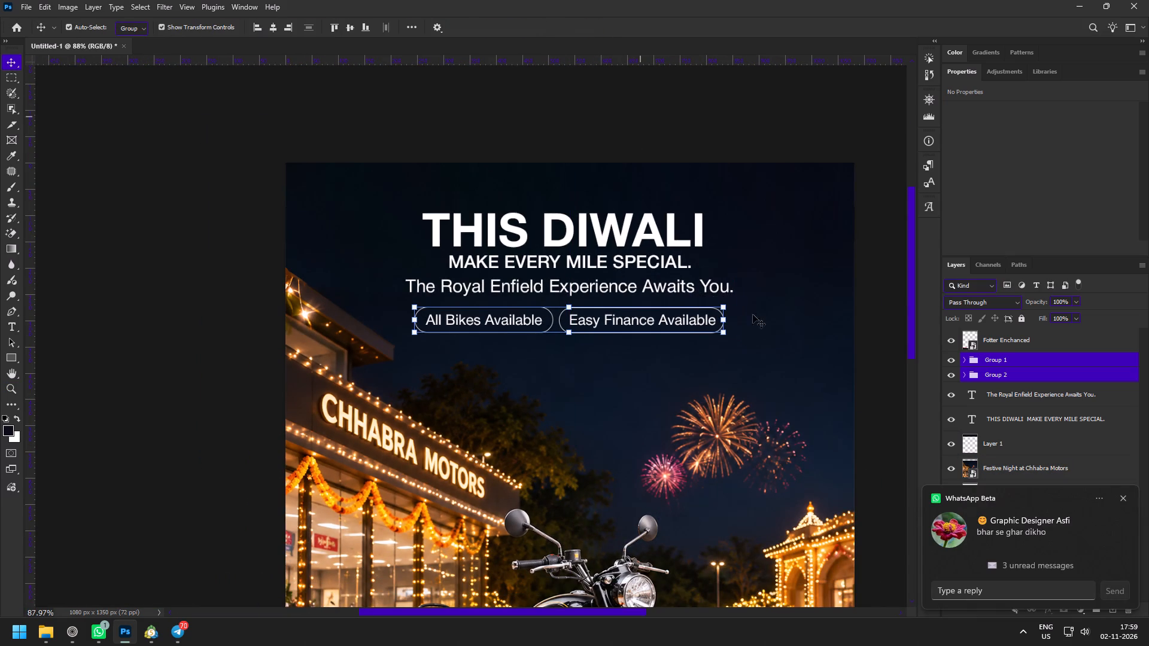
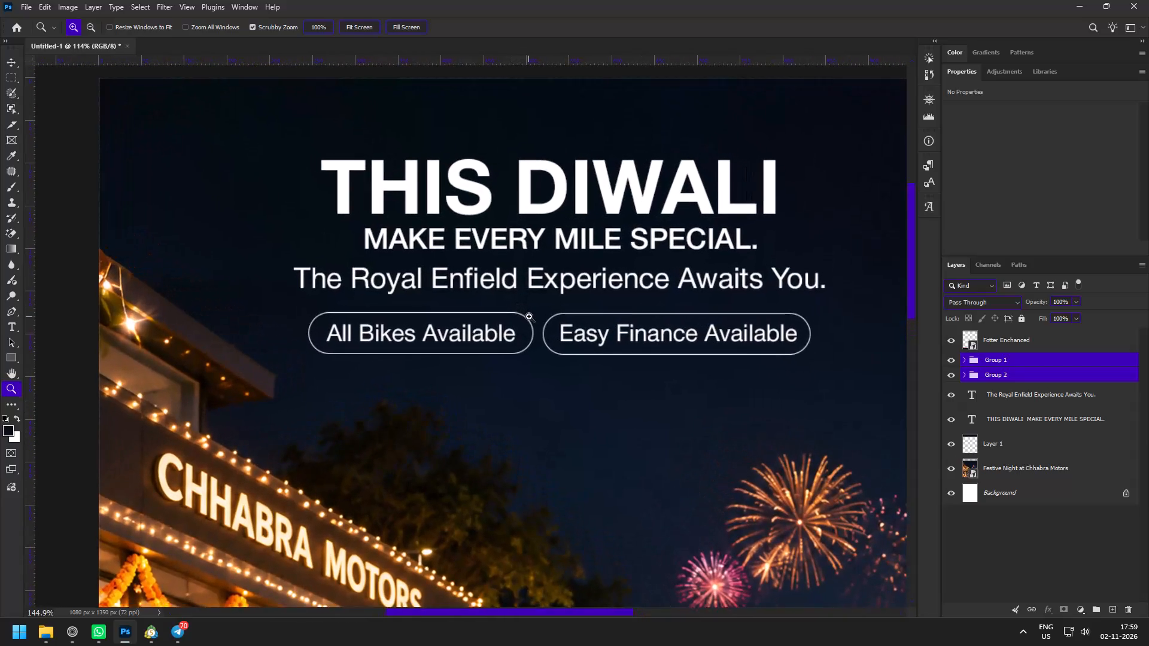
# Nudge both offer pills together up about 1 px, keeping the pair centred under the tagline.
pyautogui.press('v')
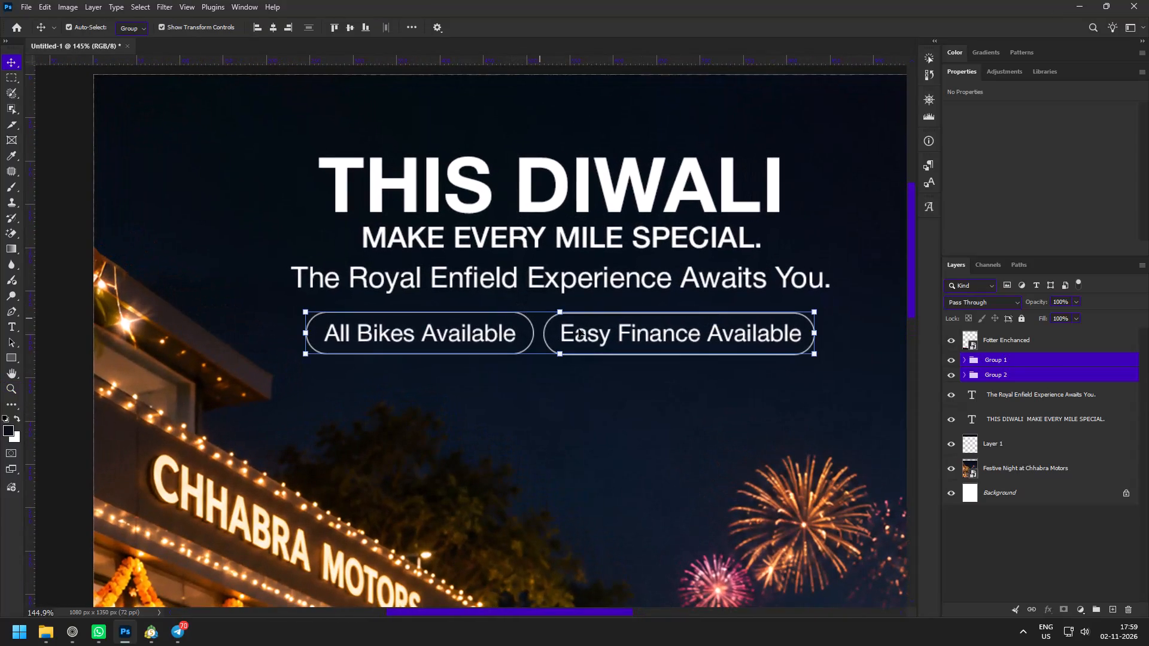
pyautogui.click(617, 332)
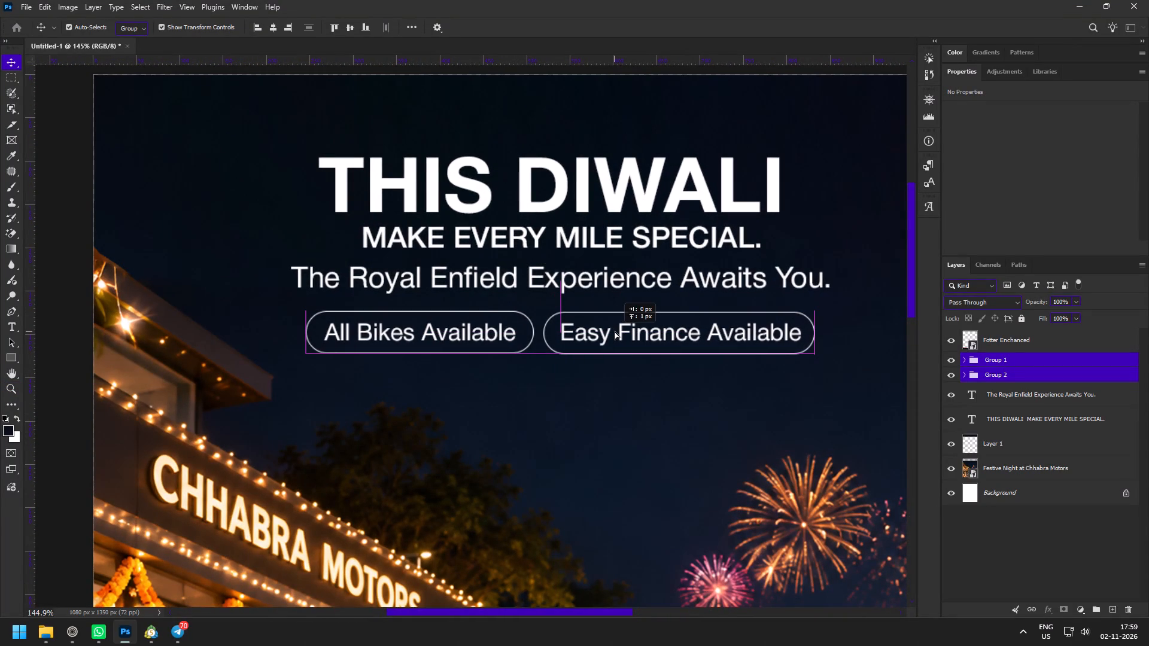
# Inspect the two offer pills up close, checking their alignment and spacing beneath the tagline.
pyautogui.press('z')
pyautogui.moveTo(254, 336); pyautogui.dragTo(288, 357)
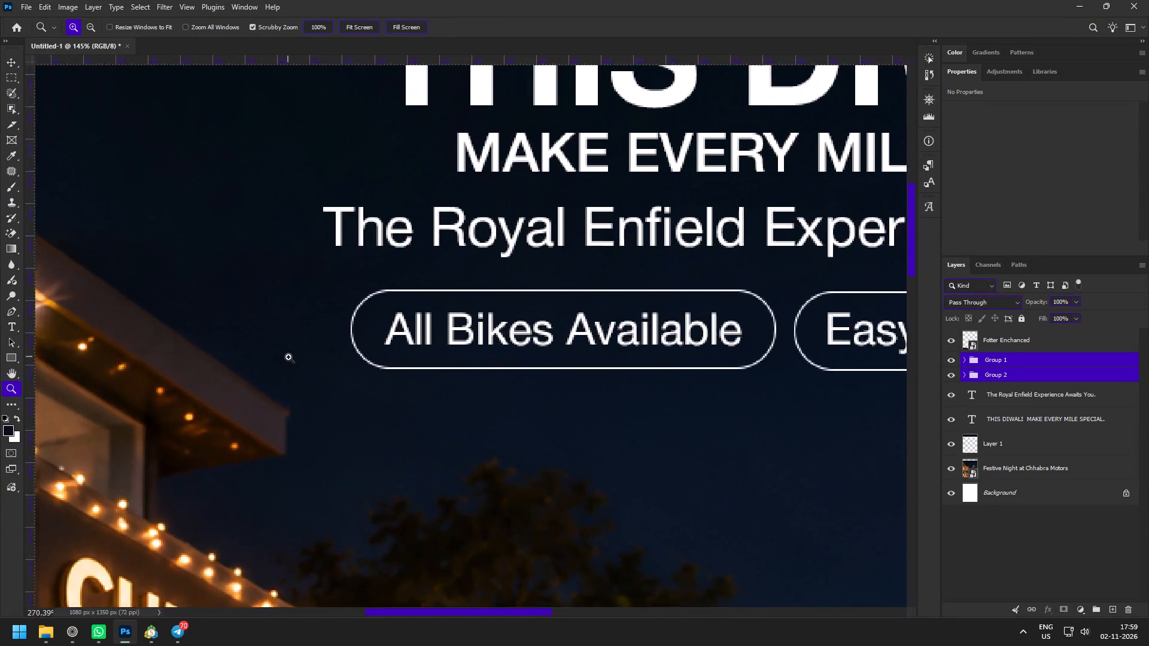
pyautogui.moveTo(288, 357); pyautogui.dragTo(293, 358)
pyautogui.moveTo(372, 398); pyautogui.dragTo(343, 386)
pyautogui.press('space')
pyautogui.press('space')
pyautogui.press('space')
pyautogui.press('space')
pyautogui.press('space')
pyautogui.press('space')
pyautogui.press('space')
pyautogui.moveTo(516, 416); pyautogui.dragTo(378, 399)
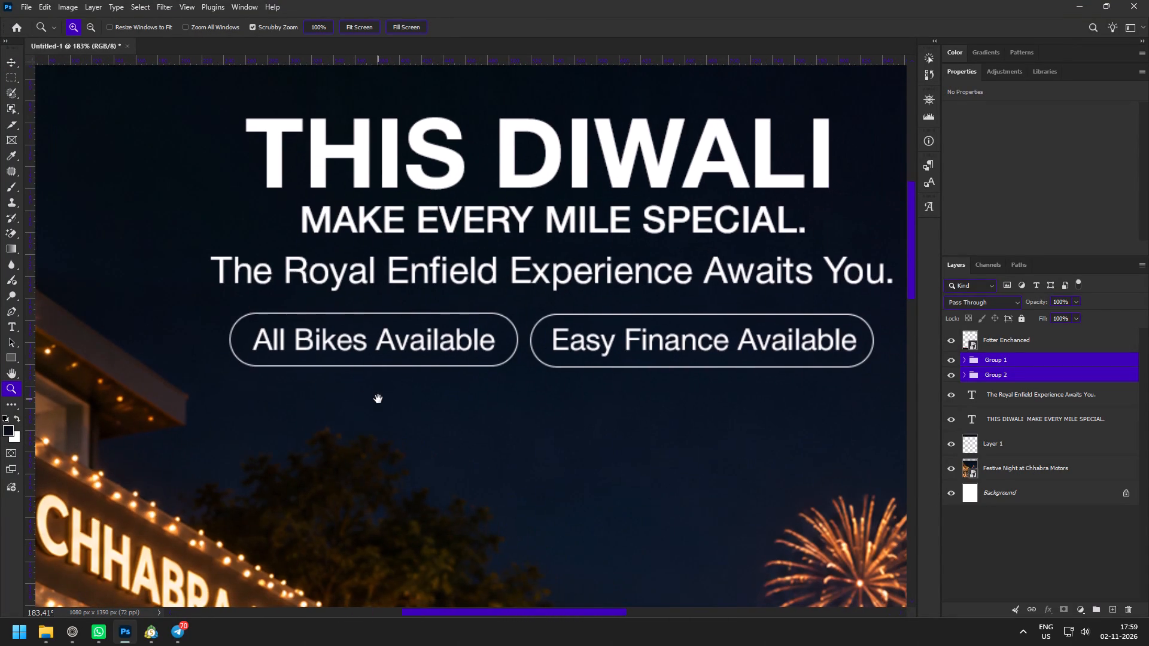
# Switch to the Zen browser and bring up the Pinterest pin page to review festive motorcycle ad references.
pyautogui.click(71, 638)
pyautogui.click(50, 247)
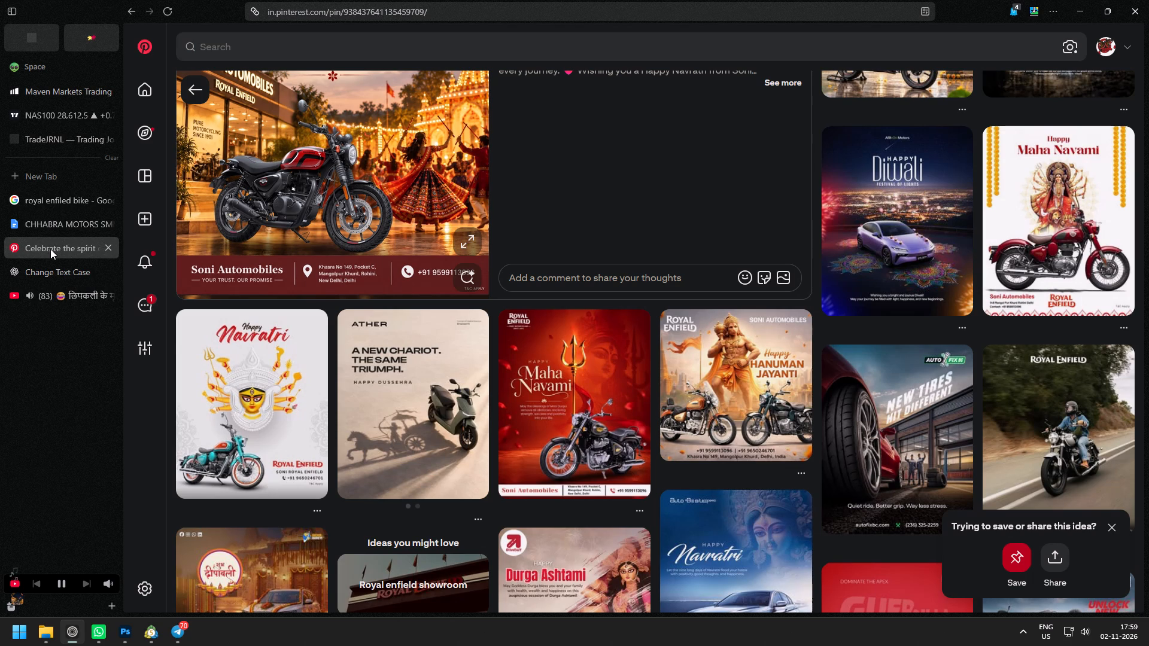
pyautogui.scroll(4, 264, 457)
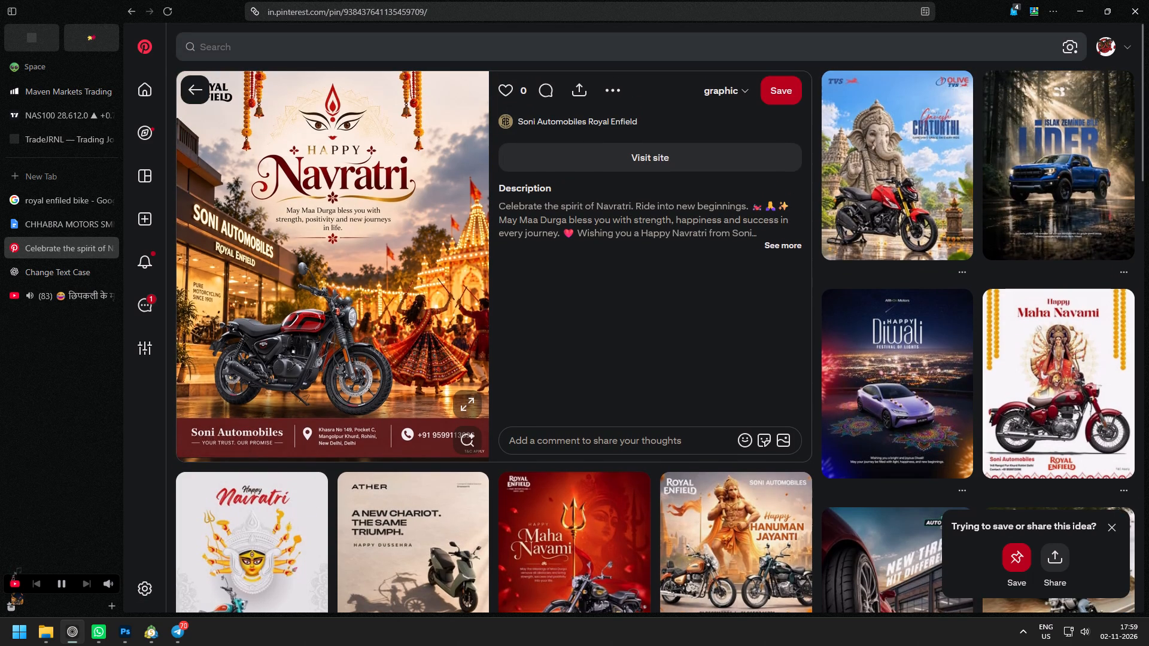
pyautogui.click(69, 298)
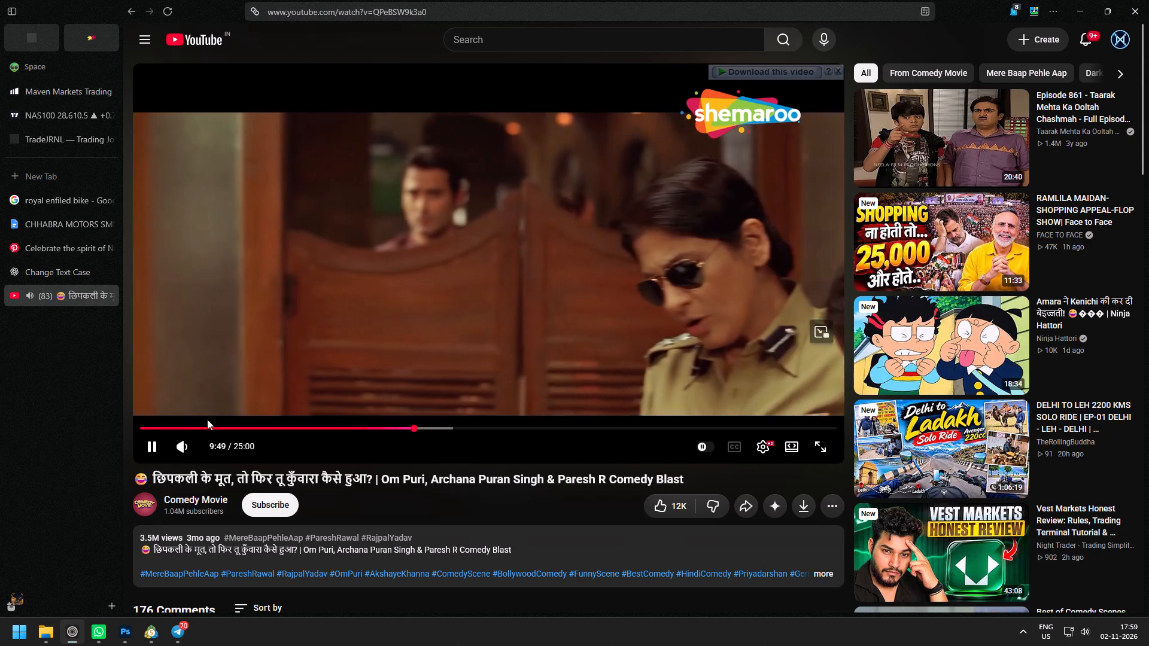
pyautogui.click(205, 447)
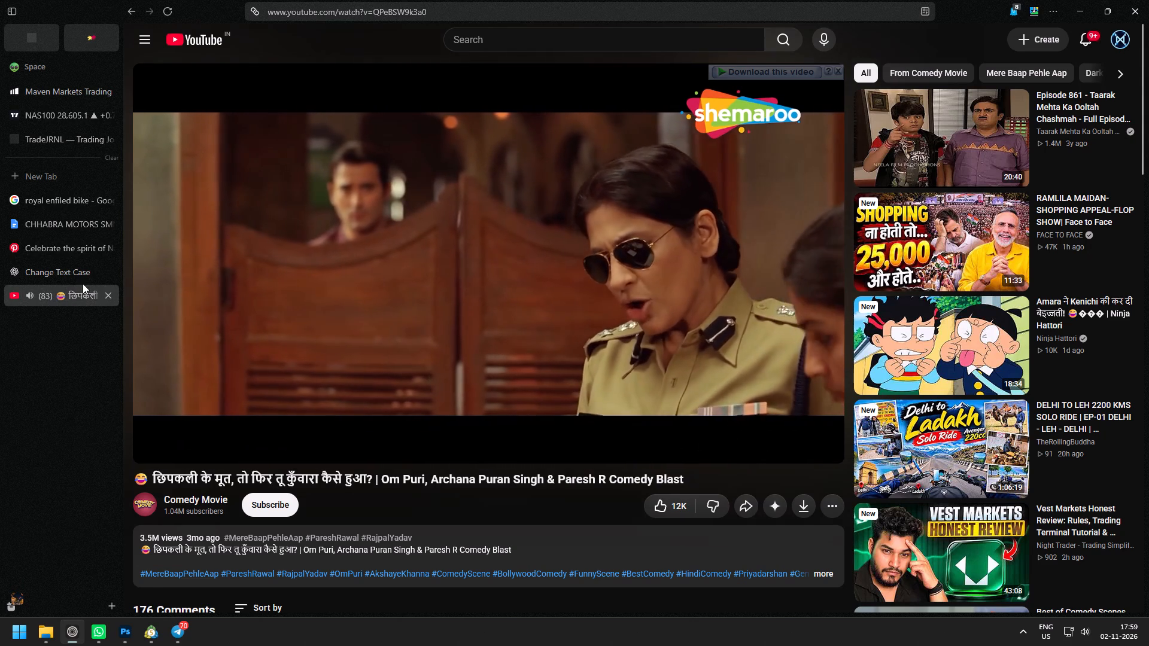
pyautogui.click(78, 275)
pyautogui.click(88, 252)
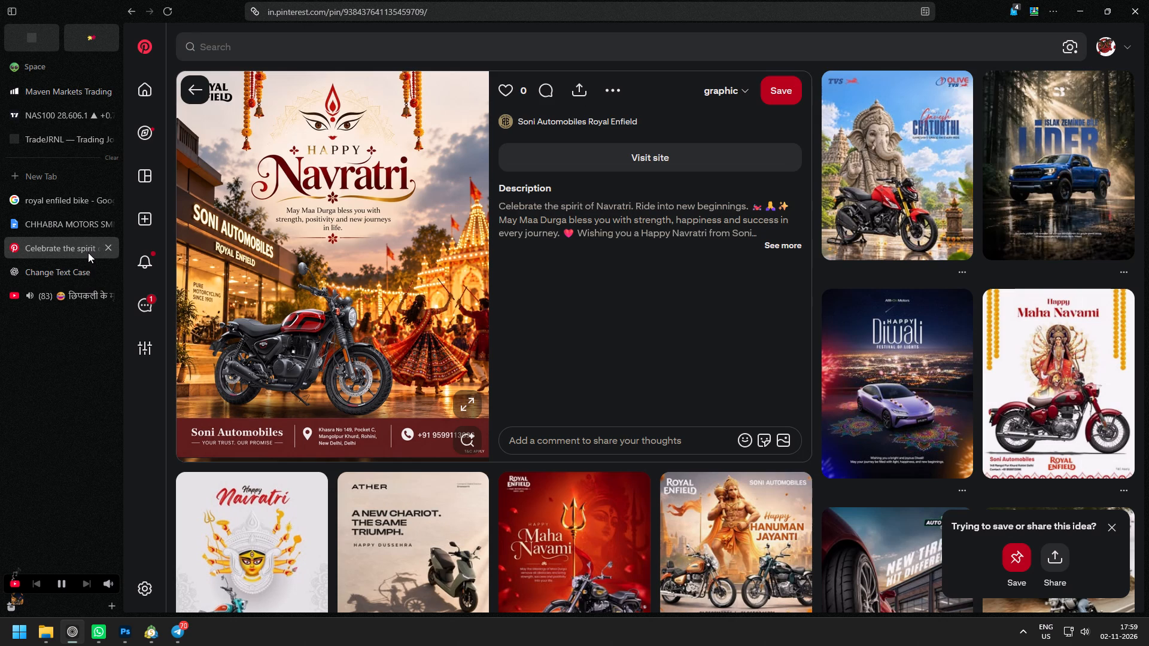
# Switch to Photoshop and review the post's headline, supporting copy and the spacing of the two pill-outlined offers.
pyautogui.click(126, 637)
pyautogui.press('z')
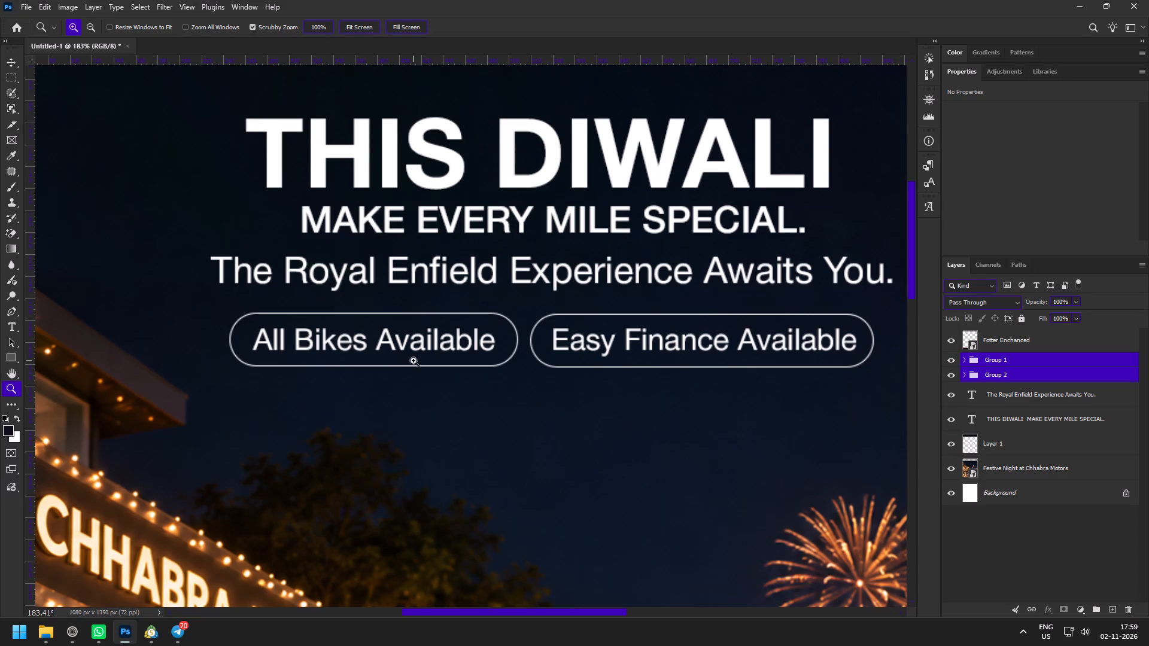
pyautogui.moveTo(420, 373); pyautogui.dragTo(380, 352)
pyautogui.press('space')
pyautogui.press('space')
pyautogui.press('space')
pyautogui.press('space')
pyautogui.press('space')
pyautogui.press('space')
pyautogui.press('space')
pyautogui.press('space')
pyautogui.press('space')
pyautogui.press('space')
pyautogui.moveTo(414, 424); pyautogui.dragTo(462, 244)
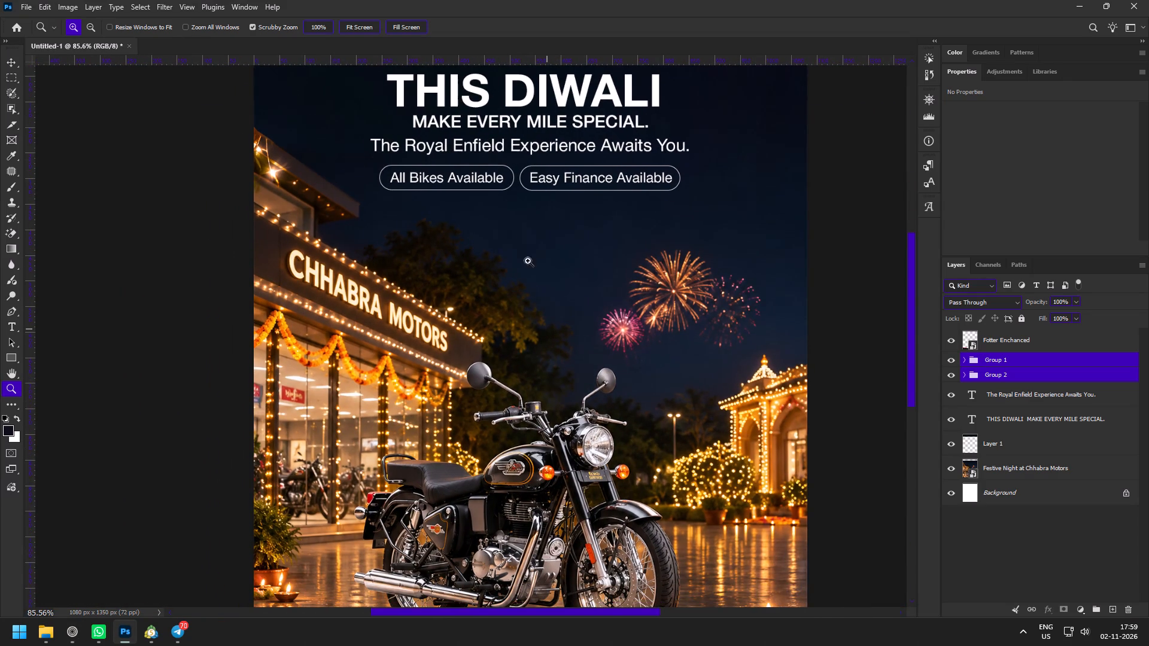
pyautogui.press('space')
pyautogui.press('space')
pyautogui.press('space')
pyautogui.press('space')
pyautogui.moveTo(524, 242); pyautogui.dragTo(527, 380)
pyautogui.moveTo(526, 234); pyautogui.dragTo(548, 258)
pyautogui.moveTo(574, 219); pyautogui.dragTo(586, 237)
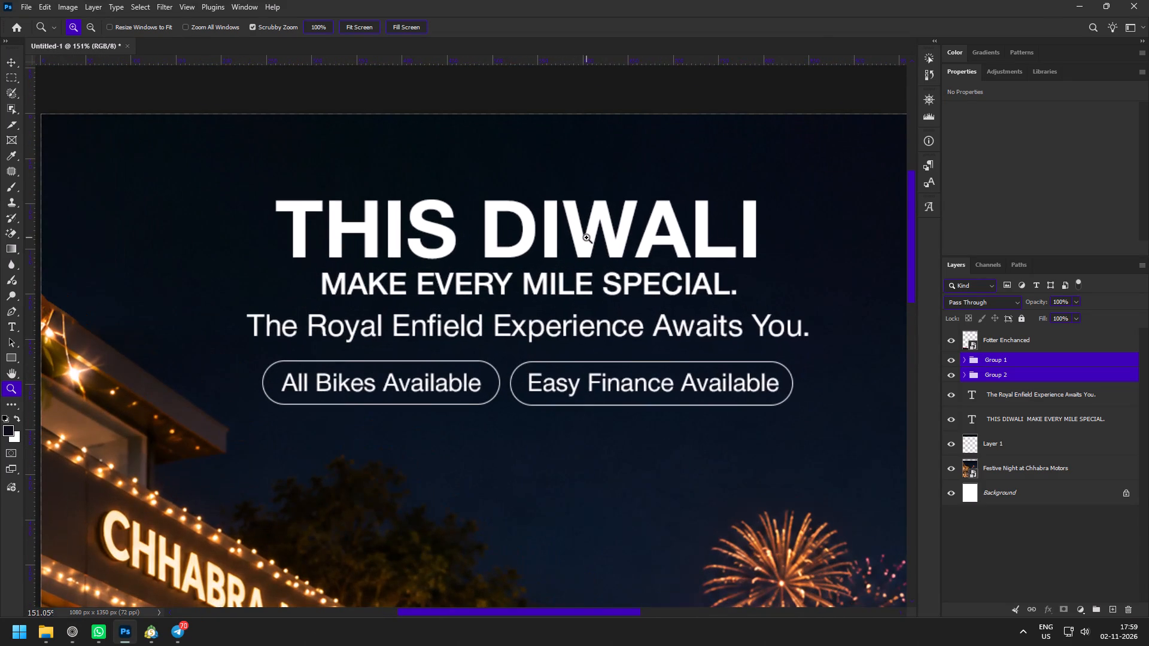
pyautogui.moveTo(481, 378); pyautogui.dragTo(500, 390)
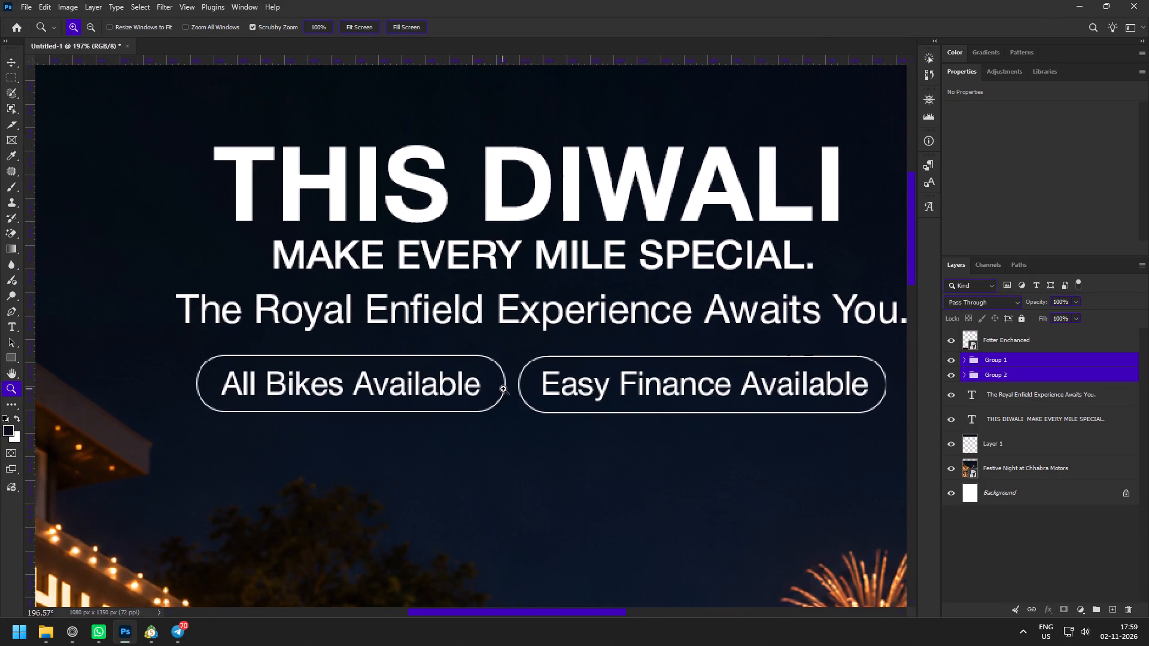
pyautogui.press('space')
pyautogui.press('space')
pyautogui.press('space')
pyautogui.press('space')
pyautogui.press('space')
pyautogui.moveTo(500, 389); pyautogui.dragTo(457, 394)
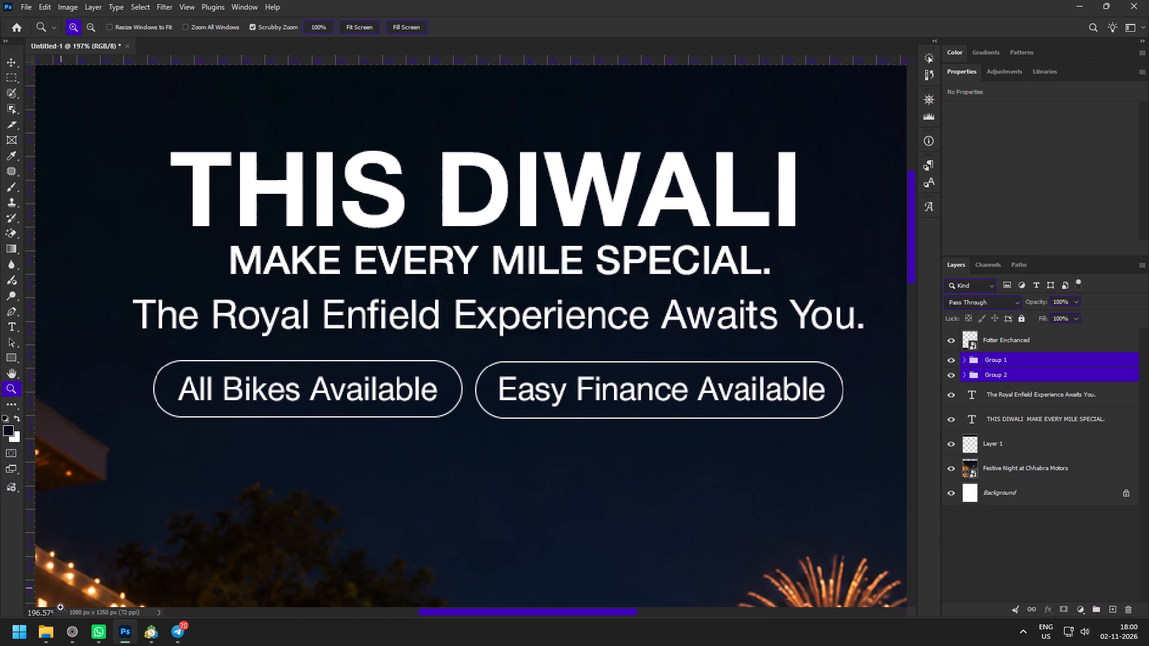
# Switch to the browser, search Pinterest for "right png" and copy the solid green circle image with the thick white check mark.
pyautogui.click(72, 642)
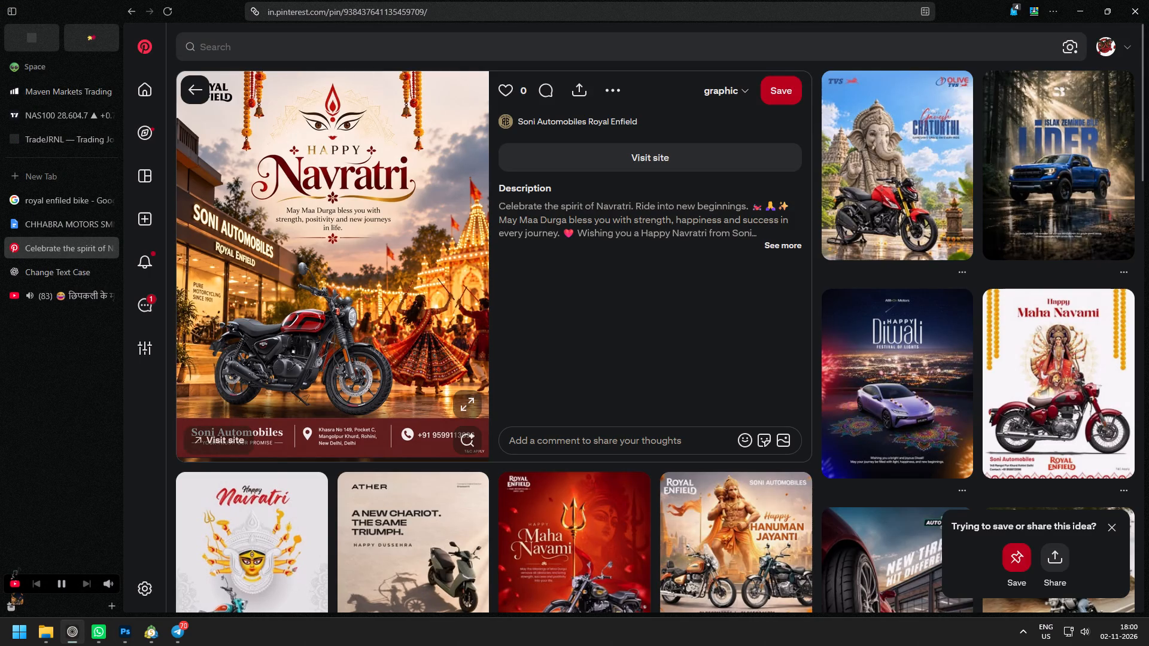
pyautogui.click(367, 57)
pyautogui.write('right png')
pyautogui.press('space')
pyautogui.press('Return')
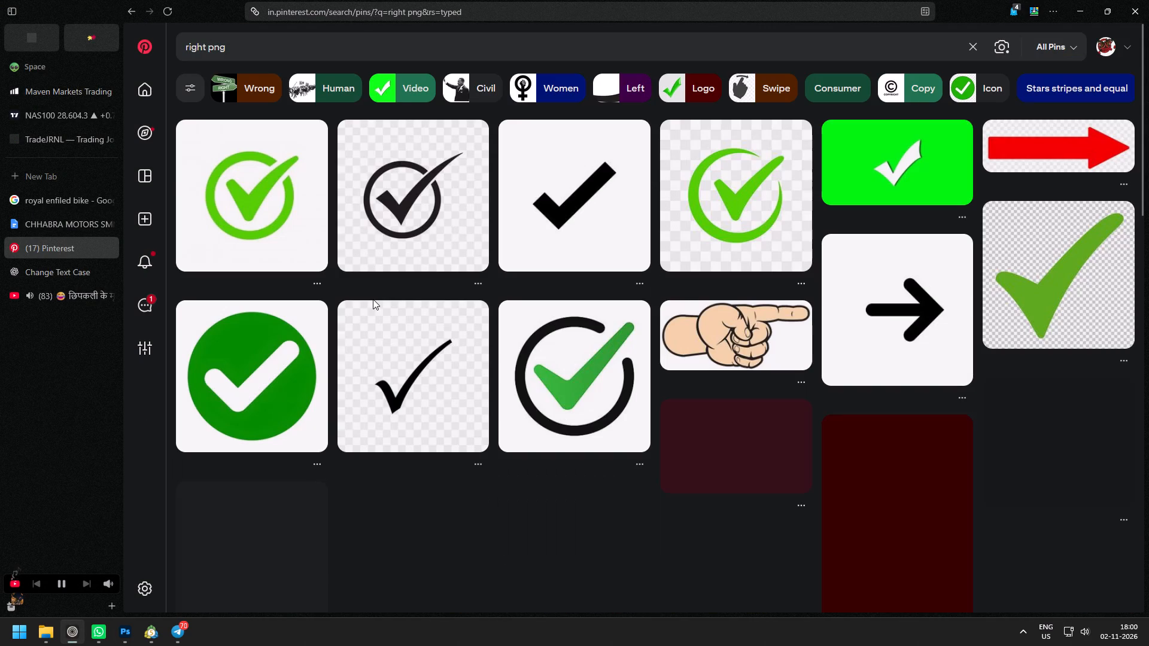
pyautogui.click(259, 381)
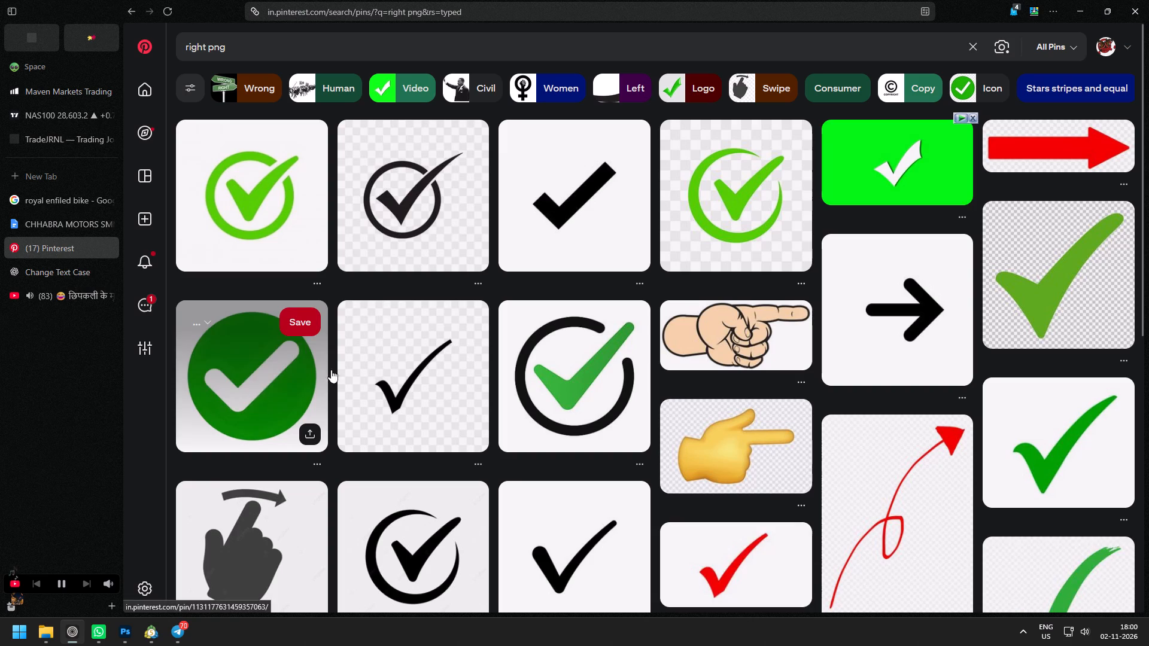
pyautogui.rightClick(303, 192)
pyautogui.click(332, 236)
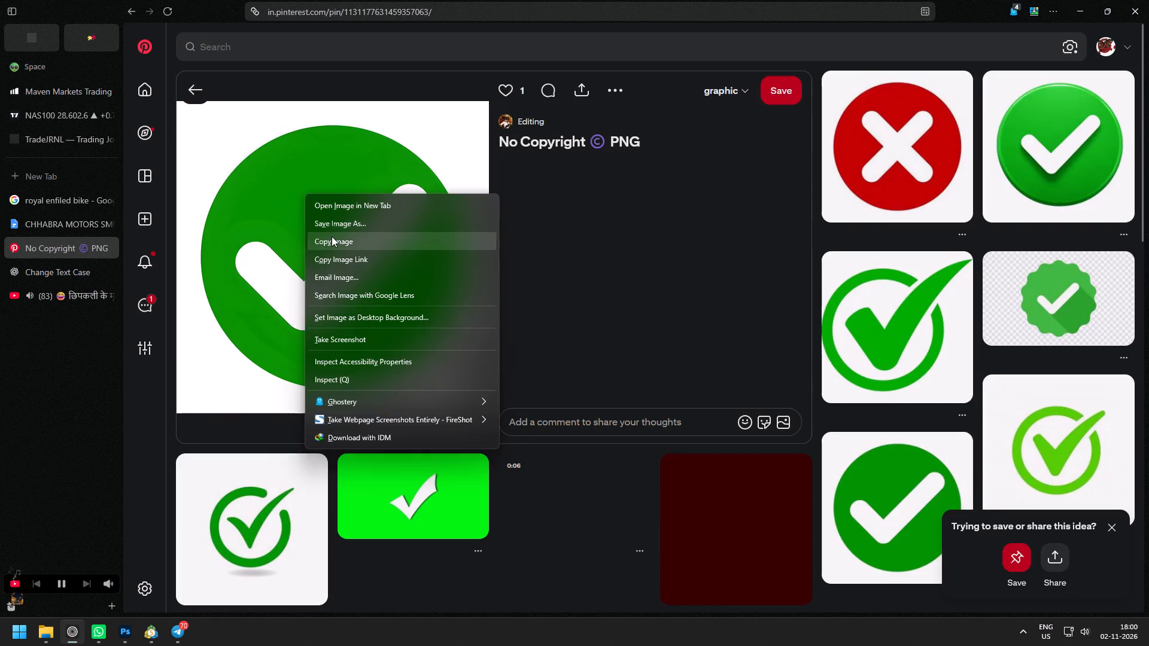
pyautogui.click(59, 294)
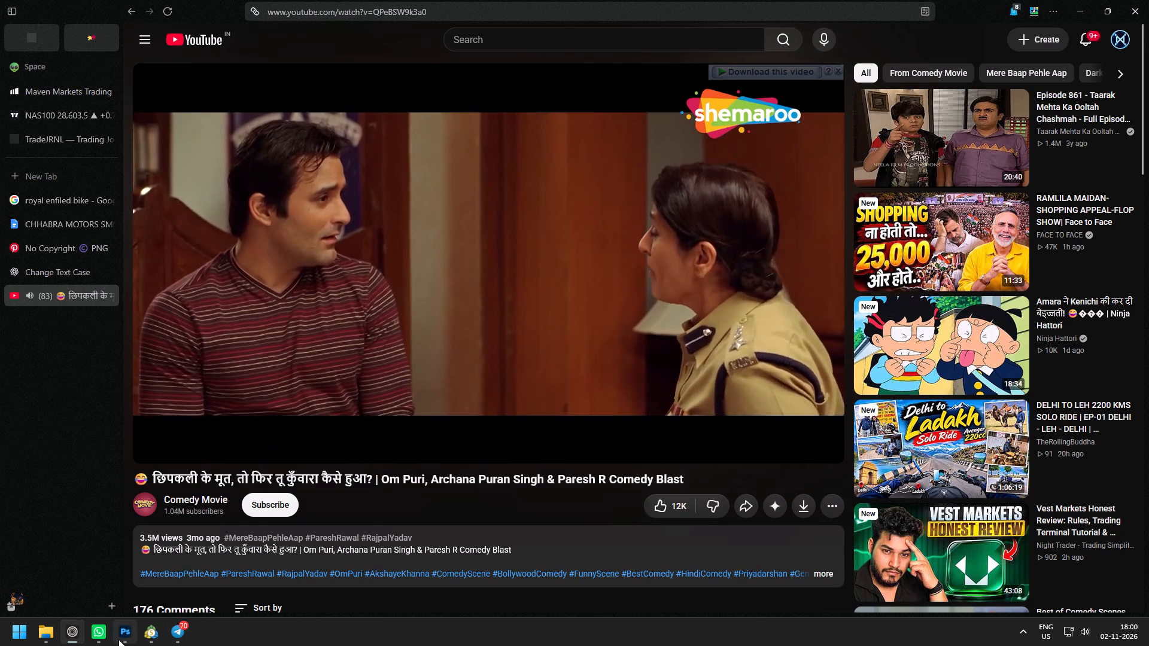
# Paste the check mark image into the Photoshop post and erase its white background and white tick with the Magic Eraser.
pyautogui.click(118, 639)
pyautogui.hotkey('ctrl', 'v')
pyautogui.press('z')
pyautogui.moveTo(591, 372); pyautogui.dragTo(535, 343)
pyautogui.press('e')
pyautogui.click(662, 291)
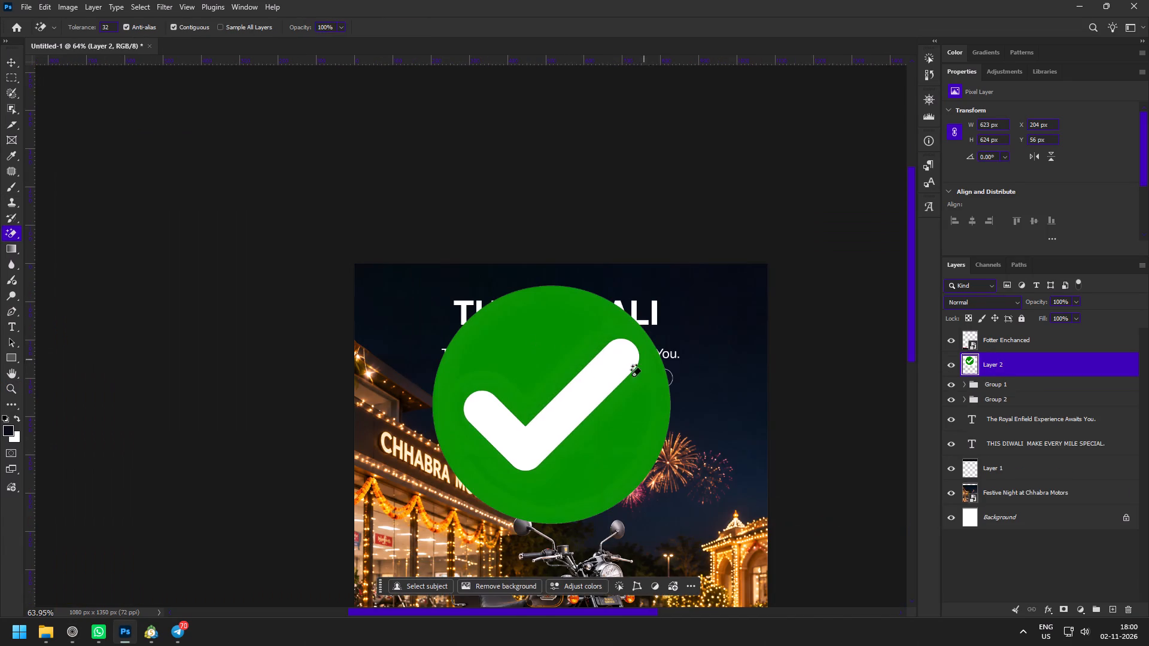
pyautogui.click(598, 373)
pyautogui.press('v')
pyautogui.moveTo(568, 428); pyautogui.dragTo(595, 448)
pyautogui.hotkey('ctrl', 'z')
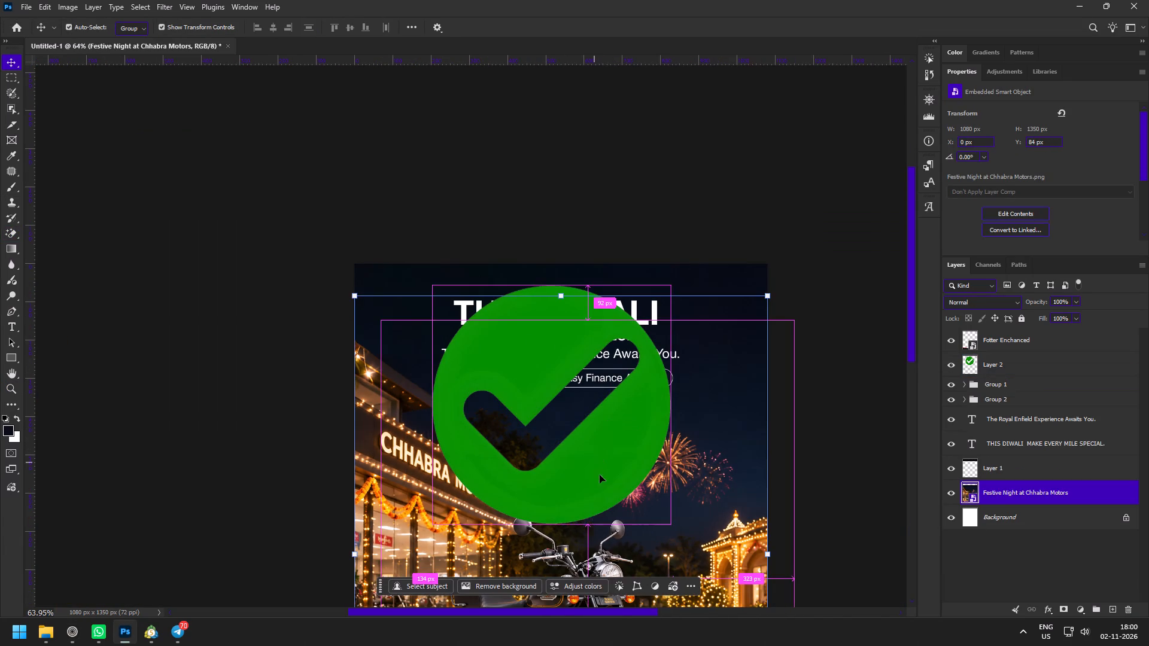
# Turn the green check mark circle white by setting Lightness to 100 in Hue/Saturation.
pyautogui.press('z')
pyautogui.moveTo(607, 468); pyautogui.dragTo(636, 506)
pyautogui.press('v')
pyautogui.click(609, 438)
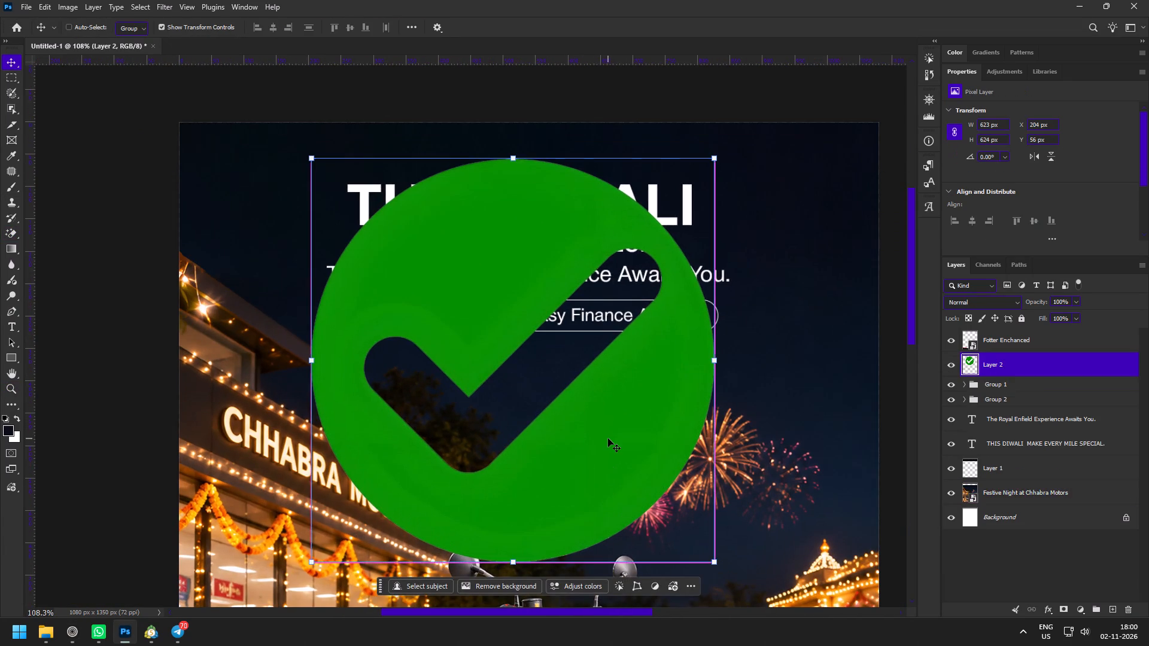
pyautogui.hotkey('ctrl', 'u')
pyautogui.moveTo(803, 343); pyautogui.dragTo(899, 337)
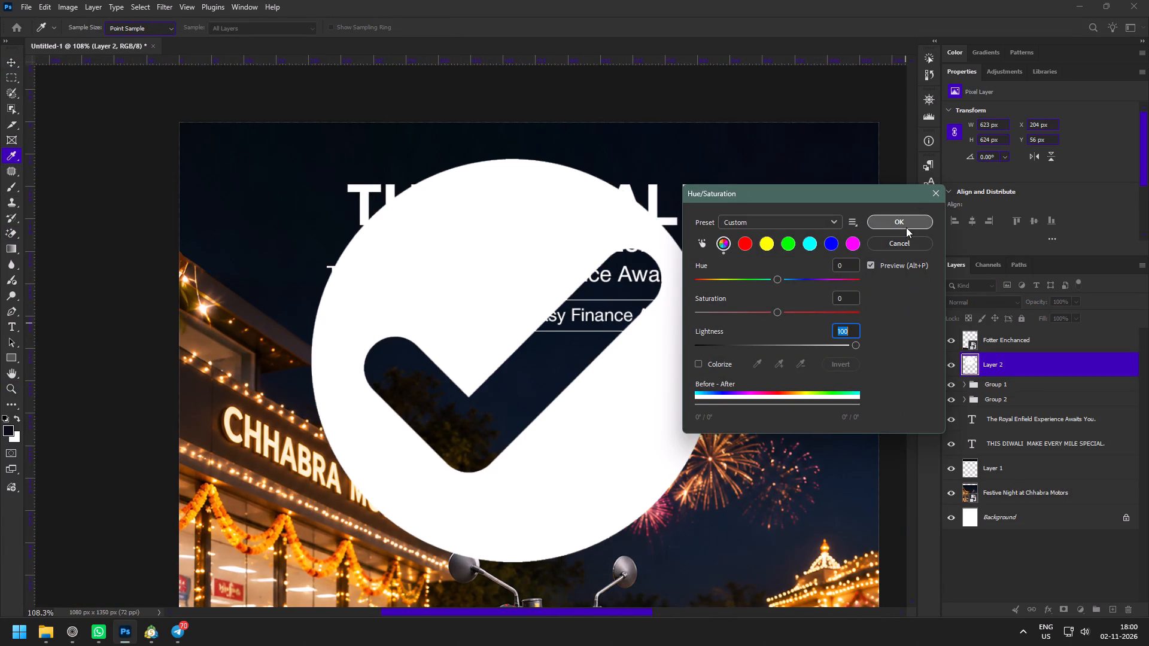
pyautogui.click(906, 227)
# Convert the check badge to a smart object and scale it down proportionally to about 41 × 42 px.
pyautogui.press('F8')
pyautogui.moveTo(717, 359); pyautogui.dragTo(441, 359)
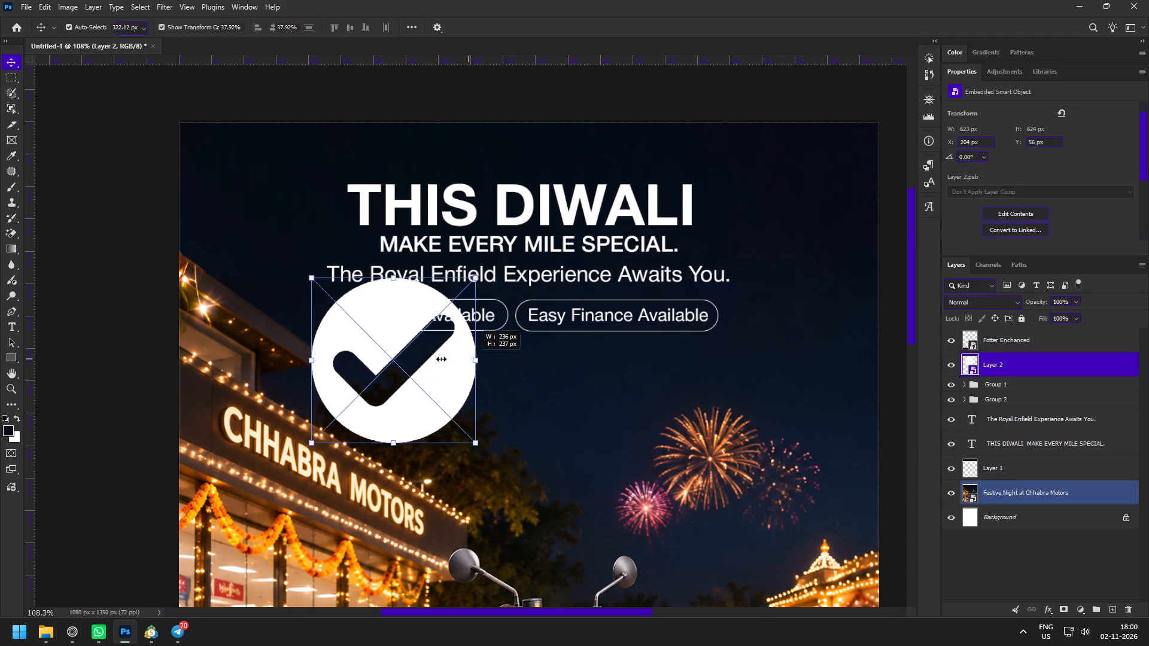
pyautogui.moveTo(441, 359); pyautogui.dragTo(336, 360)
pyautogui.click(598, 32)
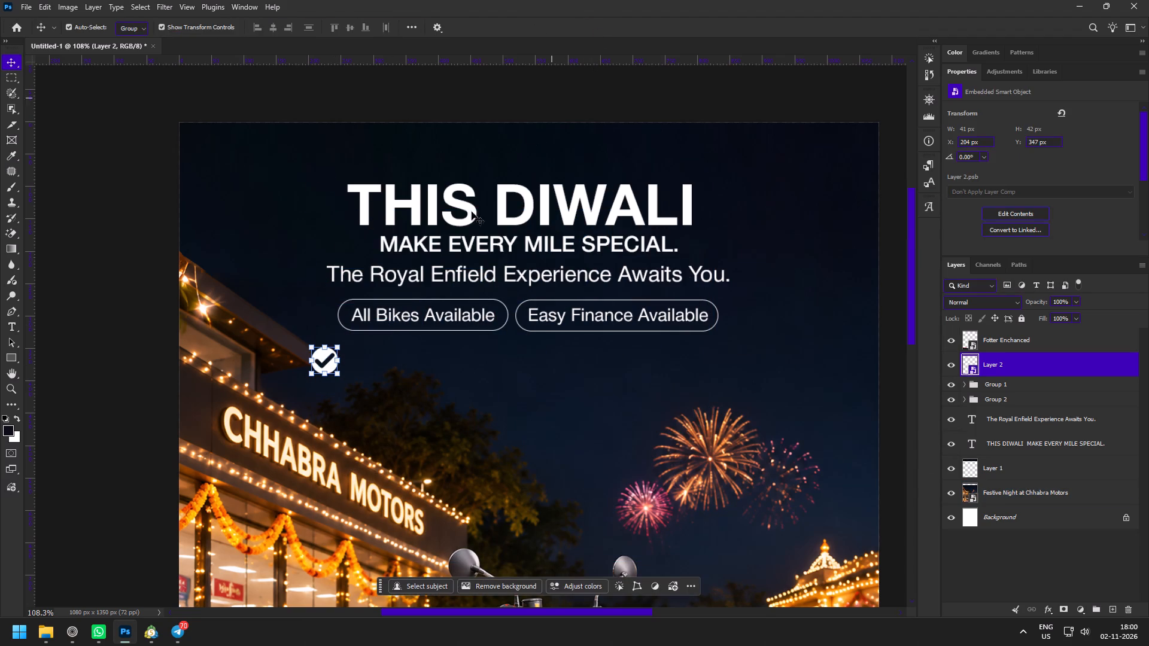
# Shrink the check badge to about 29 px and place it on the upper-left corner of the "All Bikes Available" pill.
pyautogui.press('z')
pyautogui.moveTo(294, 375); pyautogui.dragTo(355, 418)
pyautogui.press('v')
pyautogui.moveTo(444, 328); pyautogui.dragTo(440, 328)
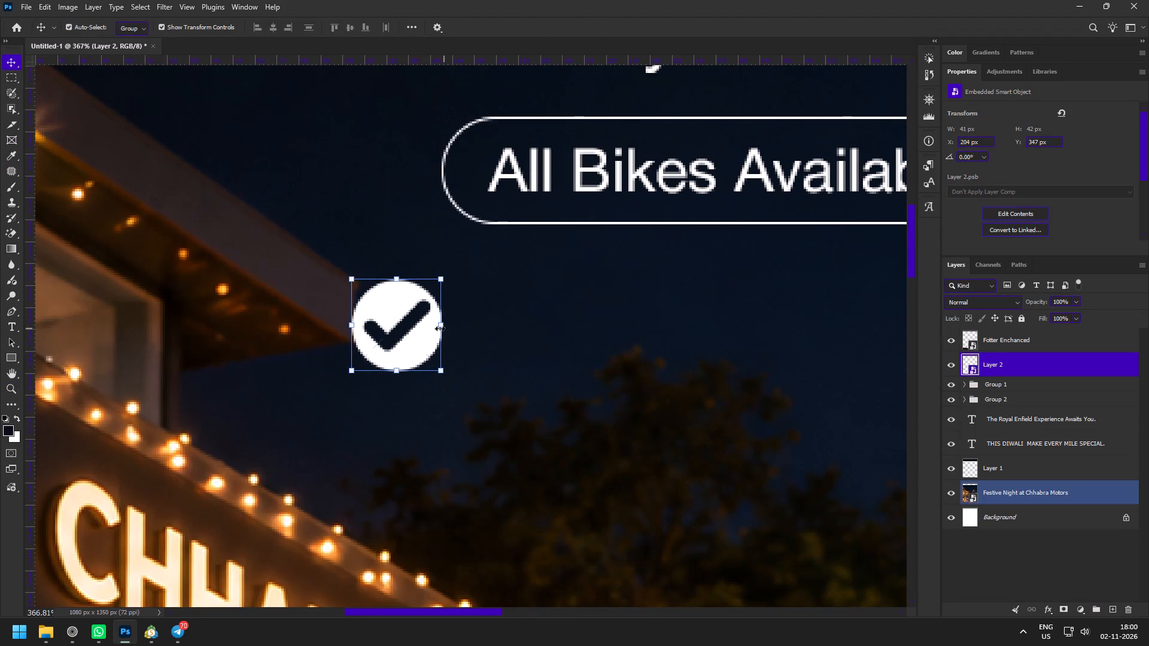
pyautogui.moveTo(440, 328); pyautogui.dragTo(416, 328)
pyautogui.moveTo(391, 336); pyautogui.dragTo(457, 137)
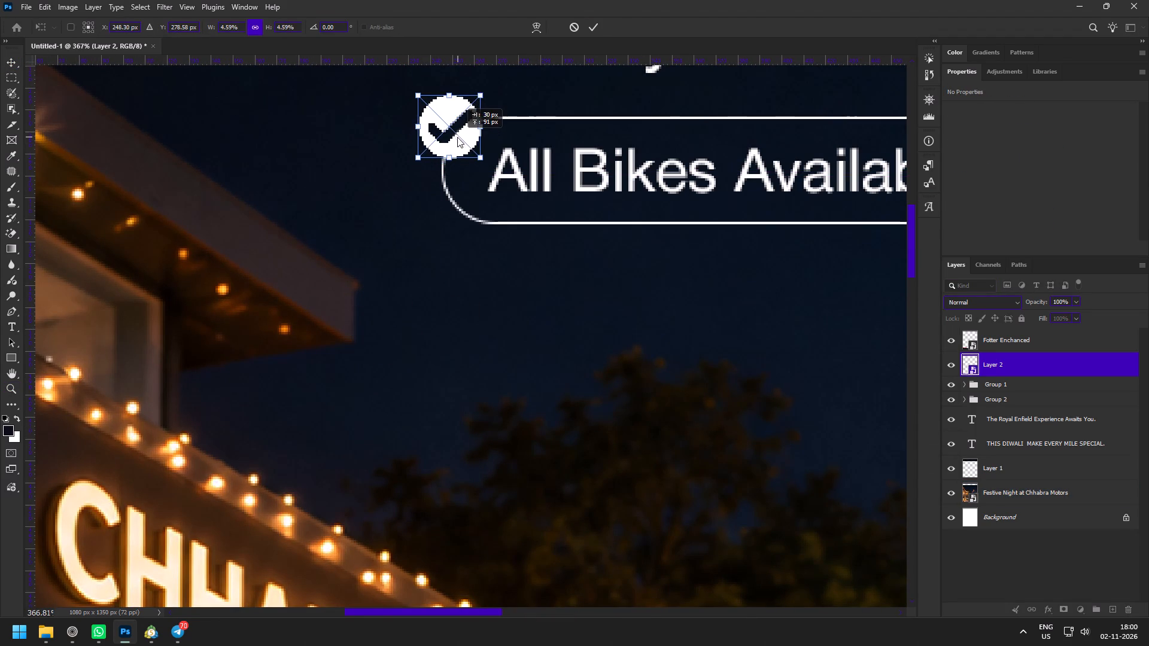
pyautogui.moveTo(457, 137); pyautogui.dragTo(454, 135)
pyautogui.click(592, 28)
# Duplicate the check badge and place the copy on the upper-left corner of the "Easy Finance Available" pill, level with the first badge.
pyautogui.press('z')
pyautogui.moveTo(594, 260); pyautogui.dragTo(563, 247)
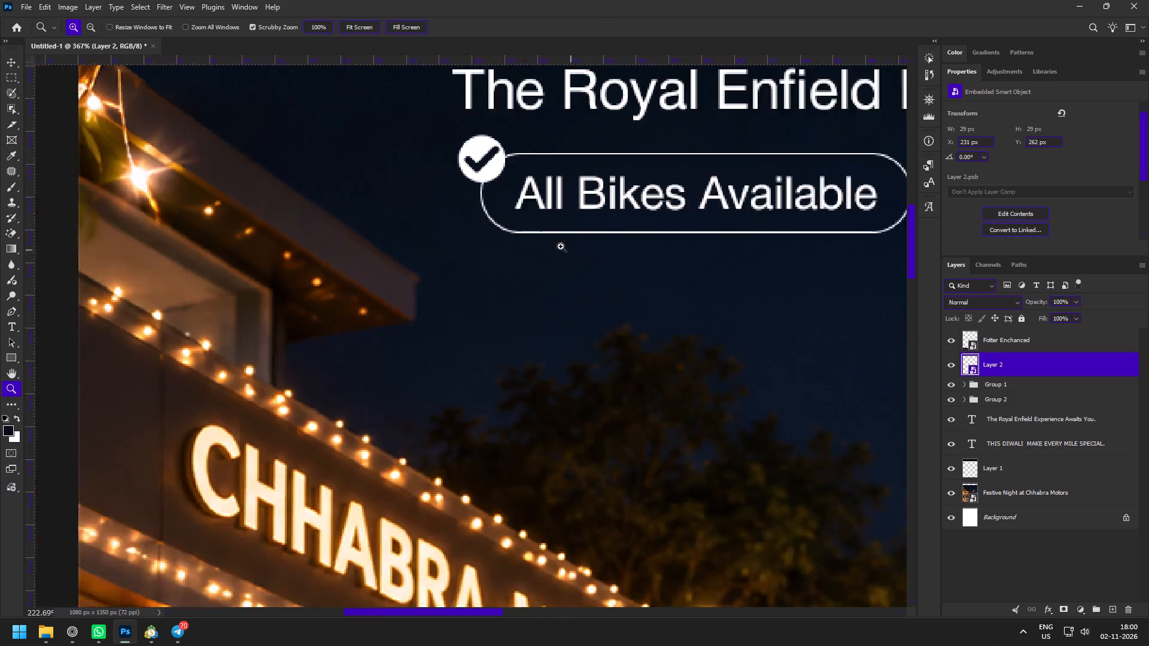
pyautogui.press('space')
pyautogui.press('space')
pyautogui.press('space')
pyautogui.press('space')
pyautogui.press('space')
pyautogui.press('space')
pyautogui.press('space')
pyautogui.press('space')
pyautogui.press('space')
pyautogui.press('space')
pyautogui.press('space')
pyautogui.press('space')
pyautogui.press('space')
pyautogui.press('space')
pyautogui.press('space')
pyautogui.press('space')
pyautogui.press('space')
pyautogui.press('space')
pyautogui.press('space')
pyautogui.moveTo(602, 267); pyautogui.dragTo(266, 393)
pyautogui.press('v')
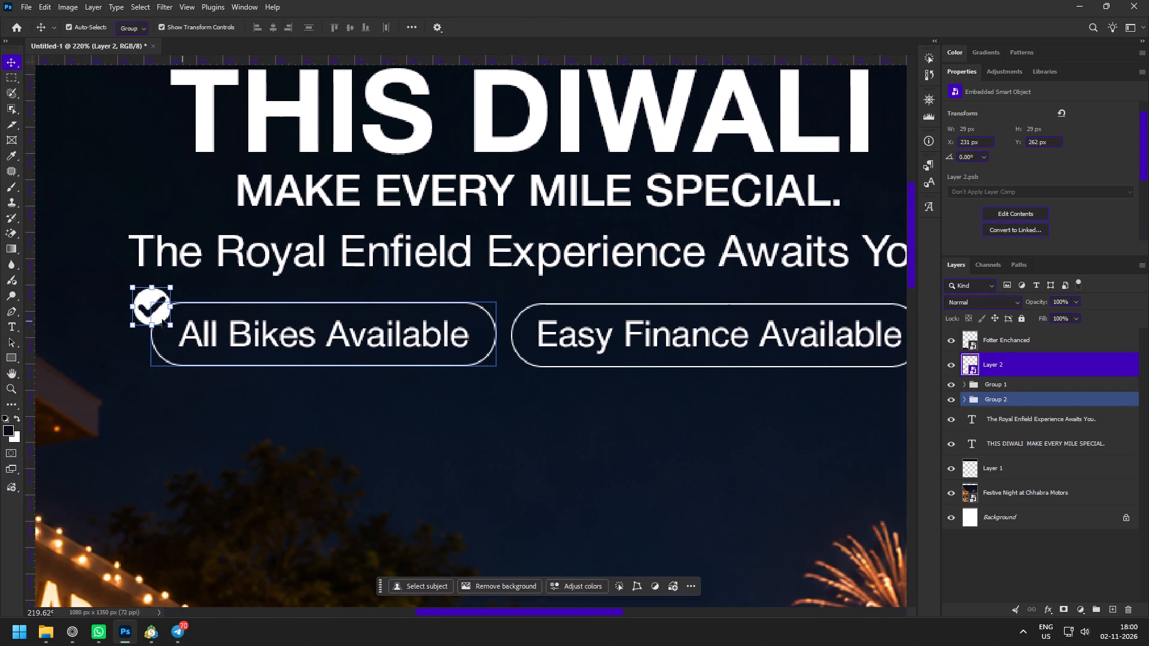
pyautogui.keyDown('alt'); pyautogui.keyDown('shift'); pyautogui.moveTo(158, 315); pyautogui.dragTo(501, 307); pyautogui.keyUp('shift'); pyautogui.keyUp('alt')
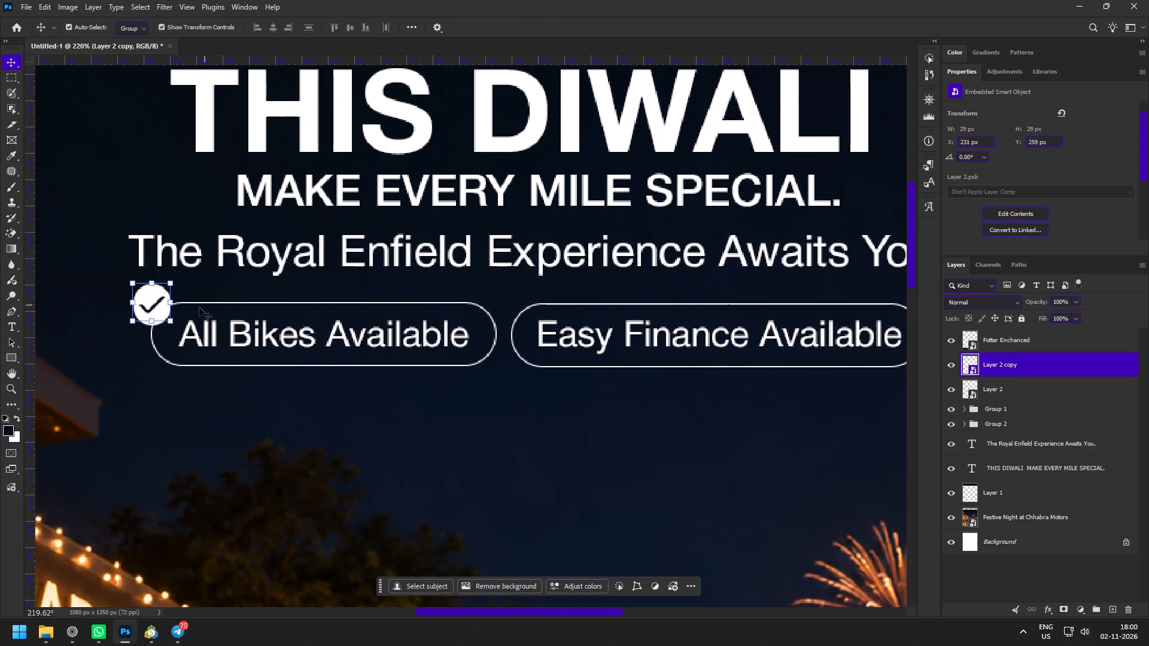
pyautogui.hotkey('ctrl', 't')
pyautogui.moveTo(154, 312); pyautogui.dragTo(322, 313)
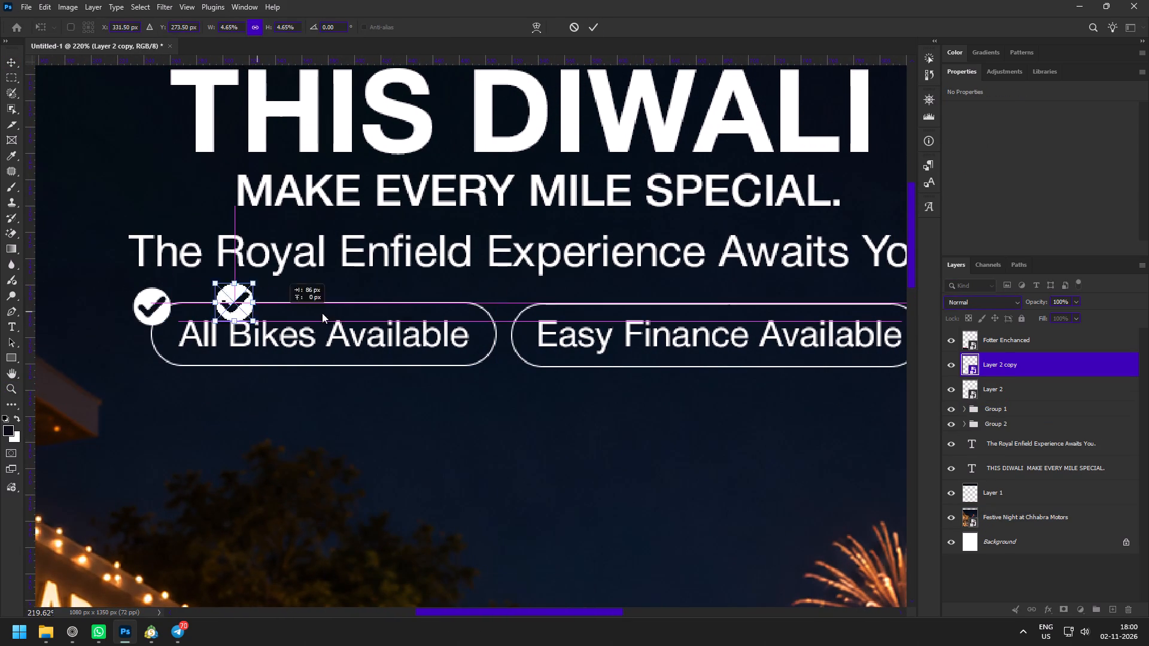
pyautogui.moveTo(322, 313); pyautogui.dragTo(519, 324)
pyautogui.moveTo(522, 313); pyautogui.dragTo(519, 318)
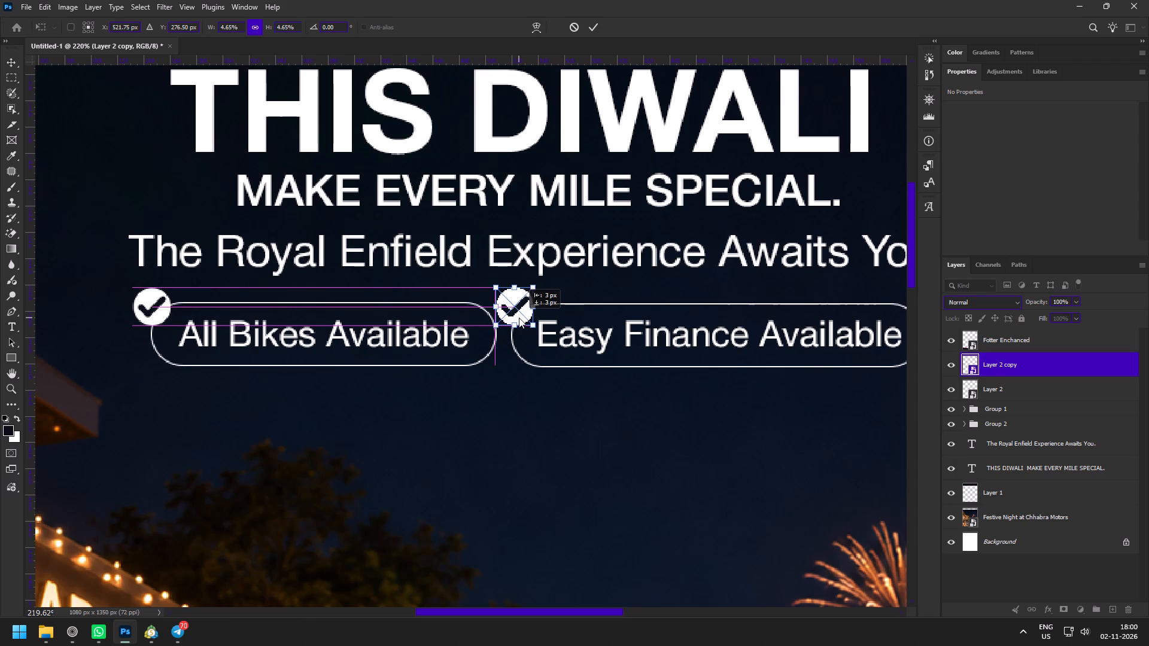
pyautogui.moveTo(519, 318); pyautogui.dragTo(525, 318)
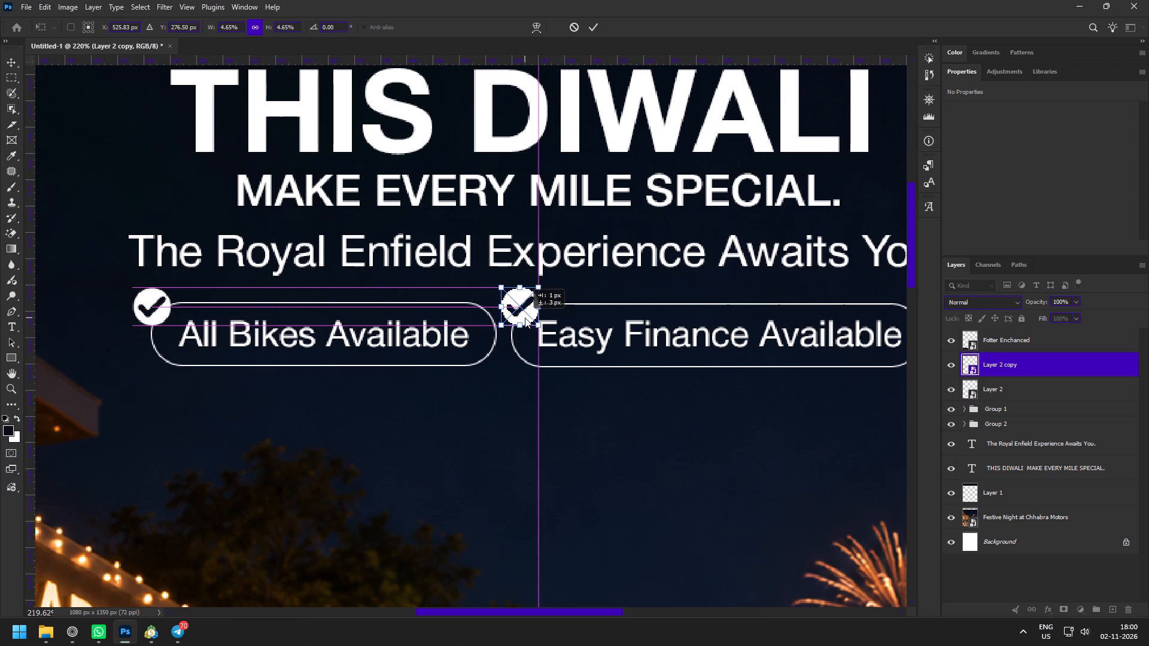
pyautogui.moveTo(525, 318); pyautogui.dragTo(515, 316)
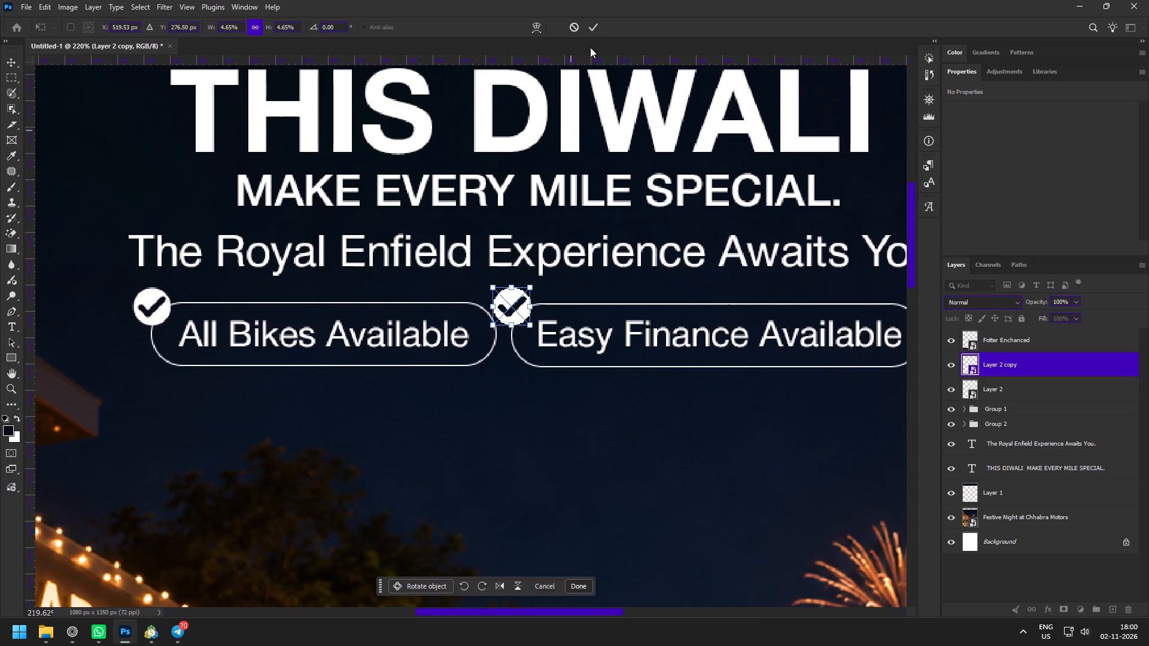
pyautogui.click(596, 20)
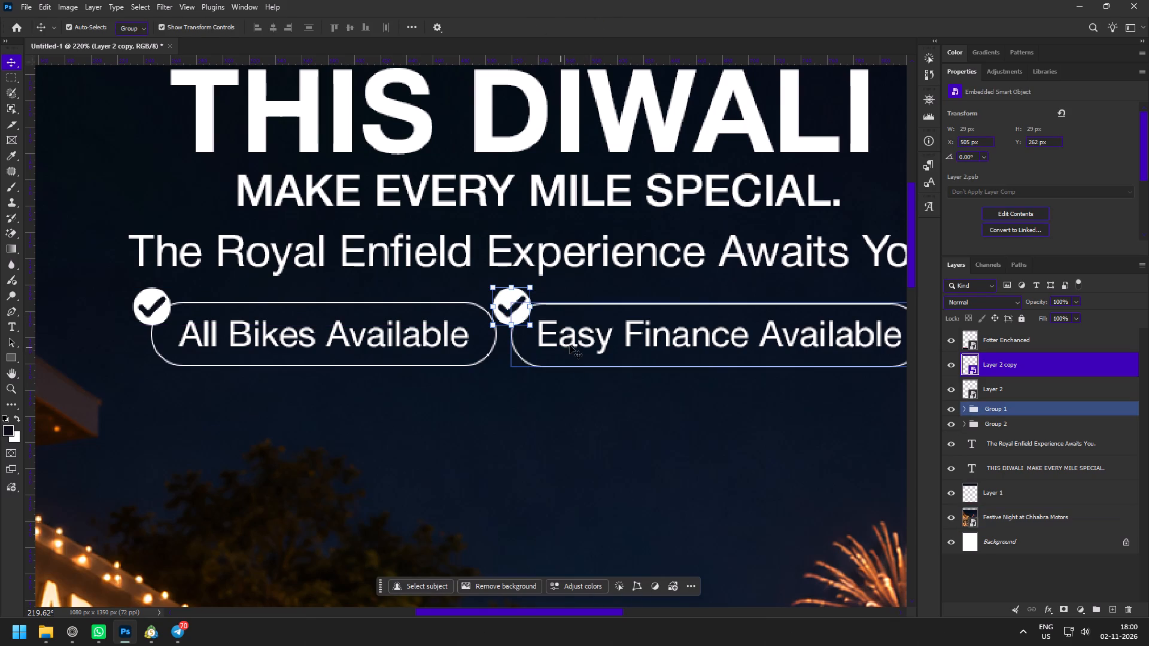
# Move the "Easy Finance Available" pill and its check badge together slightly right to widen the gap between the two pills.
pyautogui.keyDown('shift'); pyautogui.click(571, 345); pyautogui.keyUp('shift')
pyautogui.press('space')
pyautogui.press('space')
pyautogui.moveTo(662, 367); pyautogui.dragTo(533, 372)
pyautogui.moveTo(530, 343); pyautogui.dragTo(545, 343)
# Select both pills with their check badges and shift them together slightly left to centre the row under the headline copy.
pyautogui.press('space')
pyautogui.press('space')
pyautogui.press('space')
pyautogui.press('space')
pyautogui.press('space')
pyautogui.moveTo(300, 420); pyautogui.dragTo(492, 406)
pyautogui.click(361, 332)
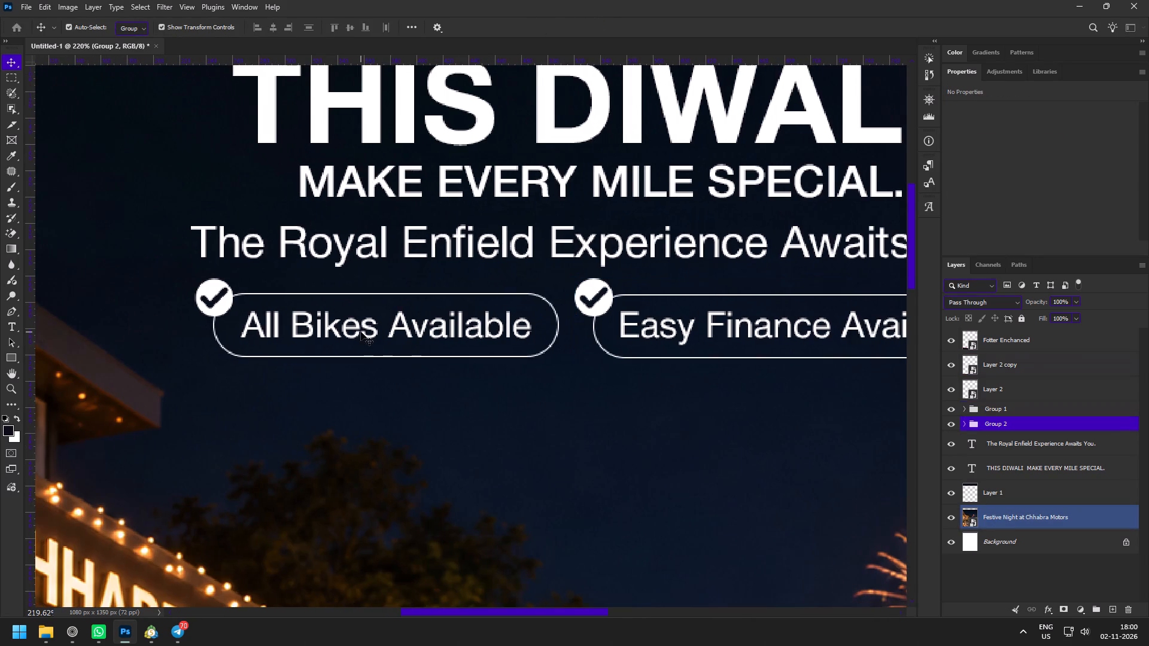
pyautogui.click(163, 279)
pyautogui.click(203, 290)
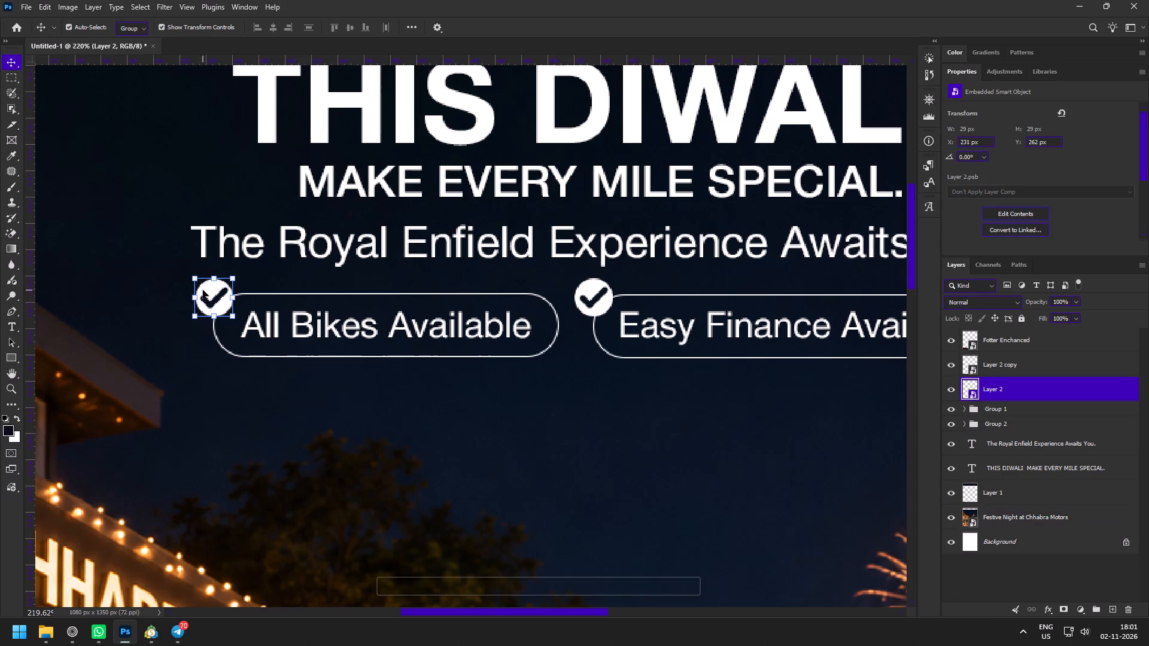
pyautogui.keyDown('shift'); pyautogui.click(333, 325); pyautogui.keyUp('shift')
pyautogui.keyDown('shift'); pyautogui.click(594, 288); pyautogui.keyUp('shift')
pyautogui.keyDown('shift'); pyautogui.click(703, 322); pyautogui.keyUp('shift')
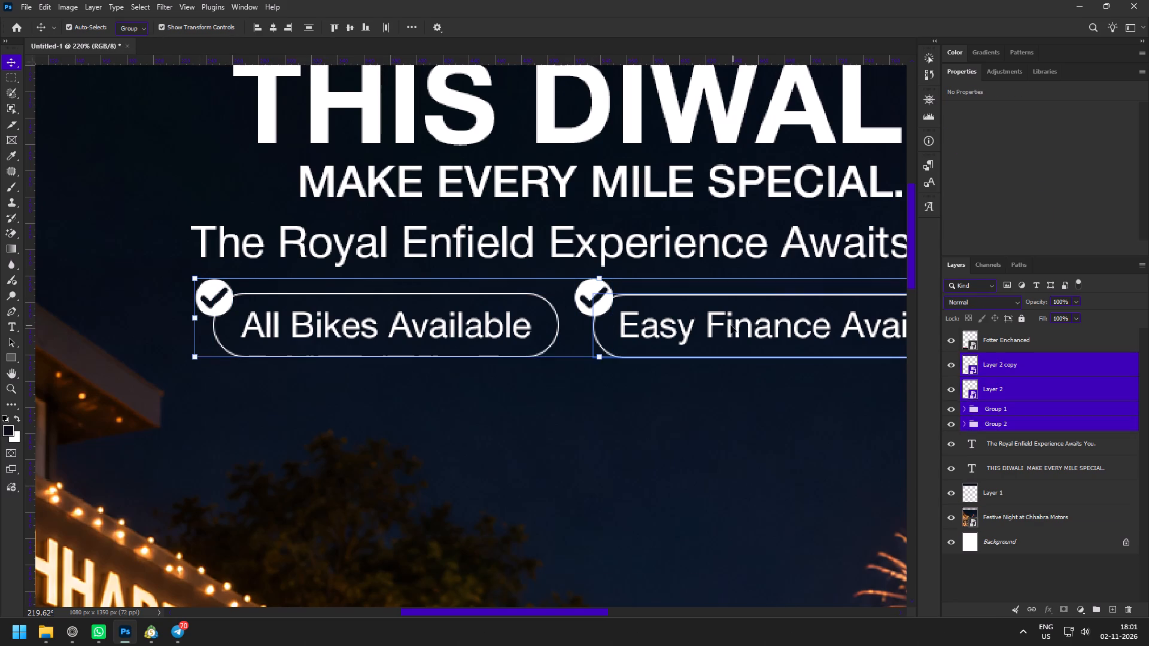
pyautogui.moveTo(732, 325); pyautogui.dragTo(713, 326)
# Check how the badged offer pills sit beneath the headline and supporting copy in the overall layout.
pyautogui.press('z')
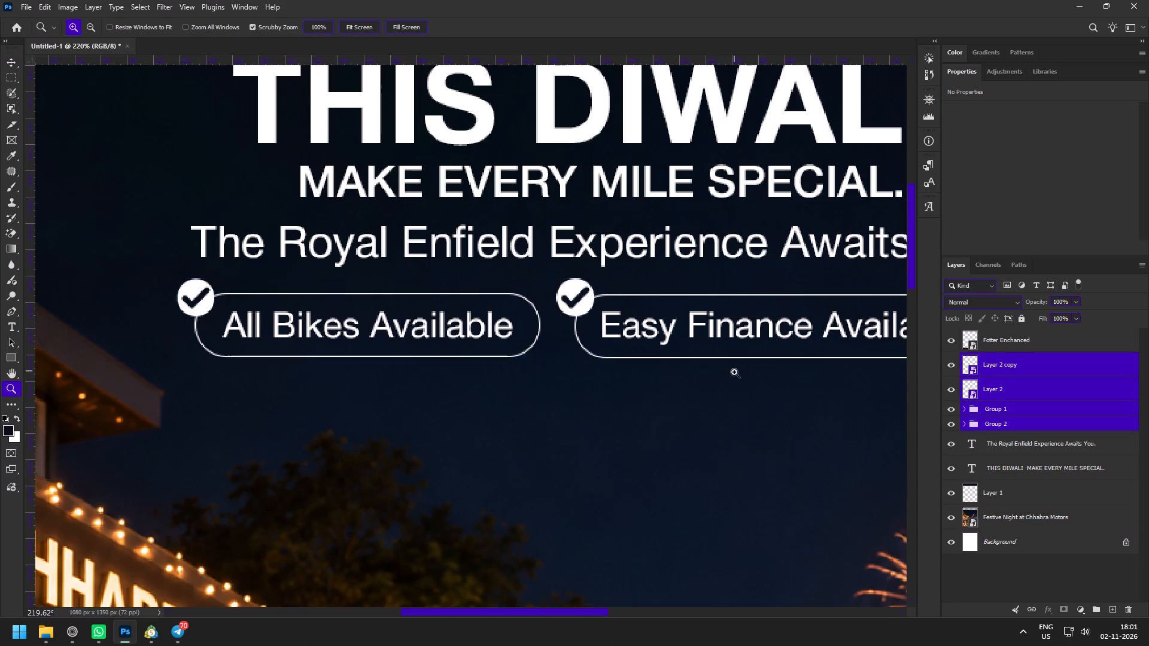
pyautogui.moveTo(734, 372); pyautogui.dragTo(692, 340)
pyautogui.press('space')
pyautogui.press('space')
pyautogui.press('space')
pyautogui.press('space')
pyautogui.press('space')
pyautogui.press('space')
pyautogui.moveTo(744, 383); pyautogui.dragTo(653, 308)
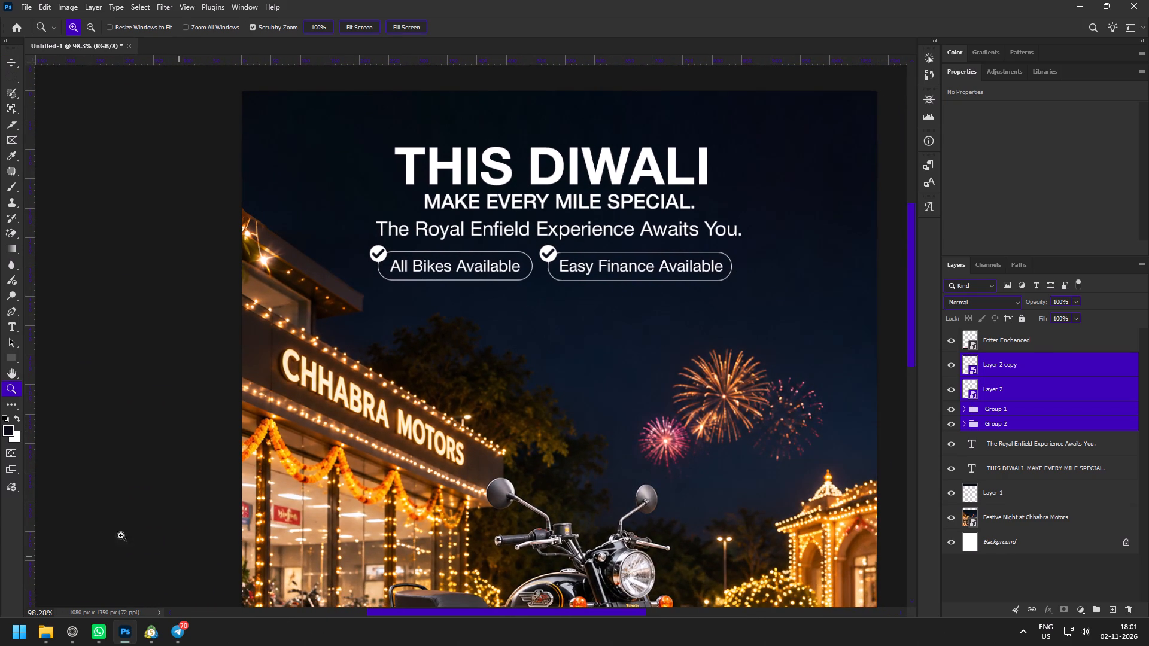
# Copy the line "Your Dream Ride Is Calling!" from the CHHABRA MOTORS SMM document in the browser and return to Photoshop.
pyautogui.click(72, 636)
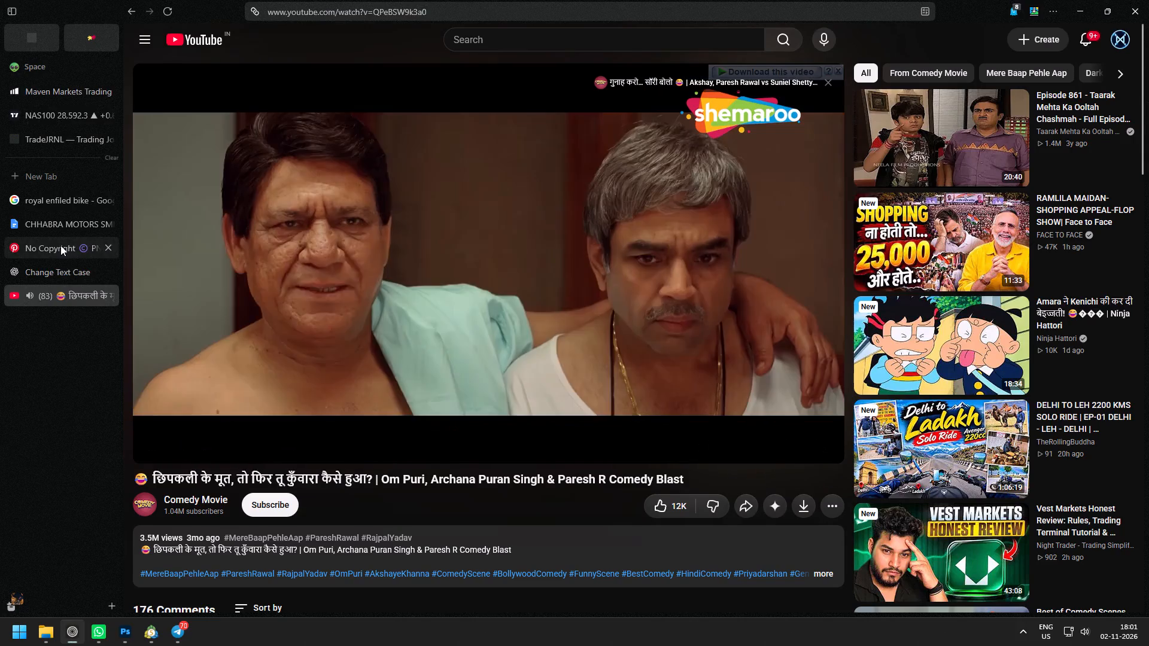
pyautogui.click(62, 224)
pyautogui.moveTo(418, 263); pyautogui.dragTo(423, 263)
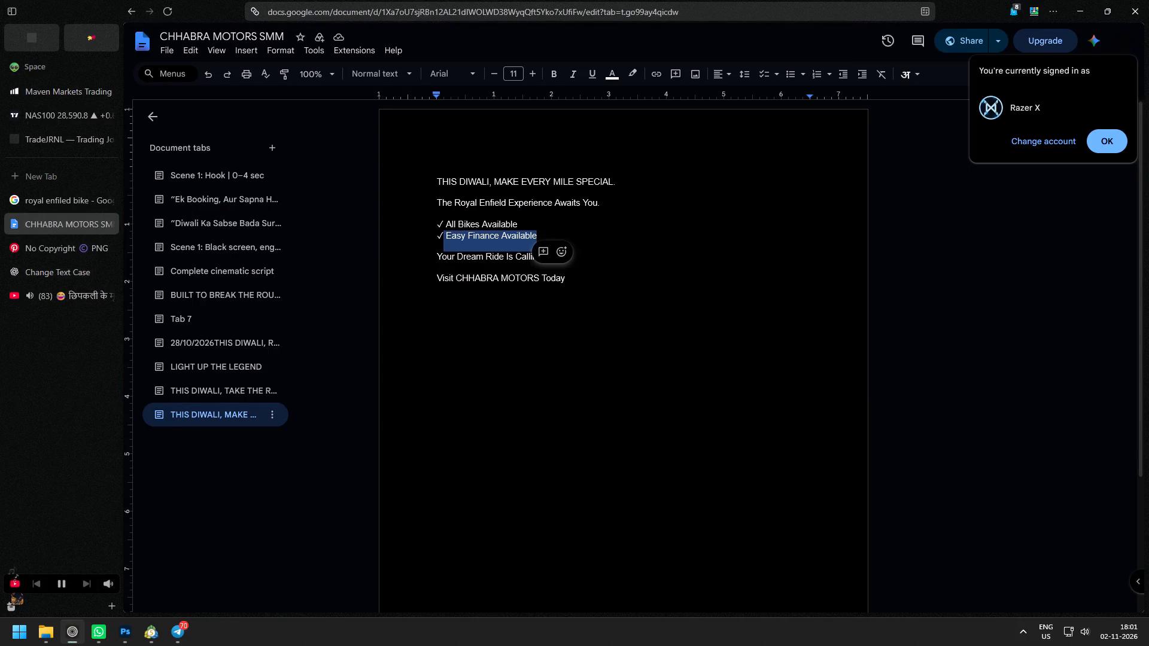
pyautogui.moveTo(423, 263); pyautogui.dragTo(620, 261)
pyautogui.hotkey('ctrl', 'c')
pyautogui.click(129, 636)
# Examine the whole post from headline to footer, including the free space beneath the two offer pills.
pyautogui.press('z')
pyautogui.moveTo(630, 245); pyautogui.dragTo(636, 263)
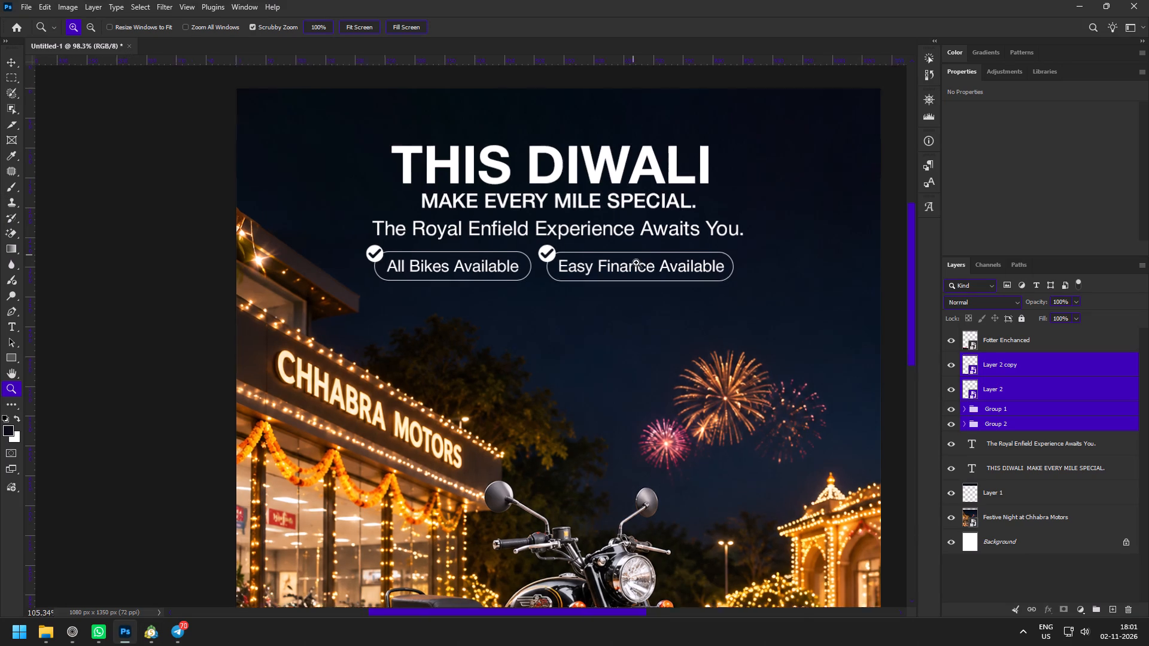
pyautogui.moveTo(636, 263); pyautogui.dragTo(637, 264)
pyautogui.press('space')
pyautogui.press('space')
pyautogui.press('space')
pyautogui.press('space')
pyautogui.press('space')
pyautogui.moveTo(607, 431); pyautogui.dragTo(541, 297)
pyautogui.moveTo(555, 346); pyautogui.dragTo(519, 326)
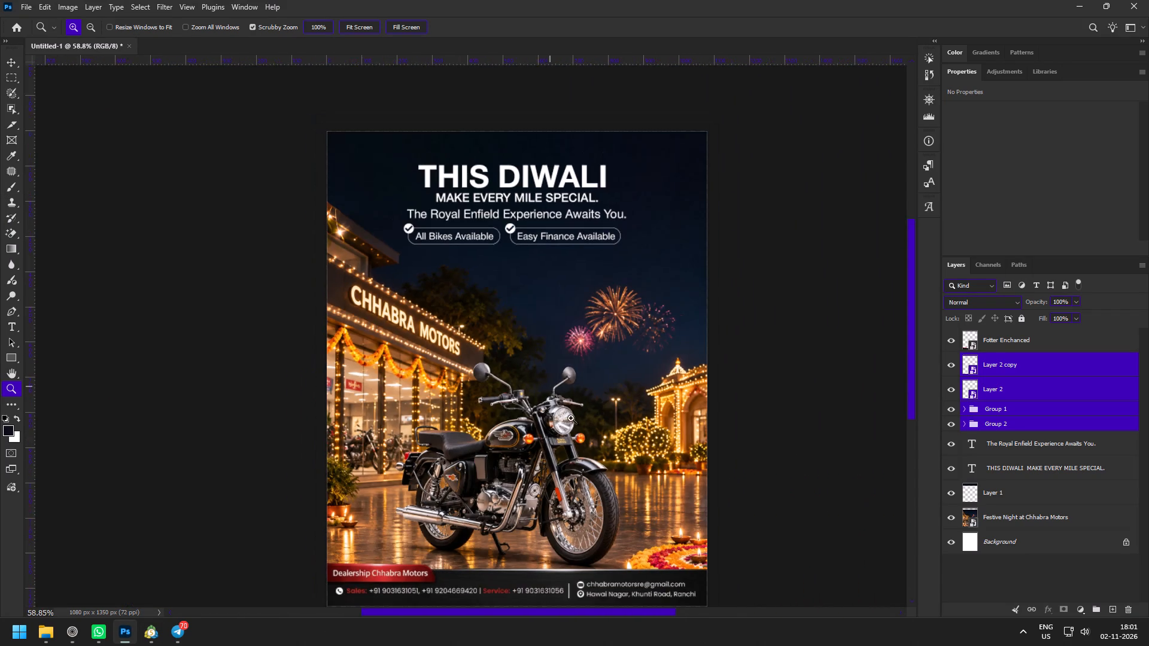
pyautogui.moveTo(540, 330); pyautogui.dragTo(552, 339)
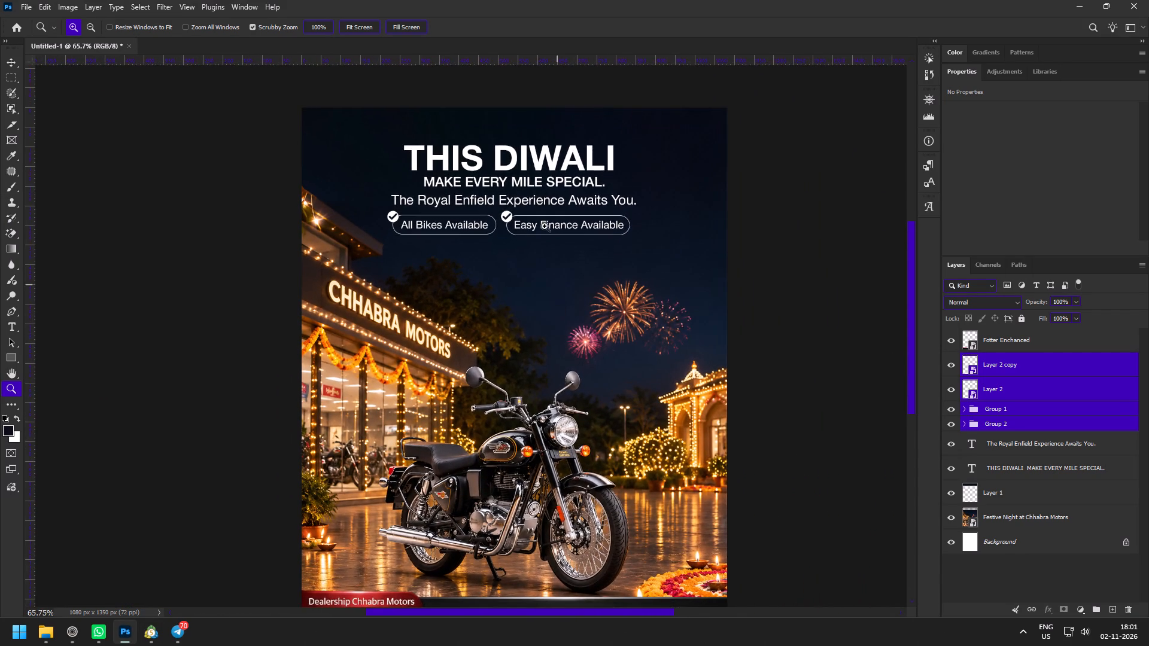
# Duplicate the "The Royal Enfield Experience Awaits You." line below the offer pills and replace its text with "Your Dream Ride Is Calling!".
pyautogui.moveTo(536, 165); pyautogui.dragTo(548, 179)
pyautogui.moveTo(515, 226); pyautogui.dragTo(531, 250)
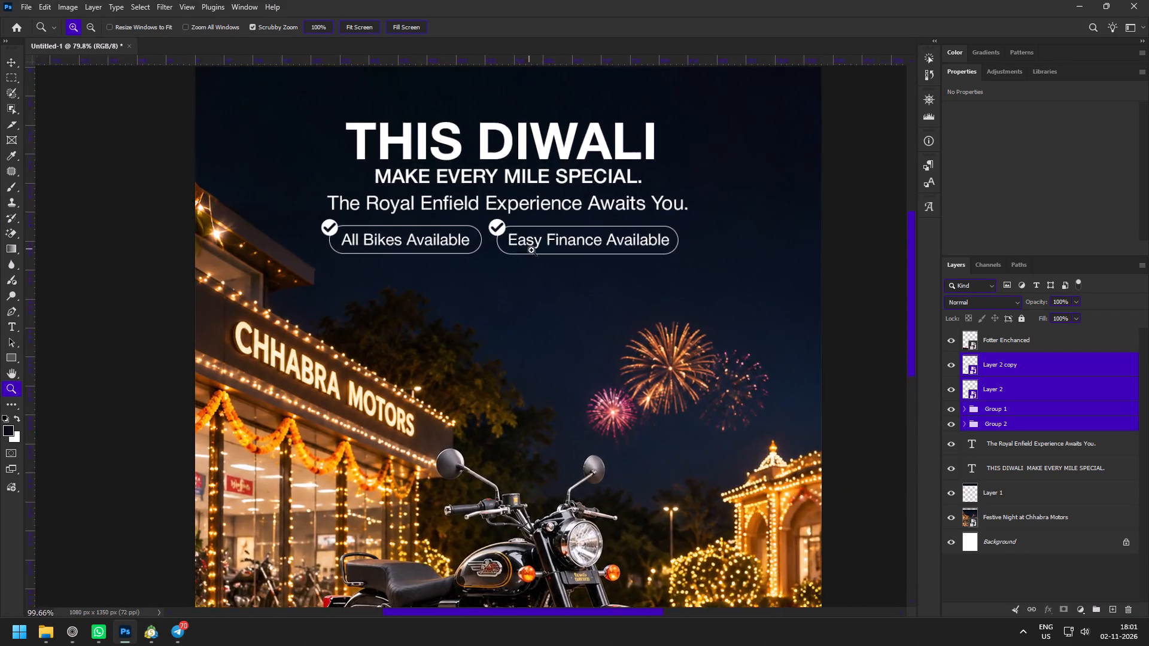
pyautogui.moveTo(531, 250); pyautogui.dragTo(546, 264)
pyautogui.press('v')
pyautogui.click(482, 194)
pyautogui.keyDown('alt'); pyautogui.keyDown('shift'); pyautogui.moveTo(553, 191); pyautogui.dragTo(555, 277); pyautogui.keyUp('shift'); pyautogui.keyUp('alt')
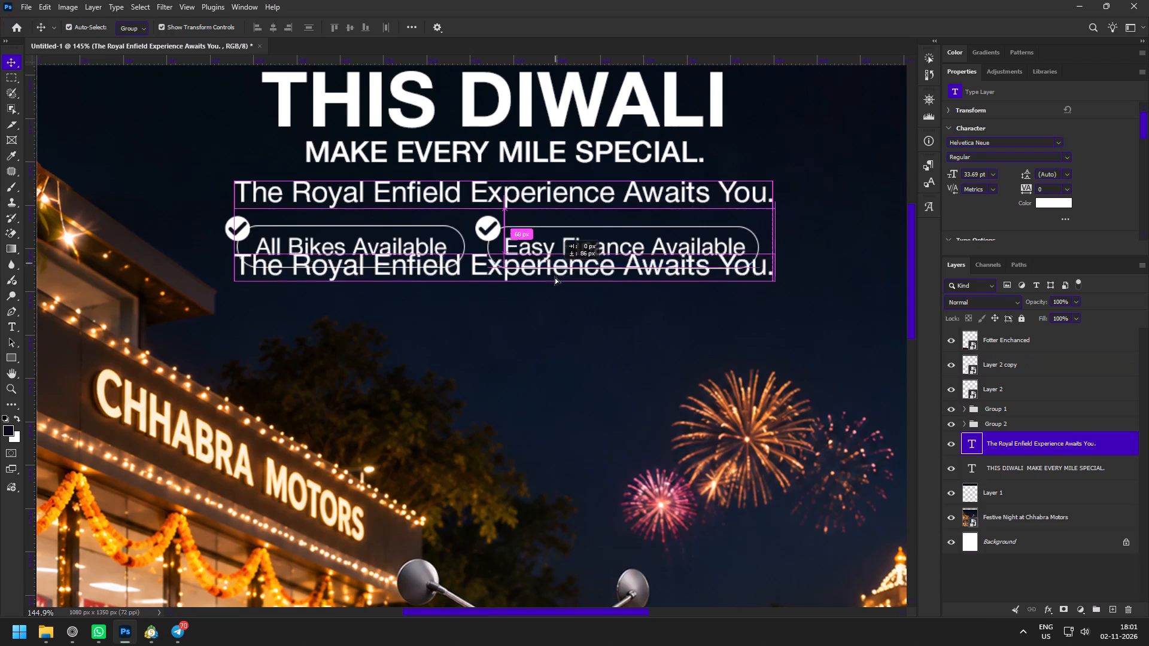
pyautogui.keyDown('alt'); pyautogui.keyDown('shift'); pyautogui.moveTo(555, 277); pyautogui.dragTo(554, 287); pyautogui.keyUp('shift'); pyautogui.keyUp('alt')
pyautogui.doubleClick(554, 287)
pyautogui.hotkey('ctrl', 'v')
pyautogui.press('BackSpace')
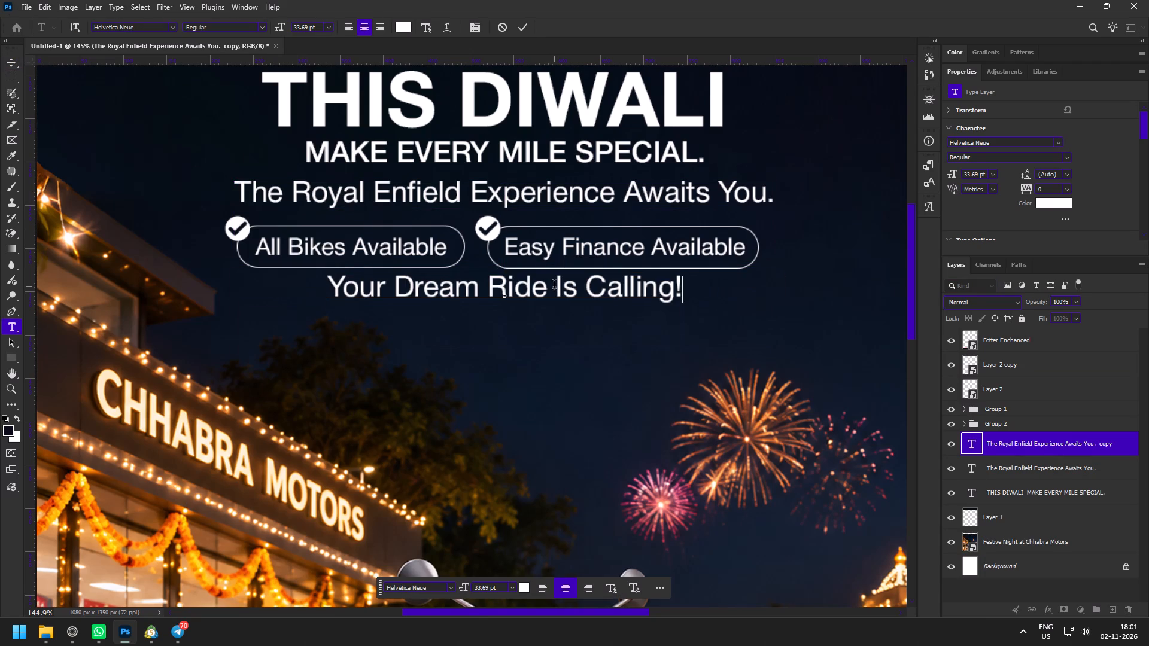
pyautogui.hotkey('ctrl', 'Return')
pyautogui.keyDown('shift'); pyautogui.moveTo(554, 287); pyautogui.dragTo(555, 297); pyautogui.keyUp('shift')
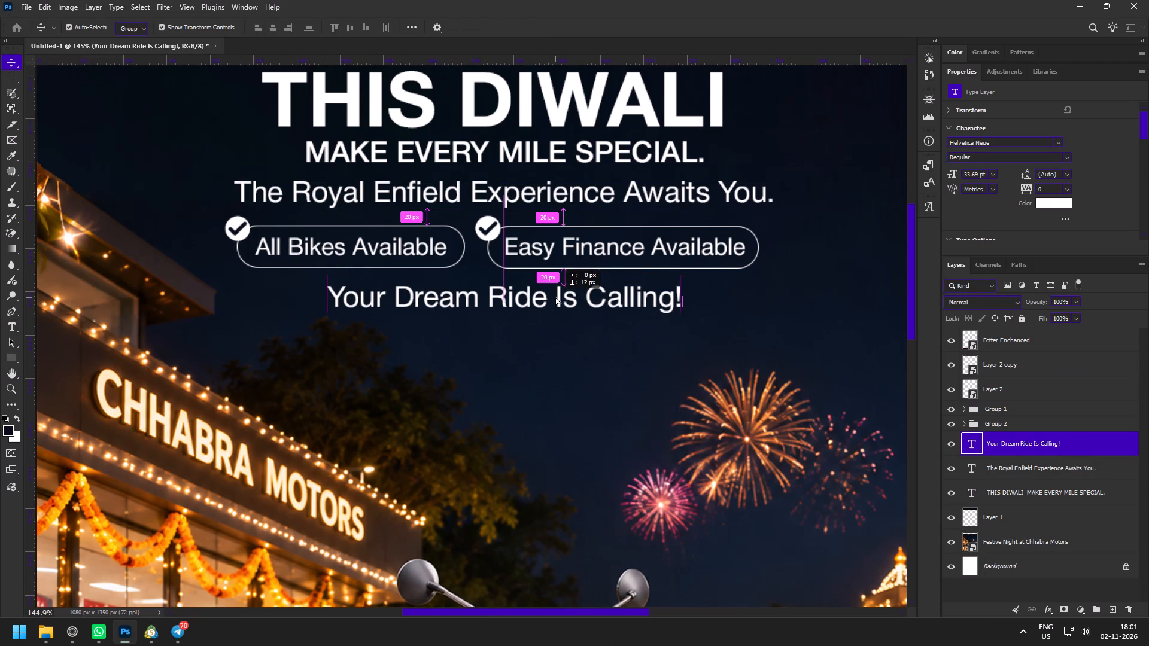
pyautogui.keyDown('shift'); pyautogui.moveTo(555, 297); pyautogui.dragTo(557, 294); pyautogui.keyUp('shift')
# Make "Ride Is Calling!" bold in the new line and shift the whole line slightly left.
pyautogui.press('z')
pyautogui.moveTo(549, 272); pyautogui.dragTo(565, 288)
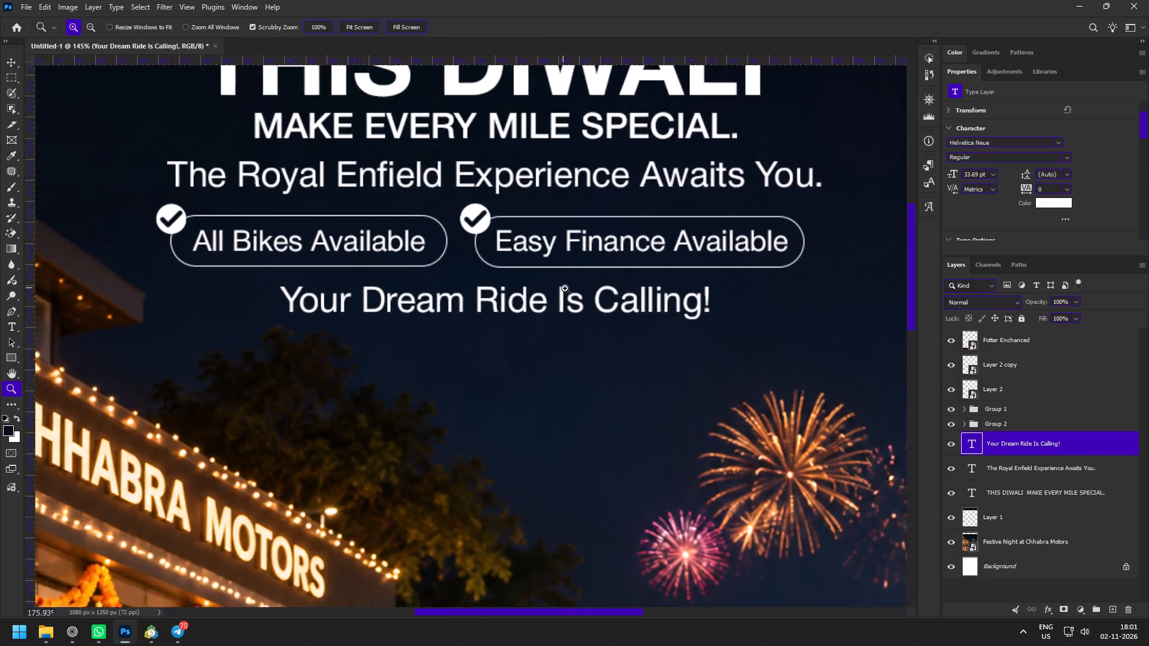
pyautogui.moveTo(565, 288); pyautogui.dragTo(568, 290)
pyautogui.press('v')
pyautogui.doubleClick(517, 301)
pyautogui.moveTo(464, 309); pyautogui.dragTo(818, 315)
pyautogui.click(1067, 157)
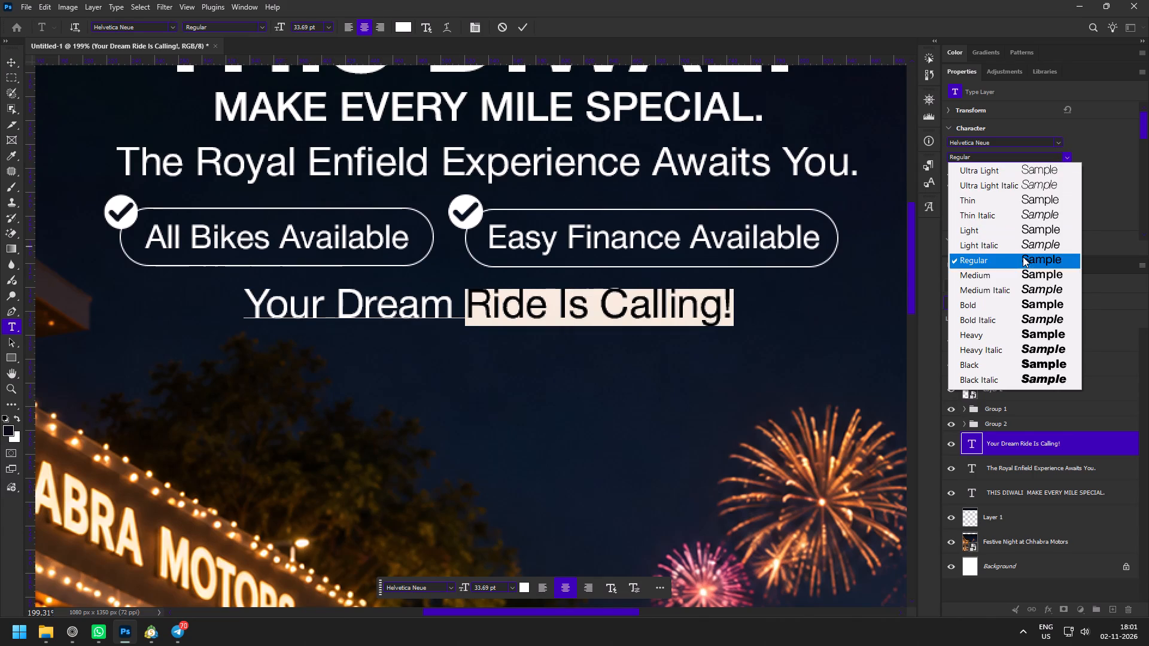
pyautogui.click(981, 303)
pyautogui.click(525, 23)
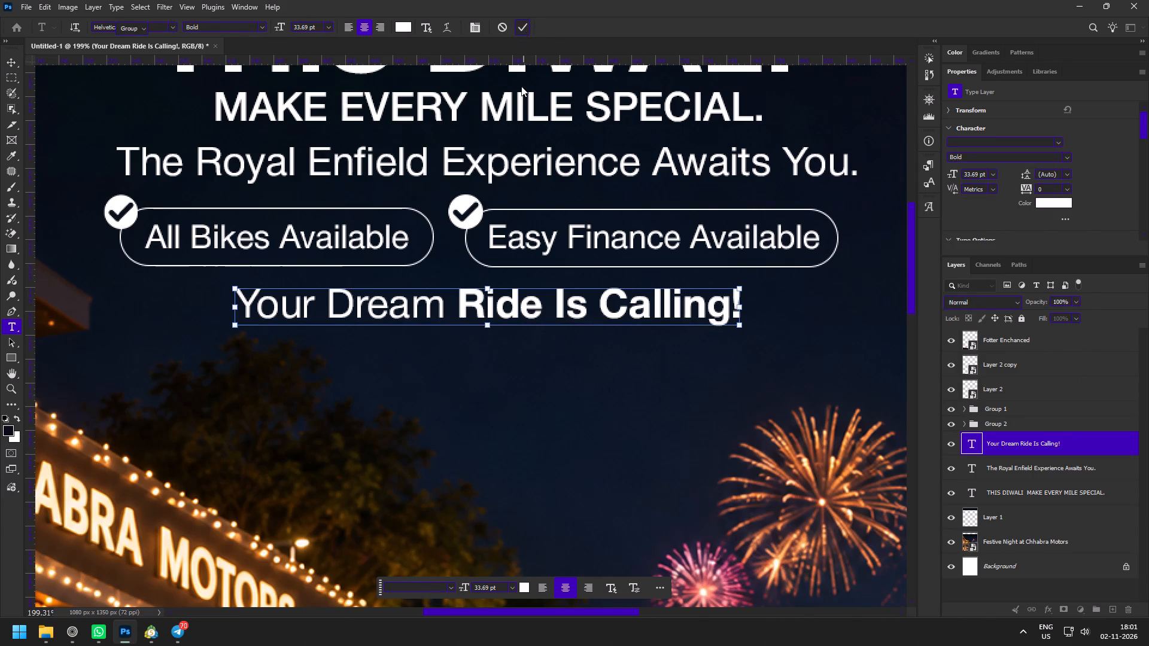
pyautogui.moveTo(593, 303); pyautogui.dragTo(581, 303)
# Copy the line "Visit CHHABRA MOTORS Today" from the copy document in the browser and return to Photoshop.
pyautogui.press('z')
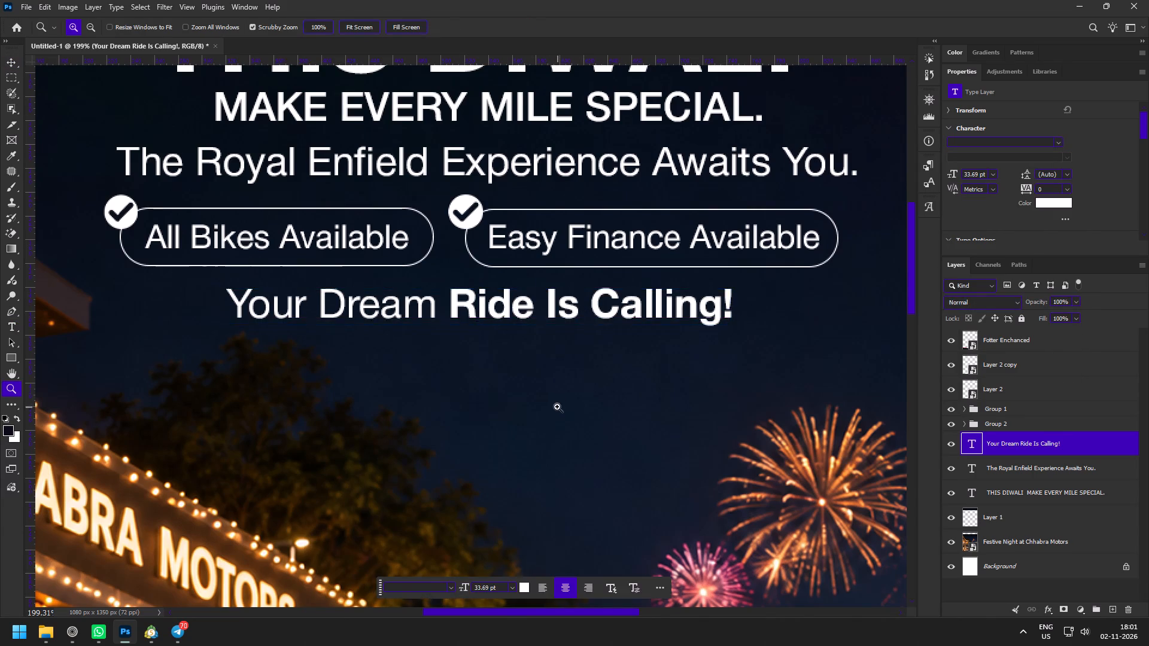
pyautogui.moveTo(552, 403); pyautogui.dragTo(519, 377)
pyautogui.press('space')
pyautogui.press('space')
pyautogui.press('space')
pyautogui.moveTo(556, 413); pyautogui.dragTo(536, 322)
pyautogui.click(73, 629)
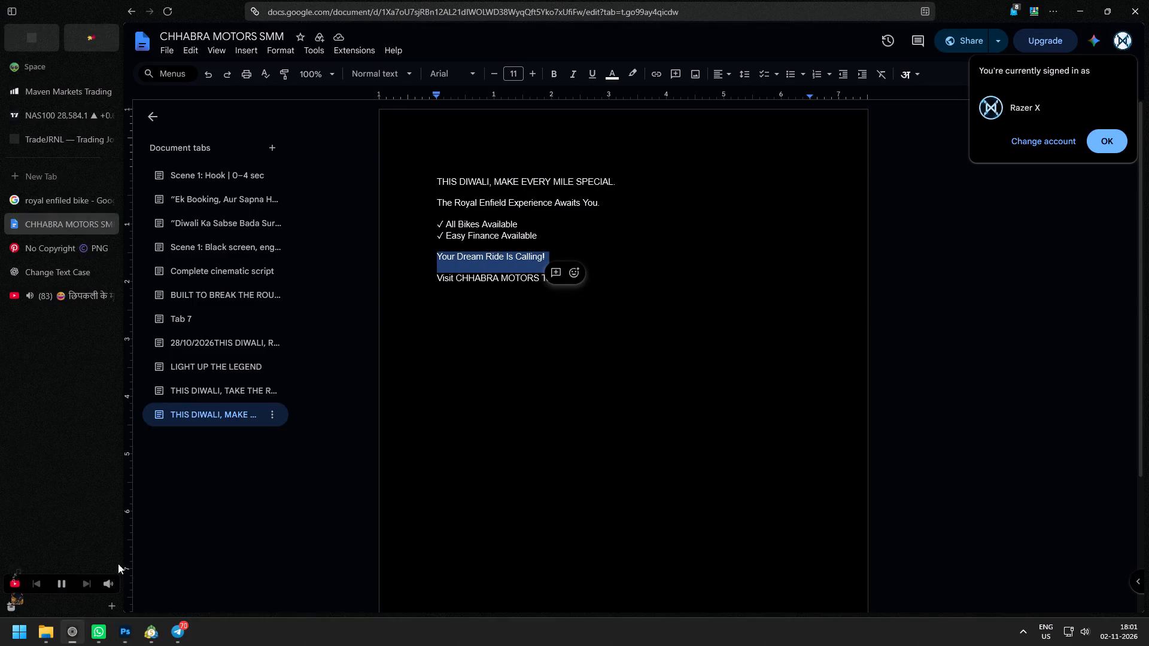
pyautogui.moveTo(418, 281); pyautogui.dragTo(598, 276)
pyautogui.hotkey('ctrl', 'c')
pyautogui.click(126, 638)
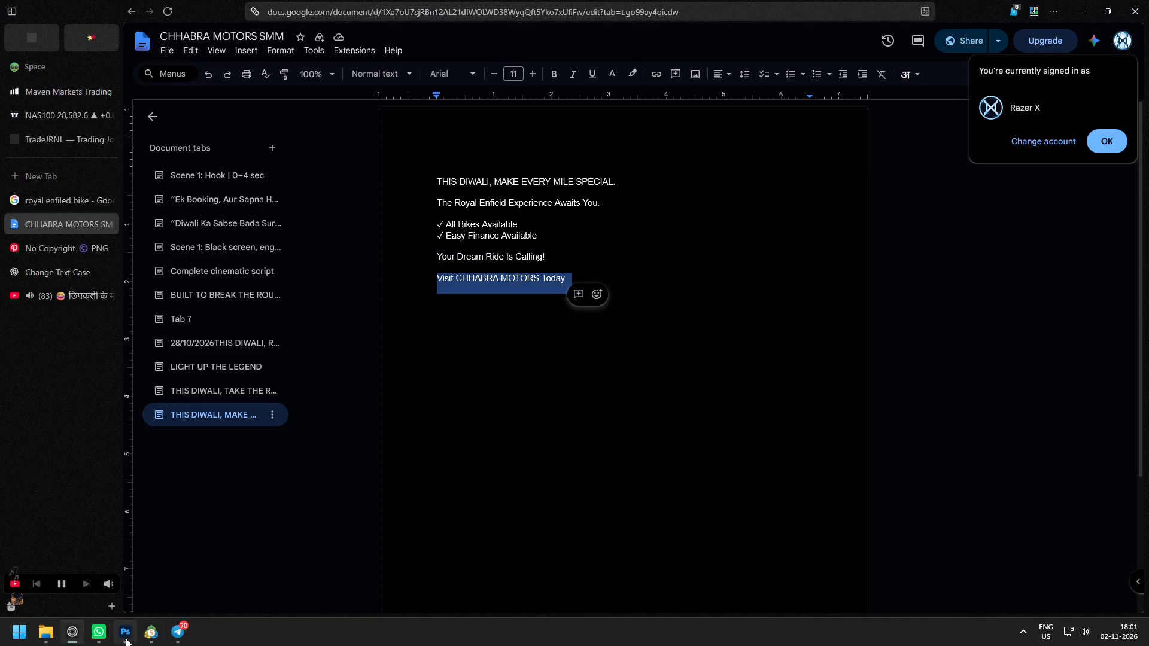
# Duplicate the "Your Dream Ride Is Calling!" line directly beneath itself and replace the copy's text with "Visit CHHABRA MOTORS Today".
pyautogui.press('z')
pyautogui.moveTo(351, 210); pyautogui.dragTo(384, 229)
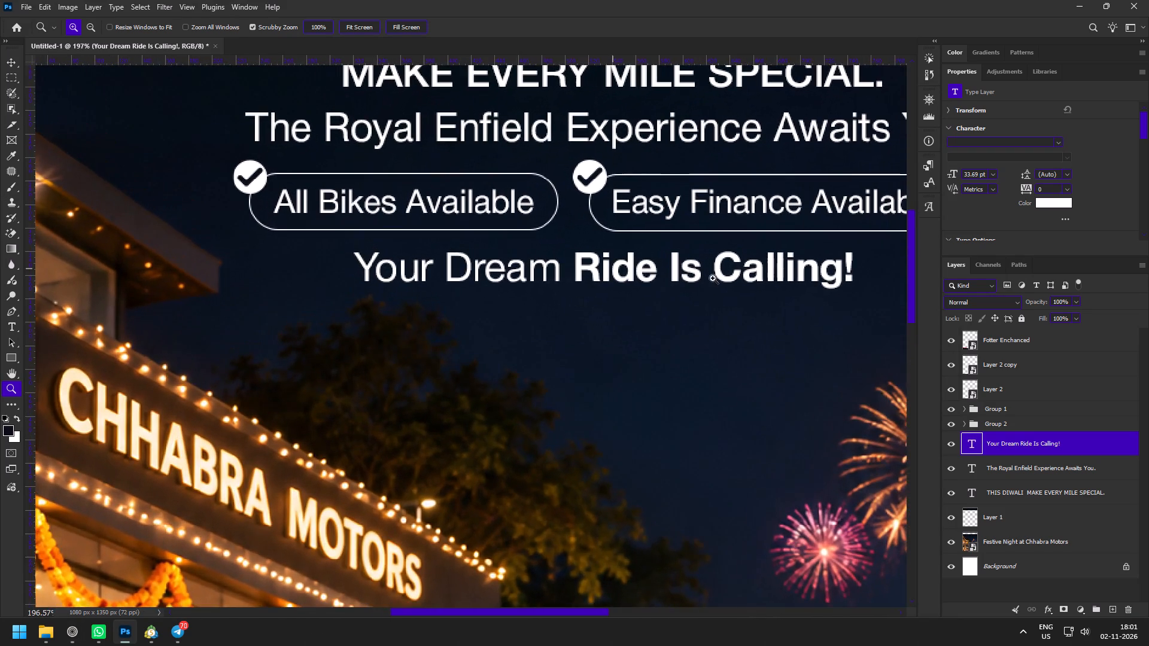
pyautogui.press('space')
pyautogui.press('space')
pyautogui.press('space')
pyautogui.moveTo(724, 287); pyautogui.dragTo(583, 348)
pyautogui.moveTo(448, 234); pyautogui.dragTo(460, 246)
pyautogui.press('v')
pyautogui.click(389, 341)
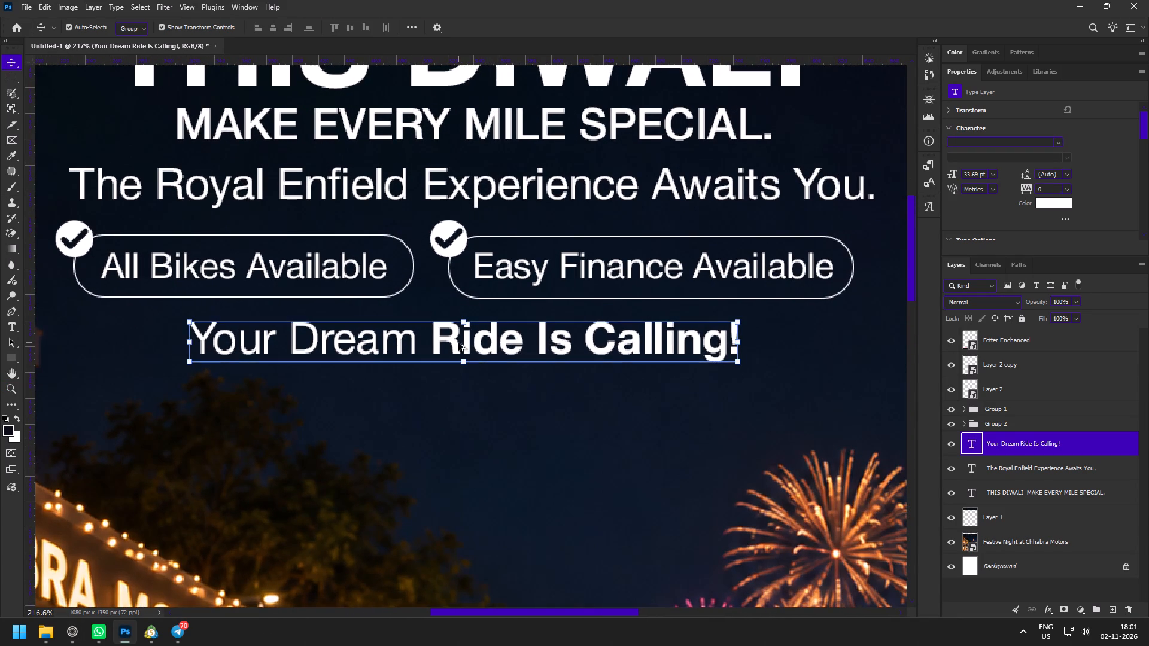
pyautogui.keyDown('alt'); pyautogui.keyDown('shift'); pyautogui.moveTo(458, 343); pyautogui.dragTo(454, 405); pyautogui.keyUp('shift'); pyautogui.keyUp('alt')
pyautogui.doubleClick(454, 405)
pyautogui.hotkey('ctrl', 'v')
pyautogui.press('BackSpace')
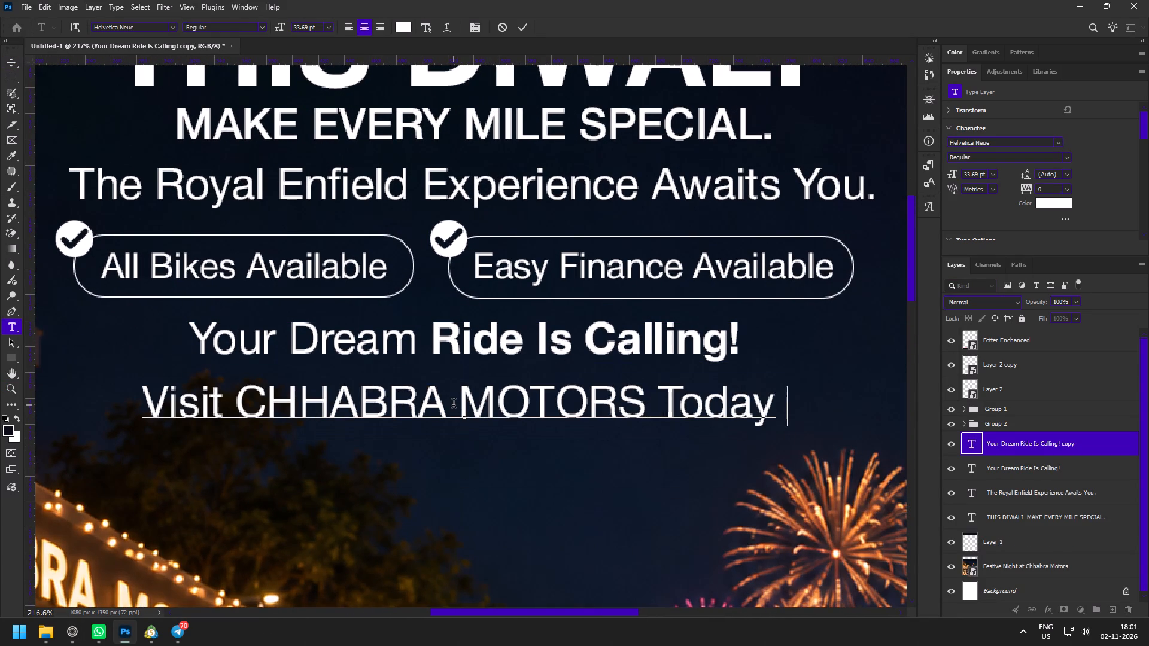
pyautogui.hotkey('ctrl', 'Return')
# Scale the "Visit CHHABRA MOTORS Today" line to about 68% and place it close beneath "Your Dream Ride Is Calling!".
pyautogui.click(768, 403)
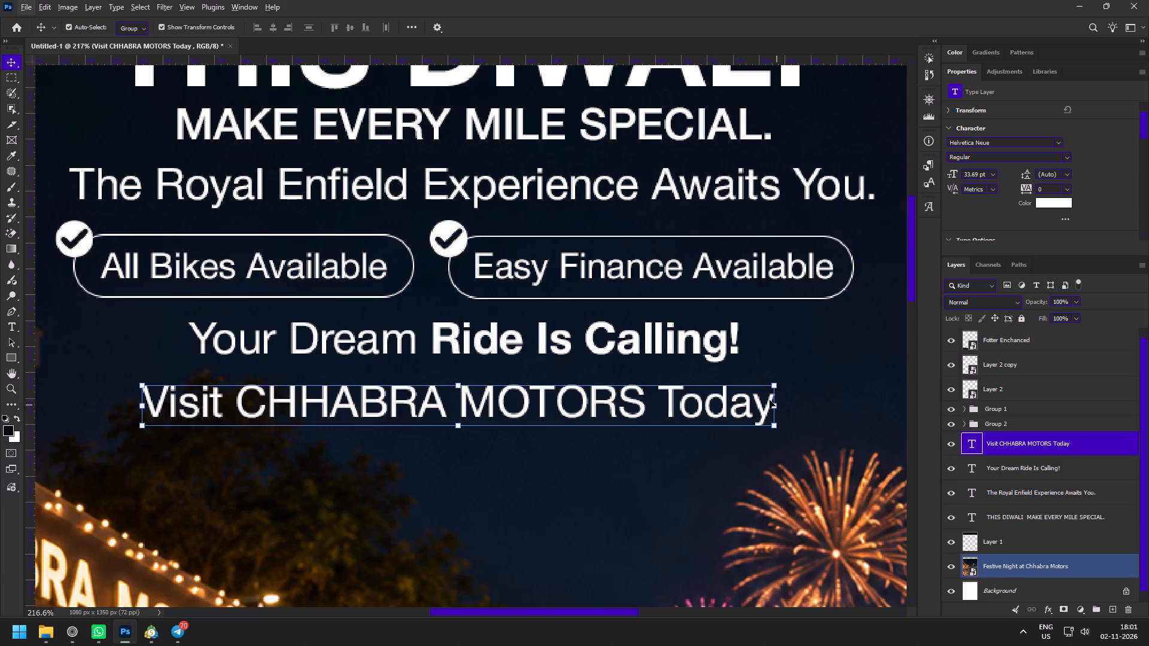
pyautogui.press('z')
pyautogui.moveTo(733, 446); pyautogui.dragTo(668, 406)
pyautogui.press('space')
pyautogui.press('space')
pyautogui.press('space')
pyautogui.press('space')
pyautogui.press('space')
pyautogui.moveTo(700, 459); pyautogui.dragTo(618, 278)
pyautogui.moveTo(631, 214); pyautogui.dragTo(664, 262)
pyautogui.press('v')
pyautogui.keyDown('alt'); pyautogui.moveTo(694, 292); pyautogui.dragTo(643, 287); pyautogui.keyUp('alt')
pyautogui.moveTo(596, 295); pyautogui.dragTo(597, 290)
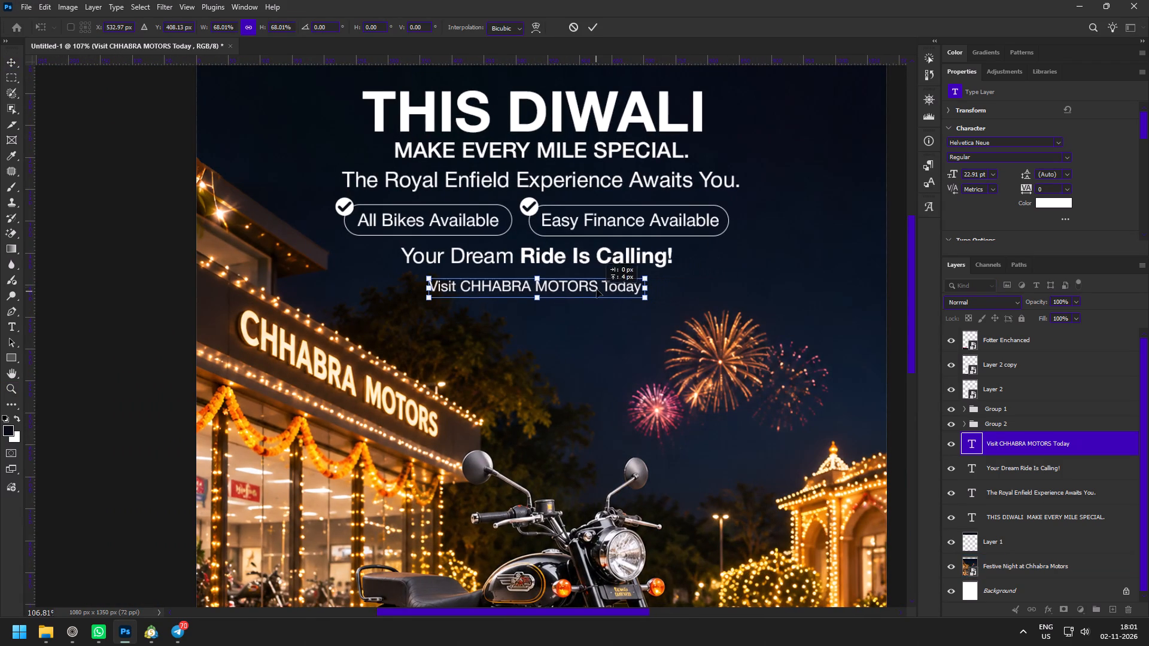
pyautogui.moveTo(597, 290); pyautogui.dragTo(597, 289)
pyautogui.click(595, 19)
# Review the complete text stack's spacing and sizes against the night image and the dealership footer.
pyautogui.press('z')
pyautogui.moveTo(592, 194); pyautogui.dragTo(547, 170)
pyautogui.press('space')
pyautogui.press('space')
pyautogui.moveTo(574, 250); pyautogui.dragTo(570, 239)
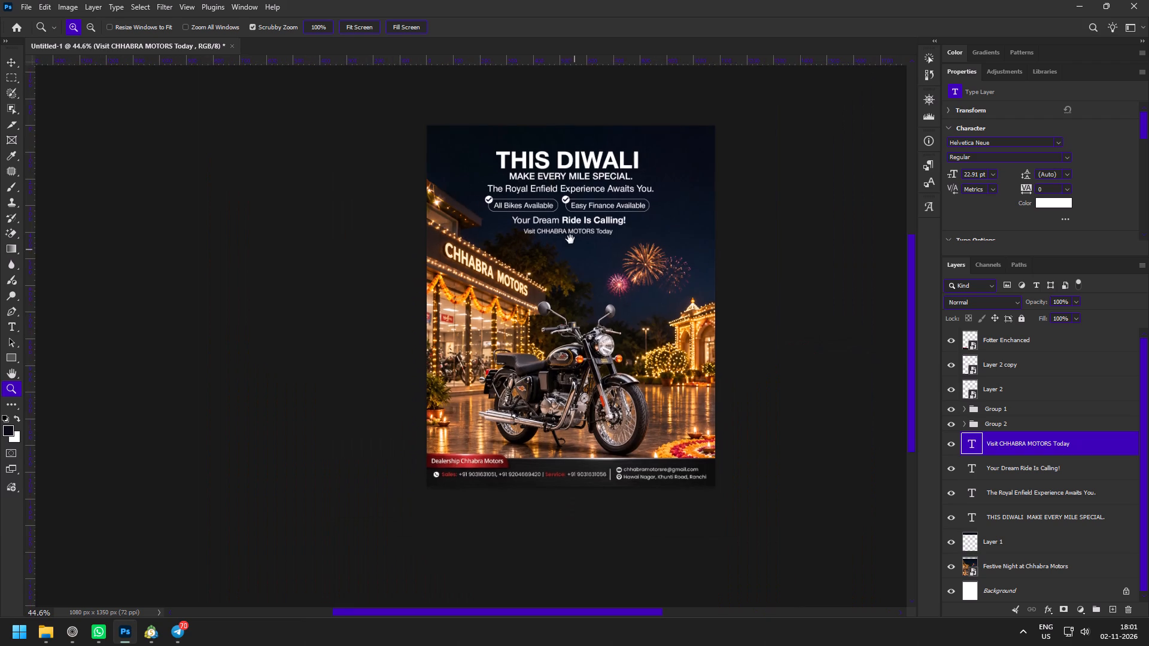
pyautogui.moveTo(570, 239); pyautogui.dragTo(566, 230)
pyautogui.moveTo(560, 167); pyautogui.dragTo(612, 217)
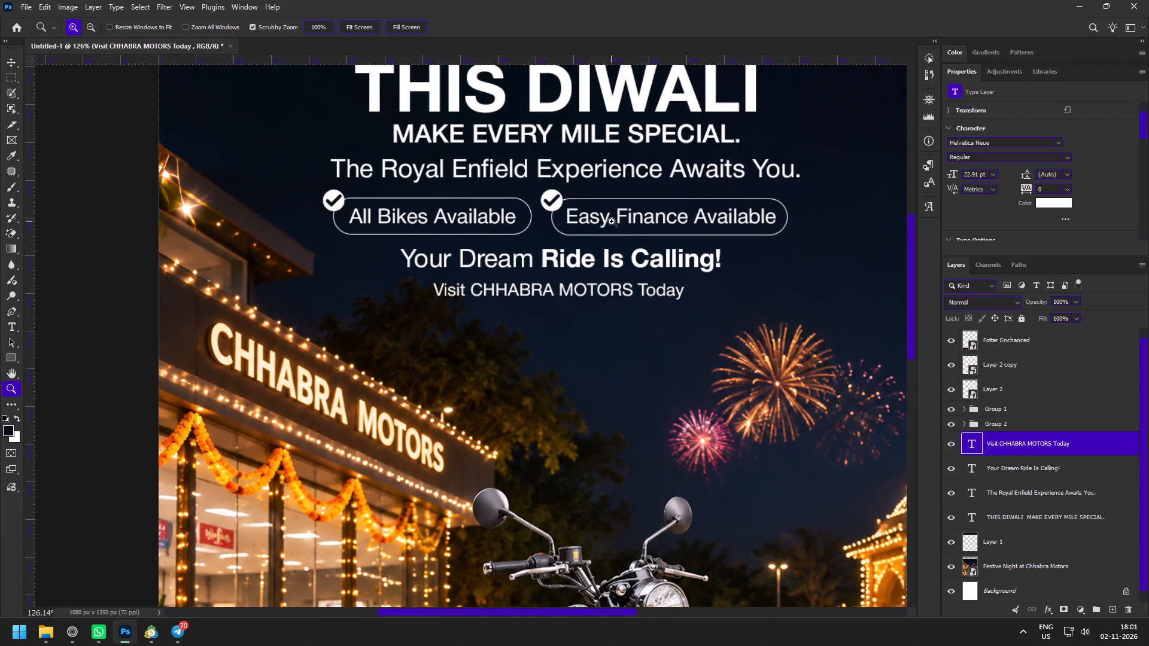
pyautogui.press('v')
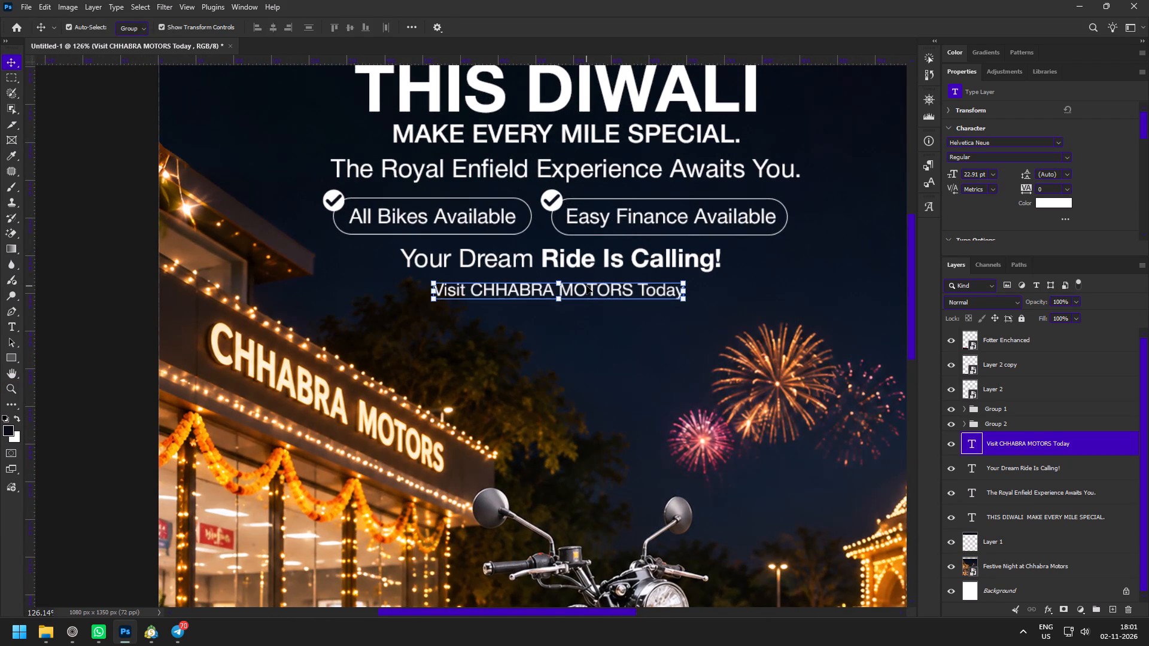
pyautogui.press('z')
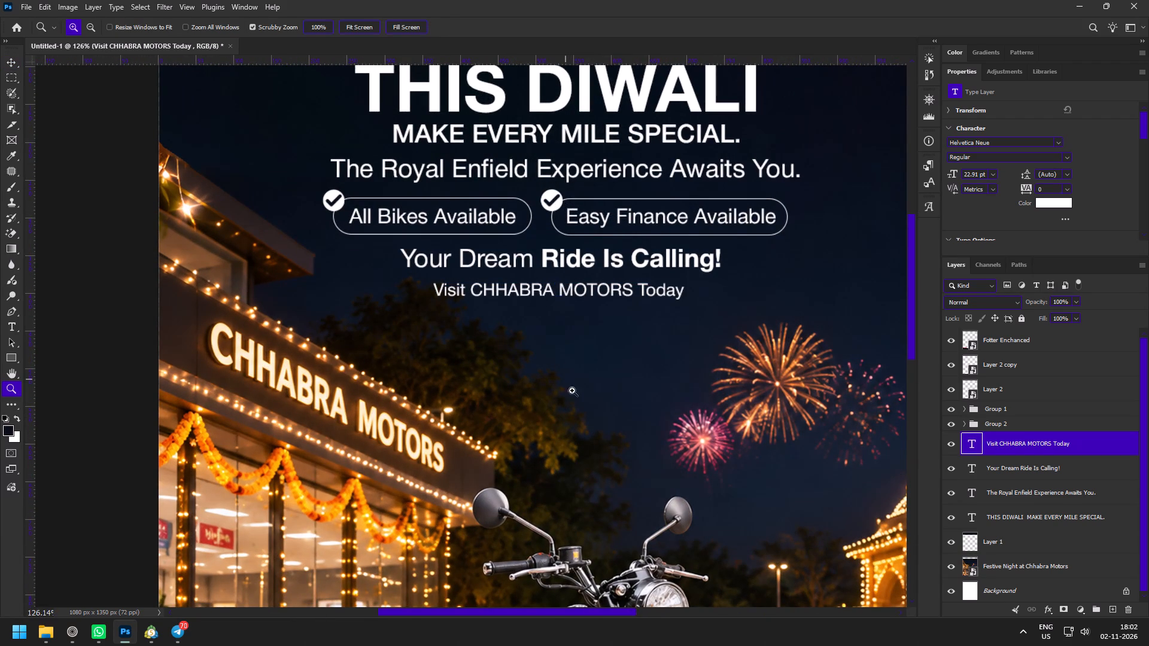
pyautogui.press('z')
pyautogui.moveTo(560, 391); pyautogui.dragTo(525, 370)
pyautogui.press('space')
pyautogui.press('space')
pyautogui.press('space')
pyautogui.press('space')
pyautogui.moveTo(563, 406); pyautogui.dragTo(546, 349)
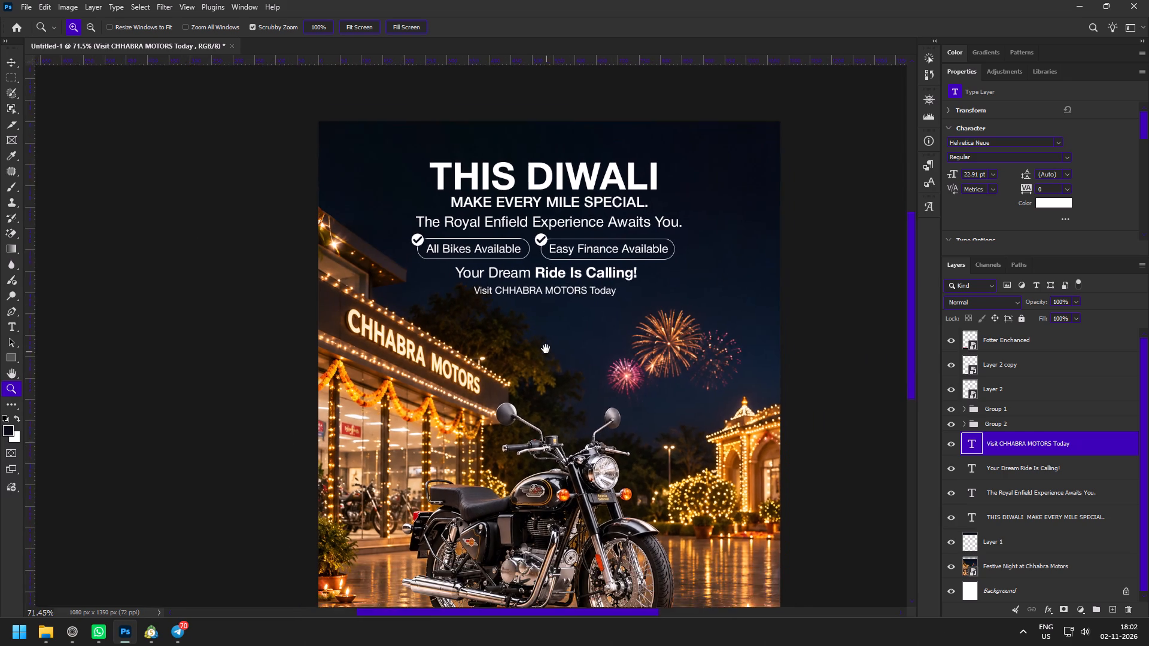
pyautogui.moveTo(546, 349); pyautogui.dragTo(546, 348)
pyautogui.moveTo(557, 373); pyautogui.dragTo(531, 354)
pyautogui.press('space')
pyautogui.press('space')
pyautogui.moveTo(552, 376); pyautogui.dragTo(538, 343)
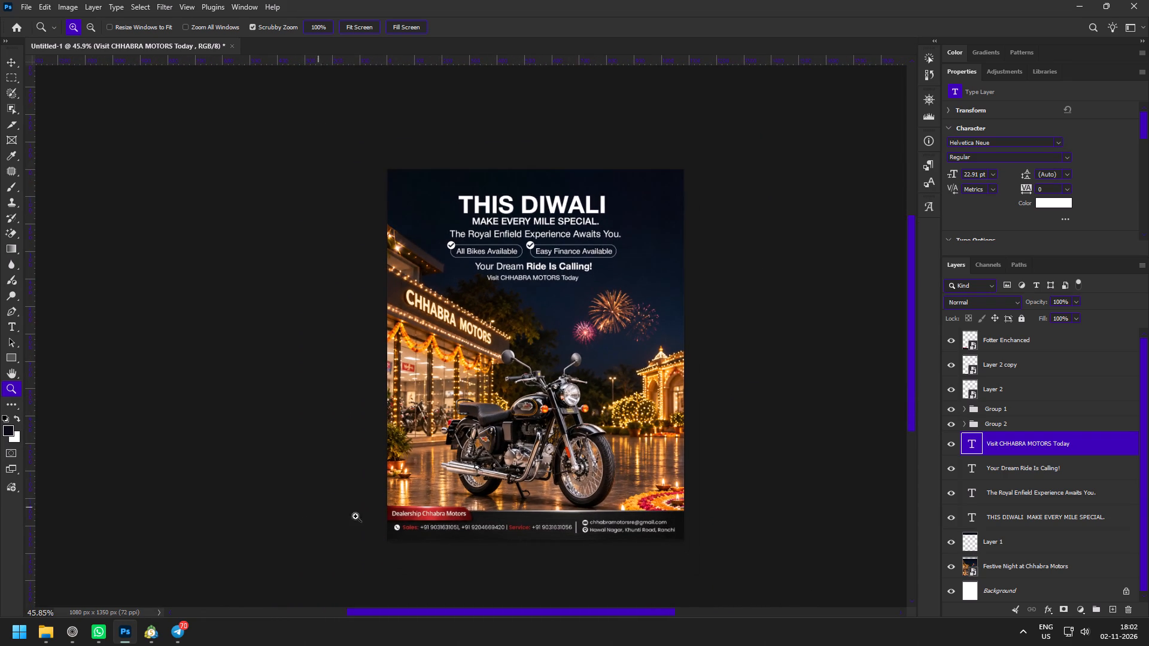
# Search Google in the browser for images of "royal enfield logo".
pyautogui.click(73, 640)
pyautogui.click(60, 198)
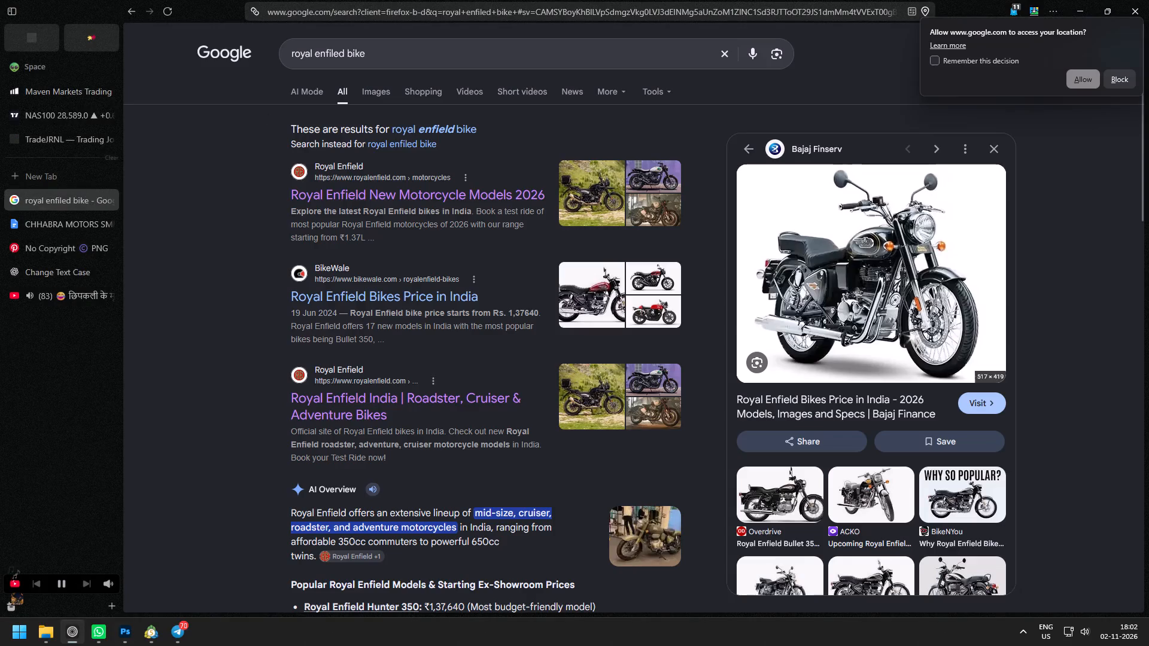
pyautogui.click(404, 50)
pyautogui.moveTo(401, 52); pyautogui.dragTo(348, 51)
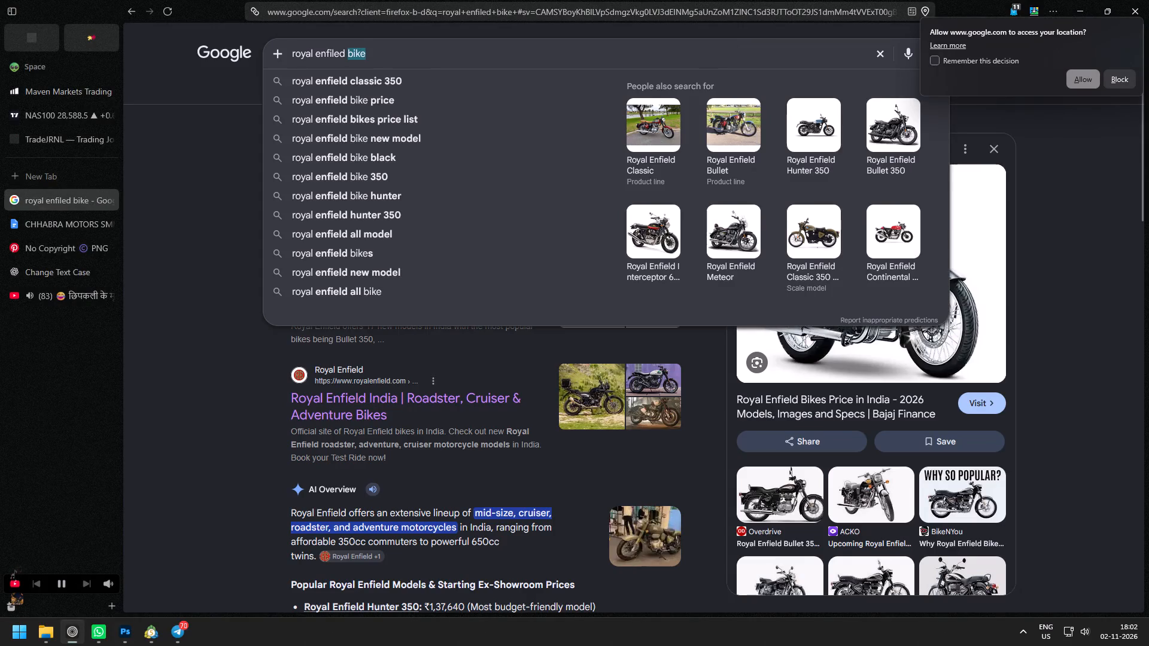
pyautogui.write('logo')
pyautogui.press('space')
pyautogui.press('Return')
pyautogui.click(370, 95)
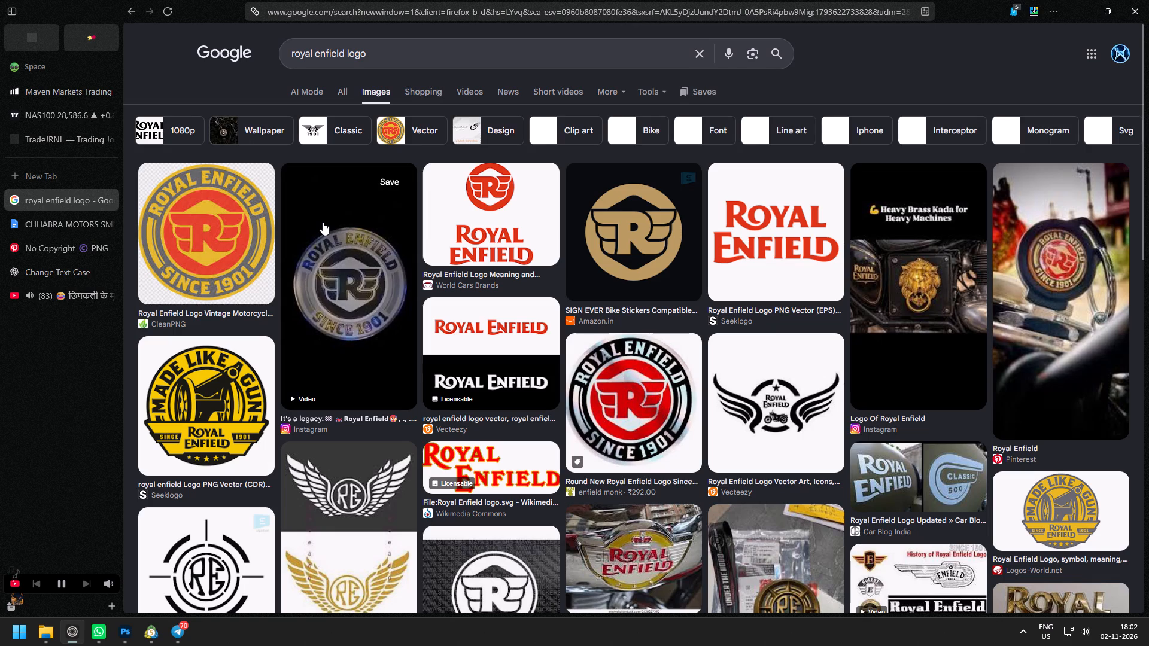
# Open the red Royal Enfield wordmark from Logos-World.net among the search results and copy its image.
pyautogui.click(349, 86)
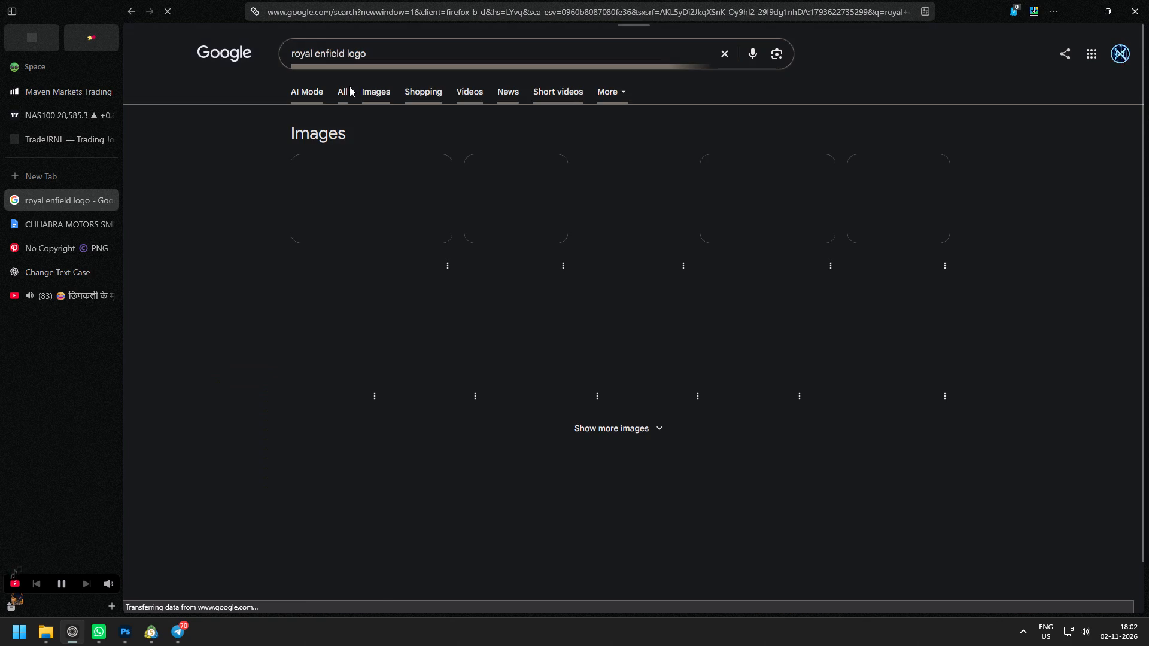
pyautogui.click(366, 187)
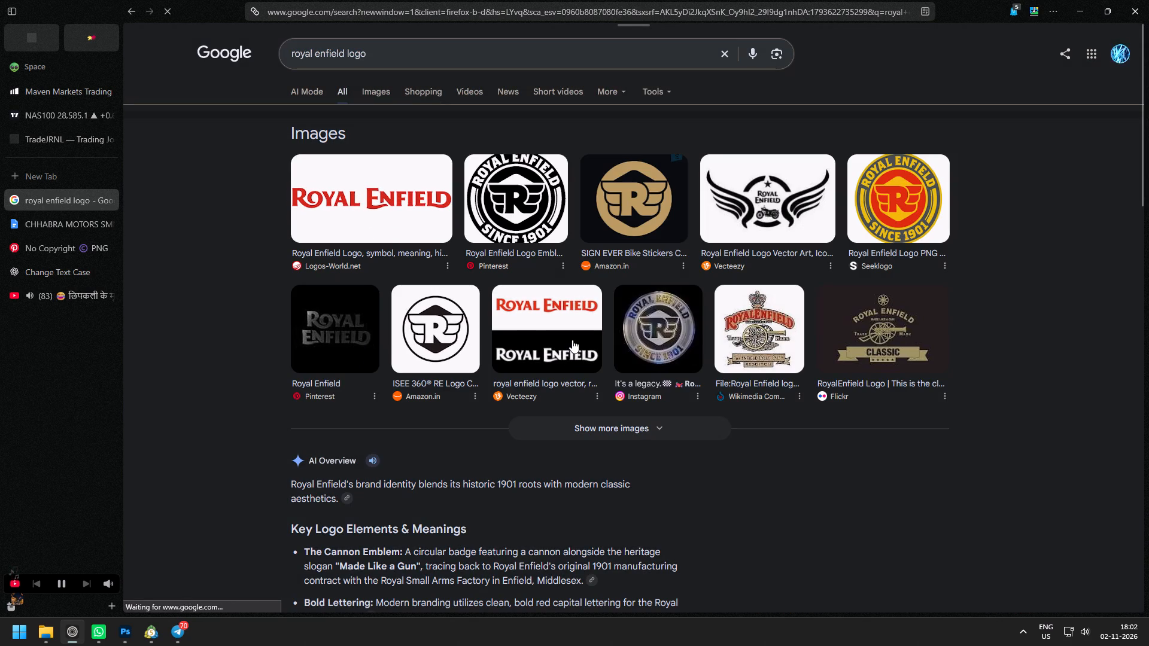
pyautogui.click(401, 202)
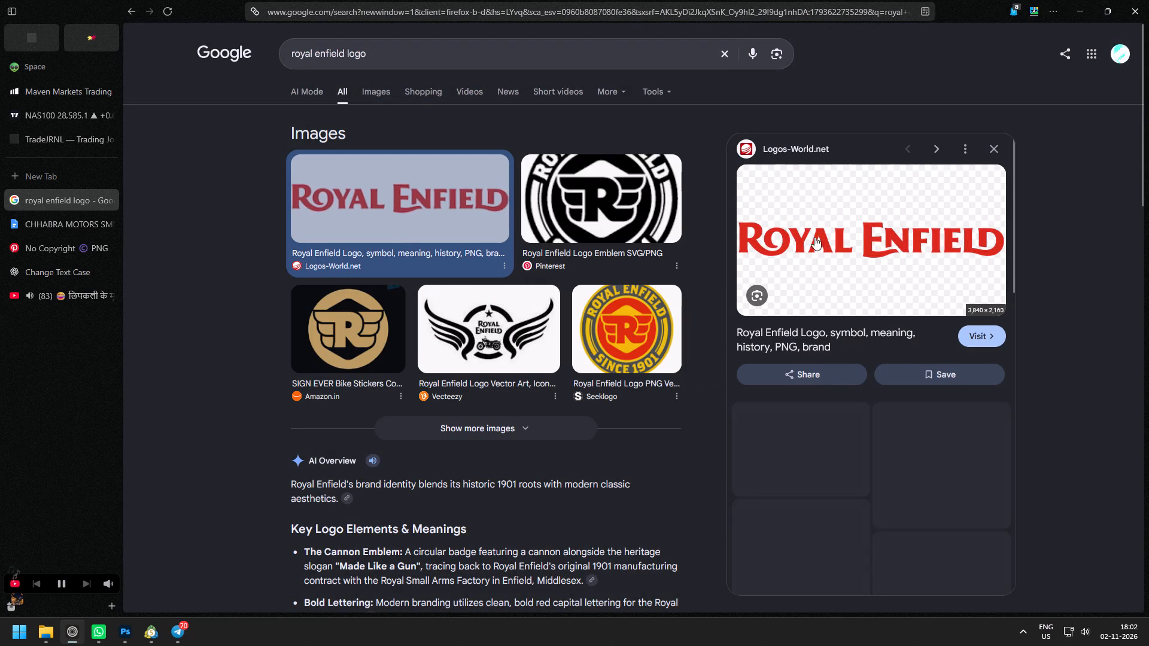
pyautogui.rightClick(834, 228)
pyautogui.click(876, 388)
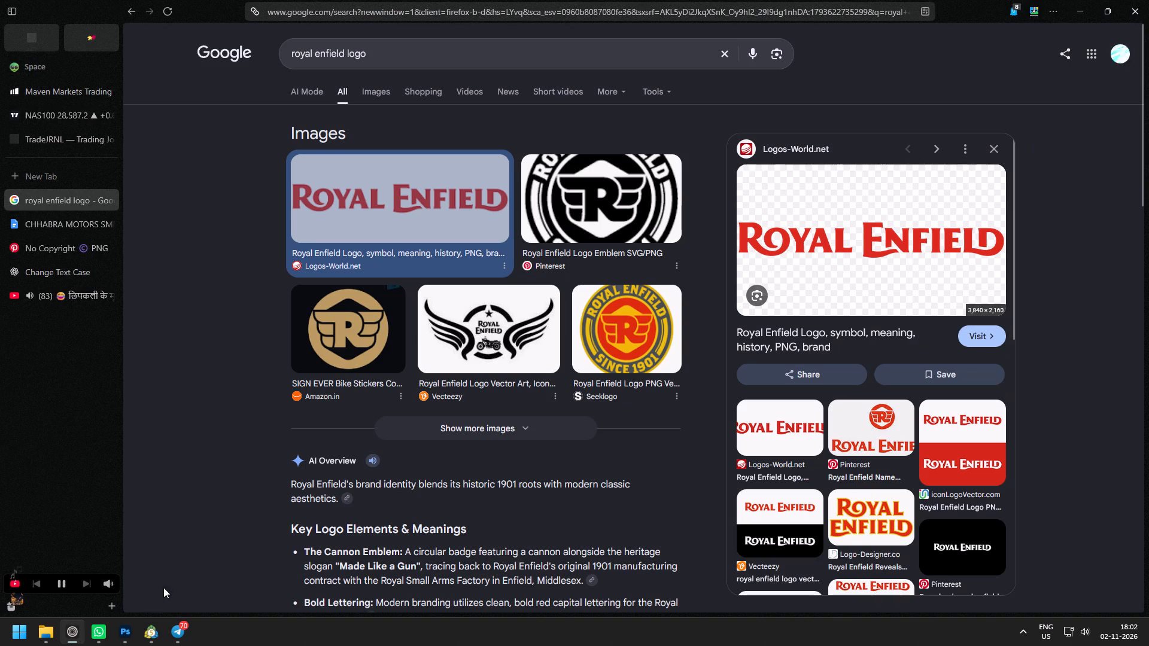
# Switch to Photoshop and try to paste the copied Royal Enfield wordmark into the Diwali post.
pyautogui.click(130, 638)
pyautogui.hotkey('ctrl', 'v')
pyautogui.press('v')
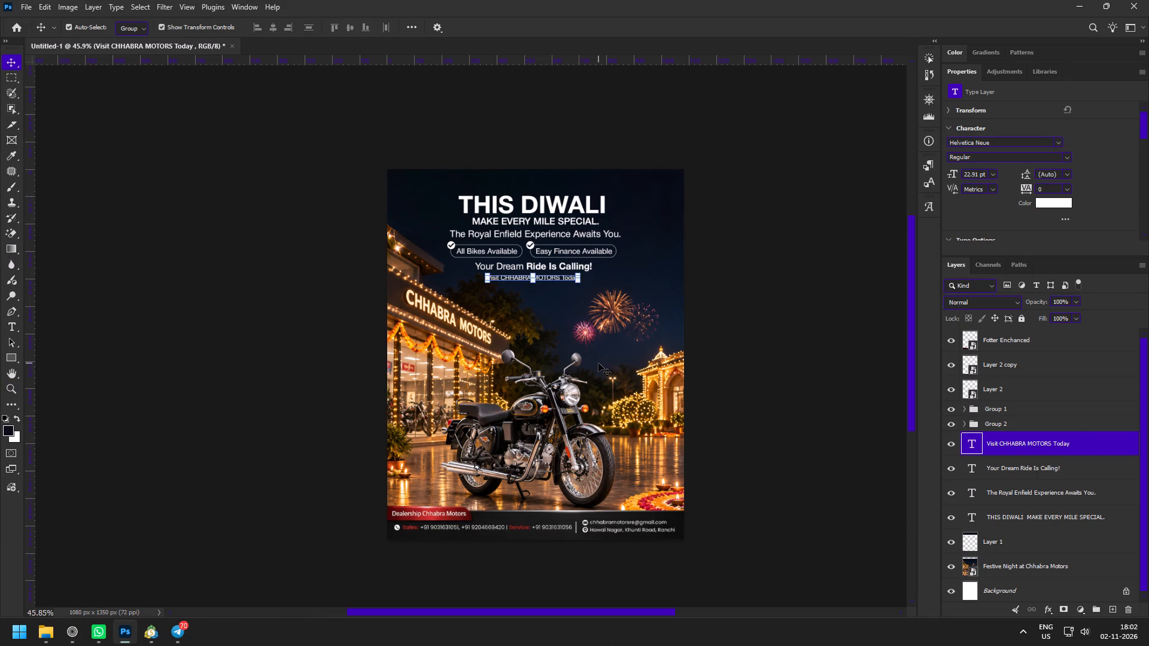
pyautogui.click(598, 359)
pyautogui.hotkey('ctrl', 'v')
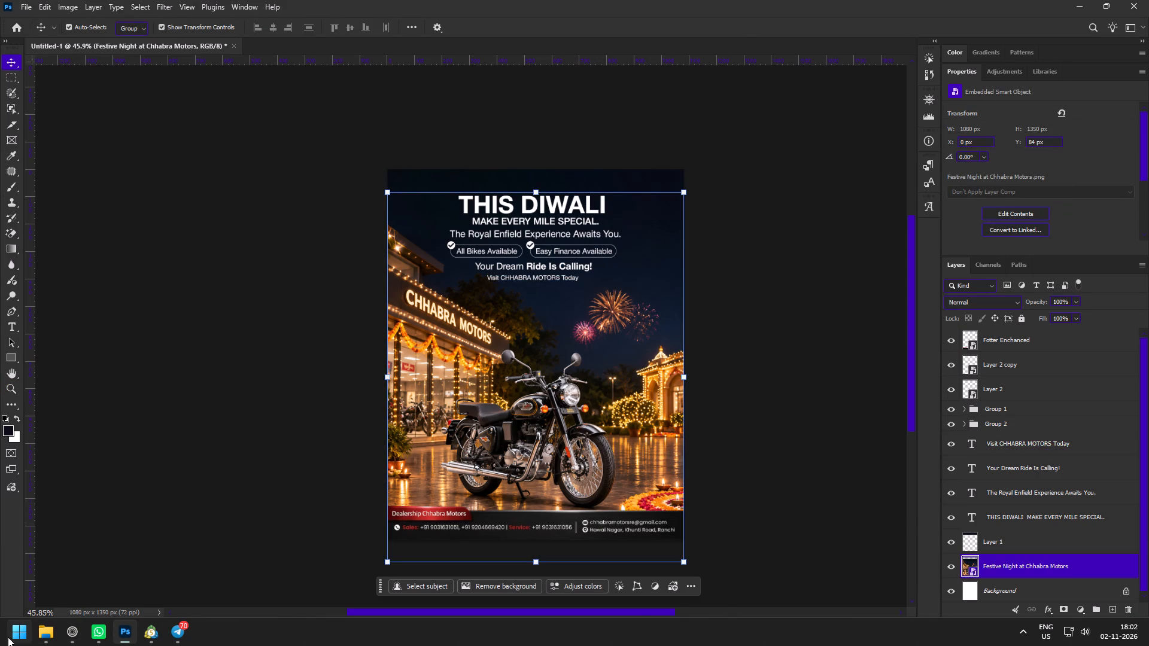
# Recopy the red Logos-World.net wordmark image in the browser and paste it into the Photoshop post as a smart object.
pyautogui.click(71, 638)
pyautogui.rightClick(797, 249)
pyautogui.click(825, 395)
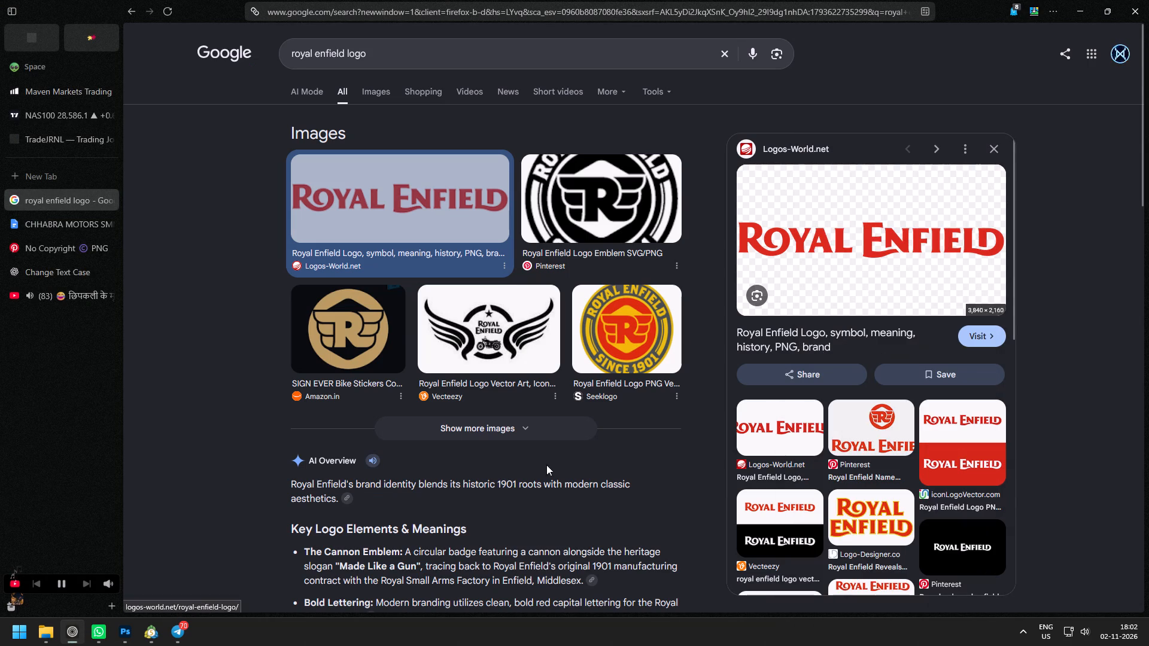
pyautogui.click(121, 631)
pyautogui.hotkey('ctrl', 'v')
pyautogui.press('e')
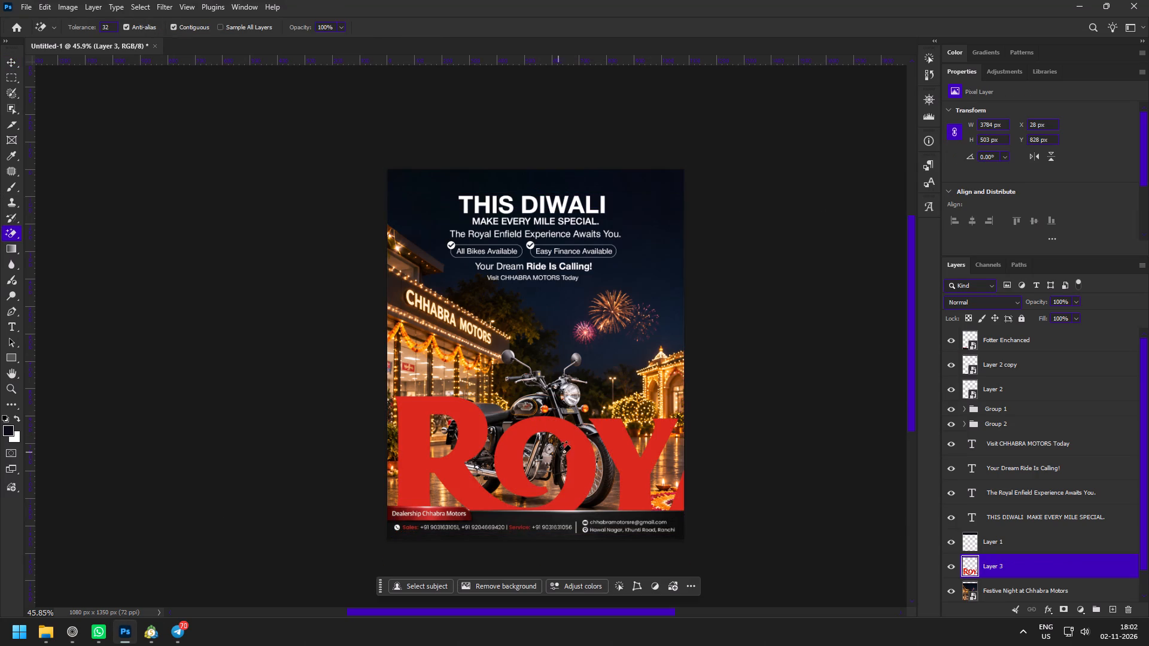
pyautogui.press('v')
pyautogui.press('F8')
# Scale the Royal Enfield logo to about 11% and place it in the poster's upper-right corner with a small side margin.
pyautogui.moveTo(575, 469); pyautogui.dragTo(363, 308)
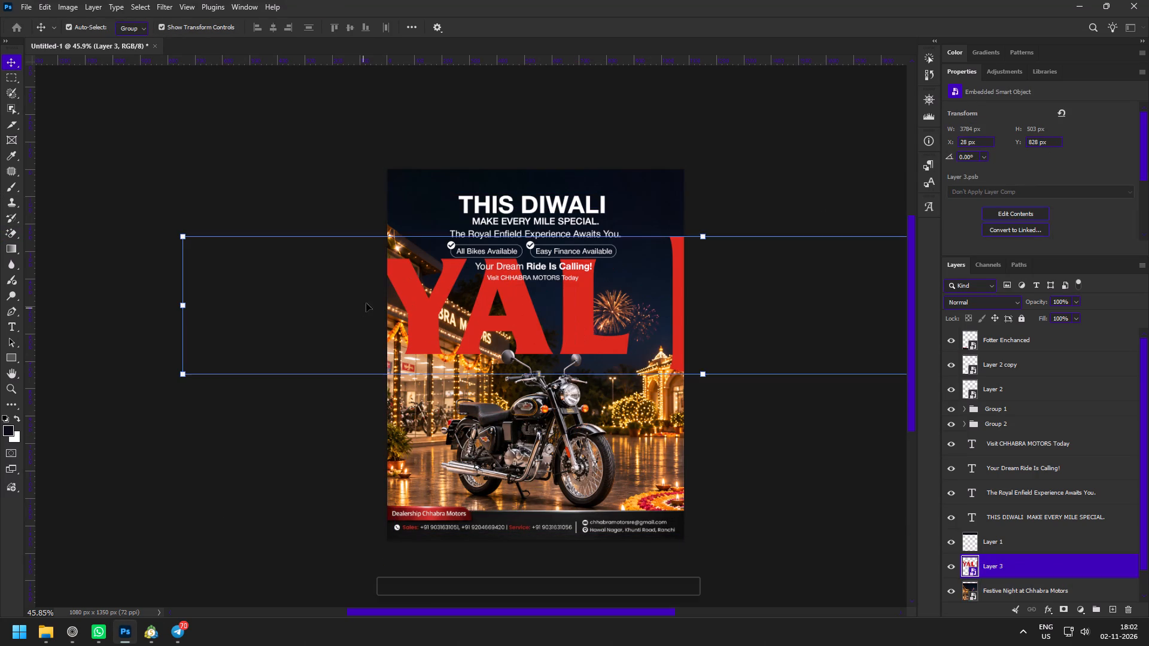
pyautogui.moveTo(709, 234); pyautogui.dragTo(715, 364)
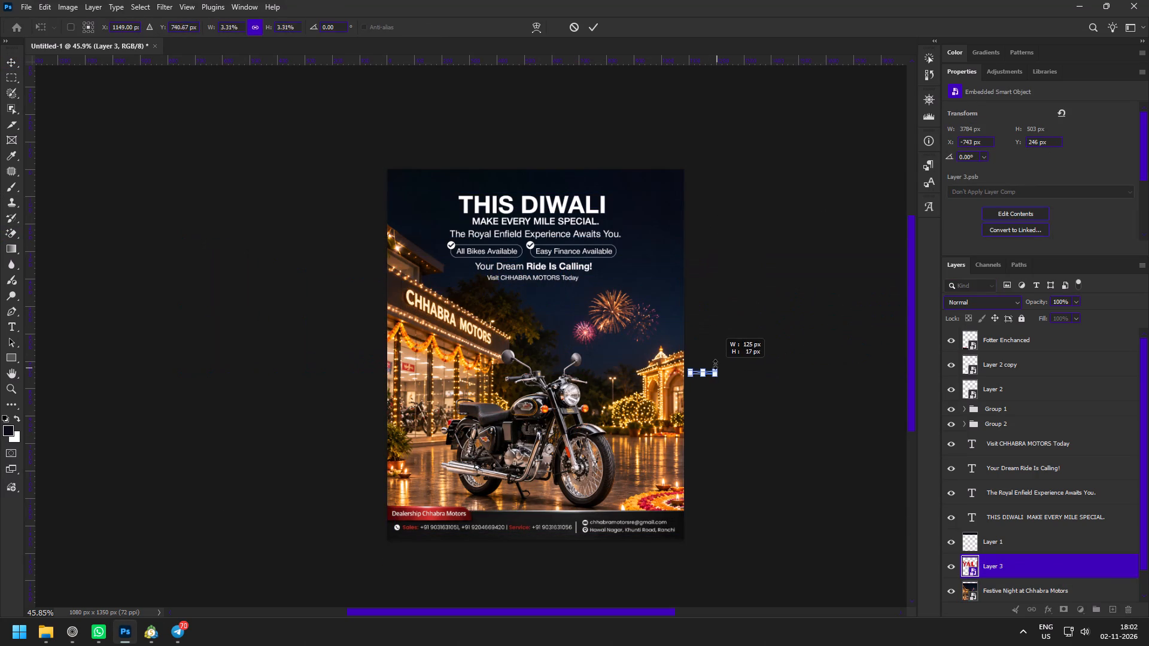
pyautogui.moveTo(715, 364); pyautogui.dragTo(713, 357)
pyautogui.moveTo(673, 366); pyautogui.dragTo(596, 187)
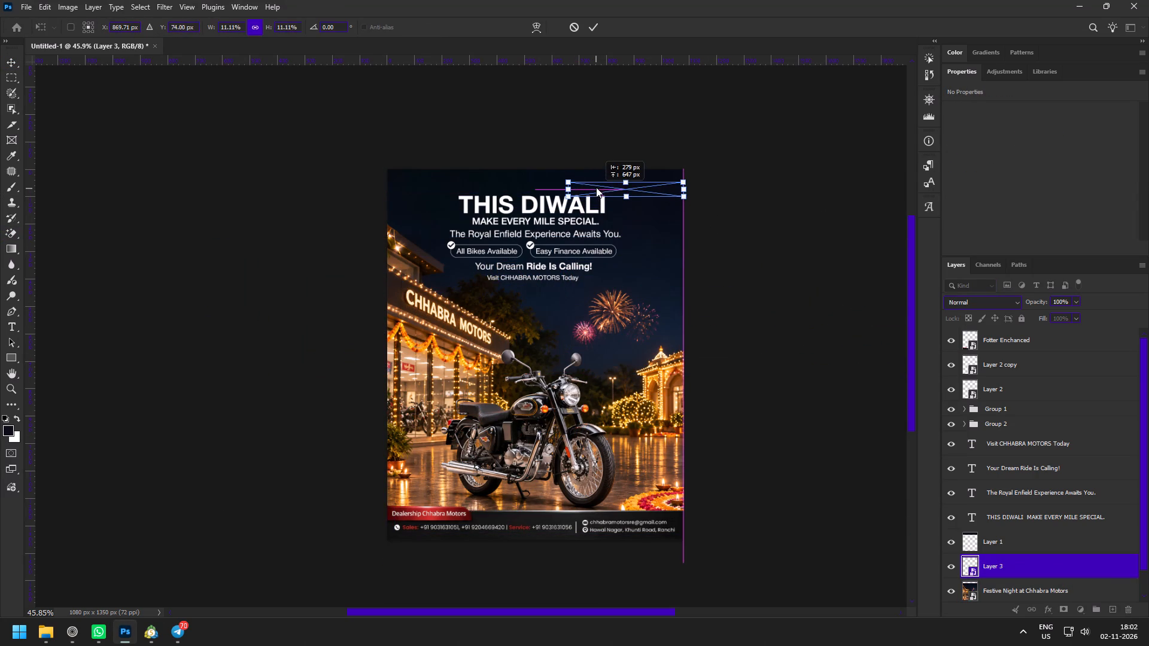
pyautogui.moveTo(596, 187); pyautogui.dragTo(589, 188)
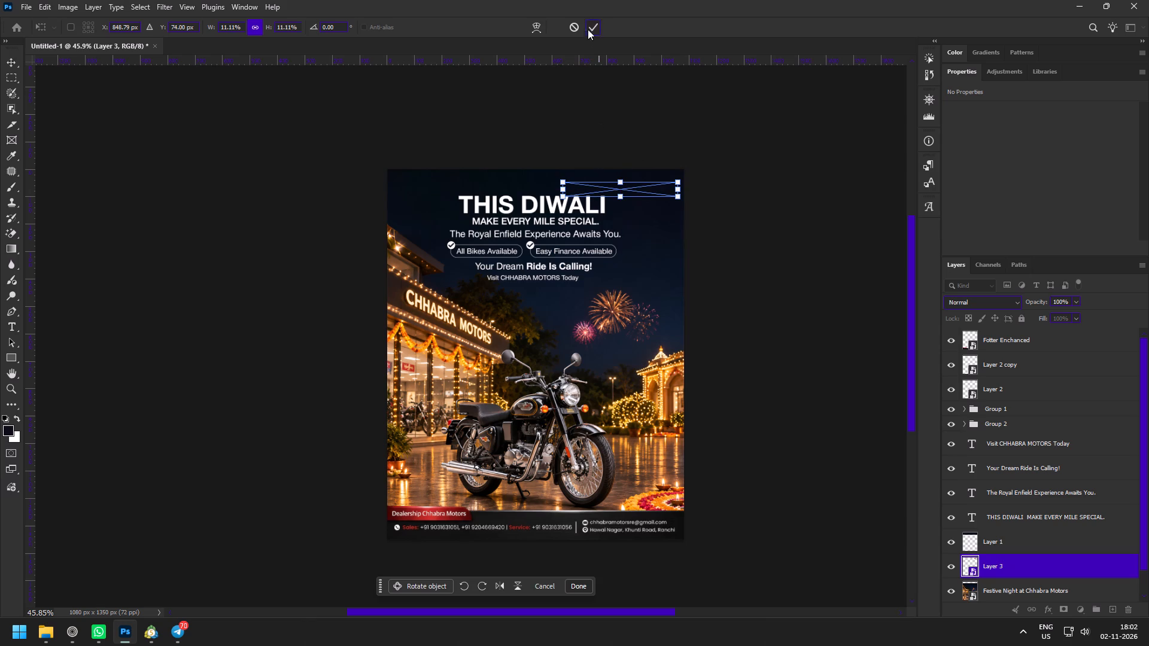
pyautogui.click(591, 24)
# Move the Royal Enfield logo layer to the top of the layer stack.
pyautogui.press('z')
pyautogui.moveTo(676, 119); pyautogui.dragTo(725, 216)
pyautogui.press('v')
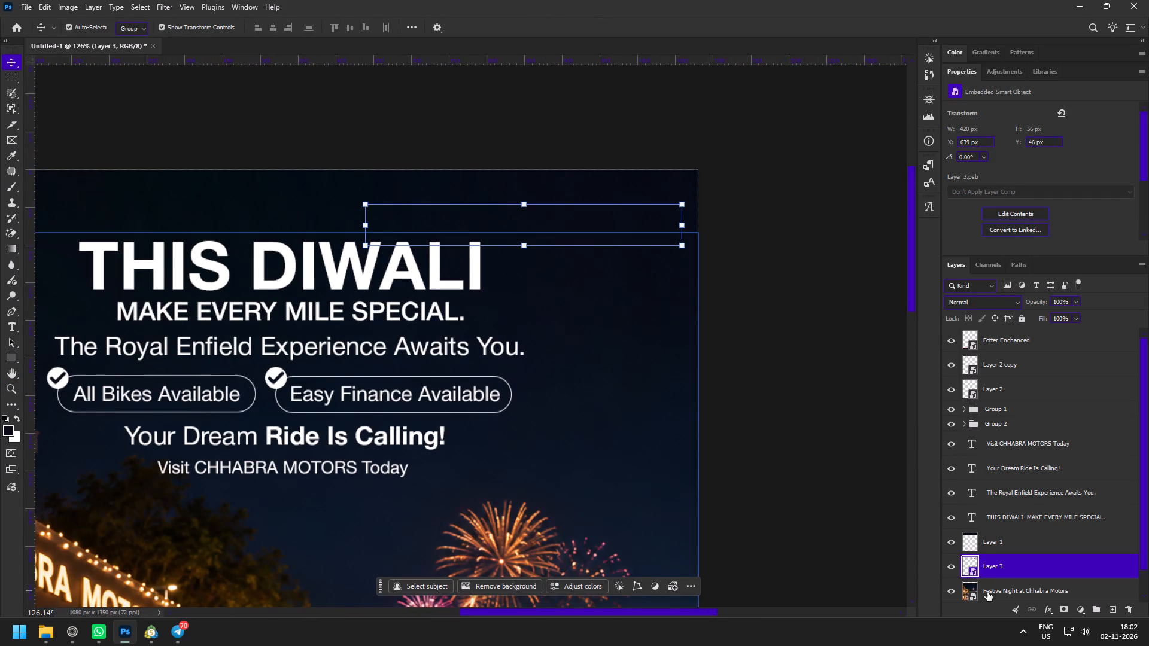
pyautogui.moveTo(1002, 567); pyautogui.dragTo(1016, 307)
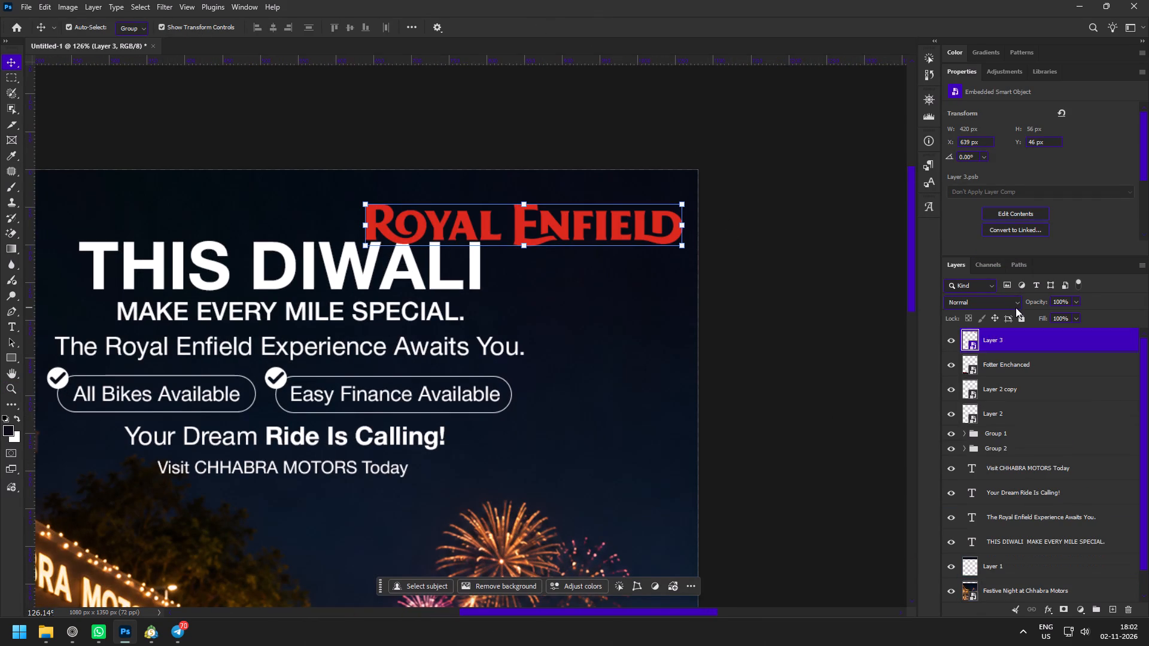
# Turn the Royal Enfield logo white with Hue/Saturation by setting Lightness to +100.
pyautogui.hotkey('ctrl', 'u')
pyautogui.moveTo(813, 345); pyautogui.dragTo(919, 345)
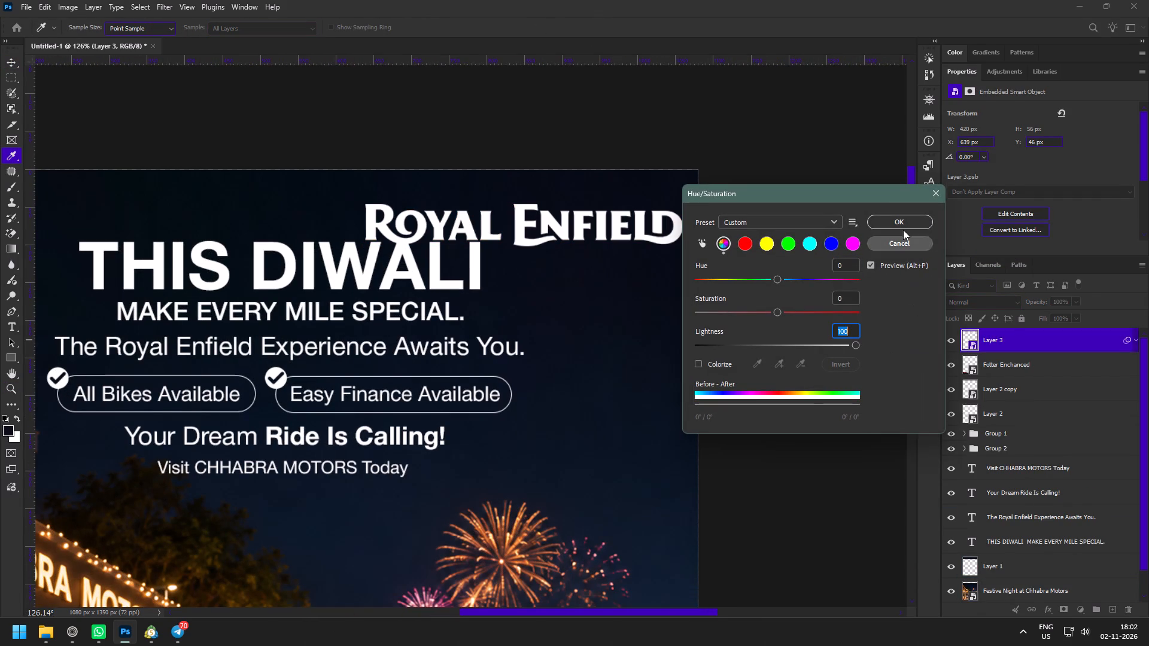
pyautogui.click(898, 220)
# Move the headline, "The Royal Enfield Experience Awaits You." line and both badged offer pills together straight down about 49 px, clear of the logo.
pyautogui.press('space')
pyautogui.press('space')
pyautogui.press('space')
pyautogui.press('space')
pyautogui.press('space')
pyautogui.press('space')
pyautogui.press('space')
pyautogui.moveTo(516, 300); pyautogui.dragTo(735, 279)
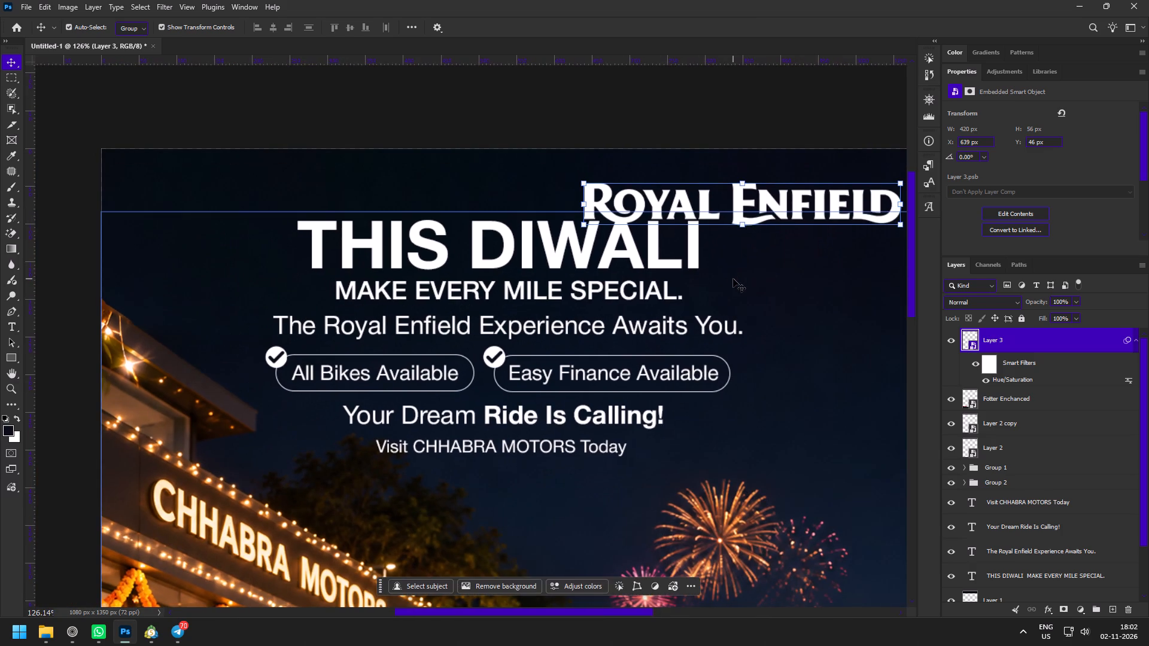
pyautogui.press('space')
pyautogui.press('space')
pyautogui.press('space')
pyautogui.press('space')
pyautogui.press('space')
pyautogui.moveTo(733, 279); pyautogui.dragTo(682, 277)
pyautogui.click(320, 240)
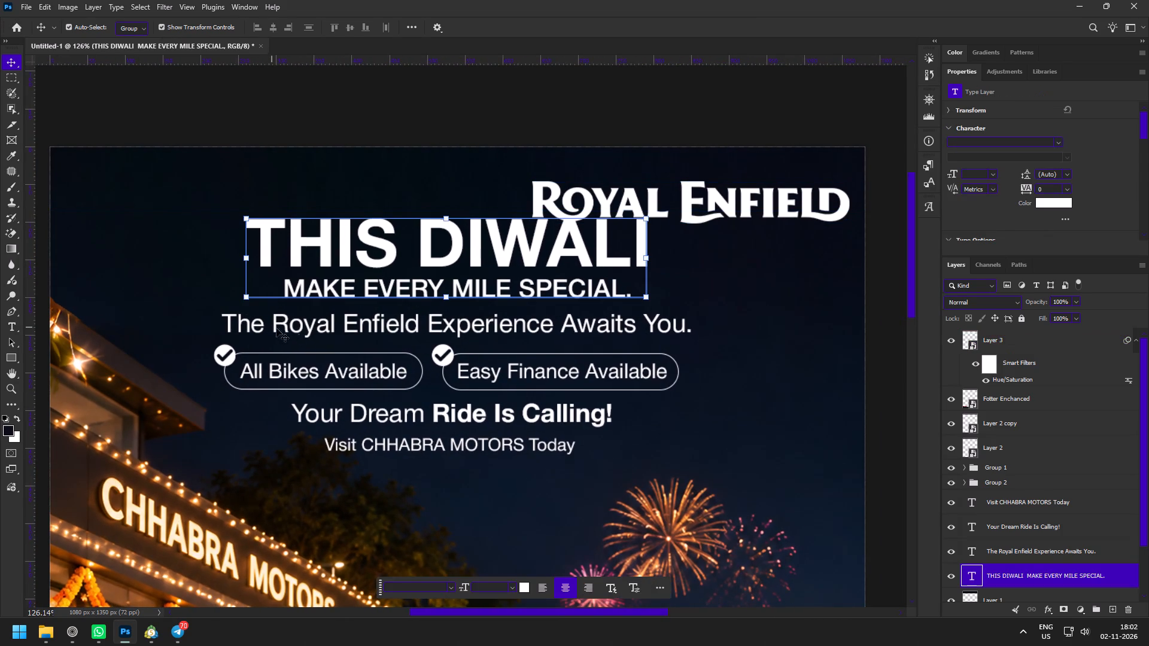
pyautogui.keyDown('shift'); pyautogui.click(298, 327); pyautogui.keyUp('shift')
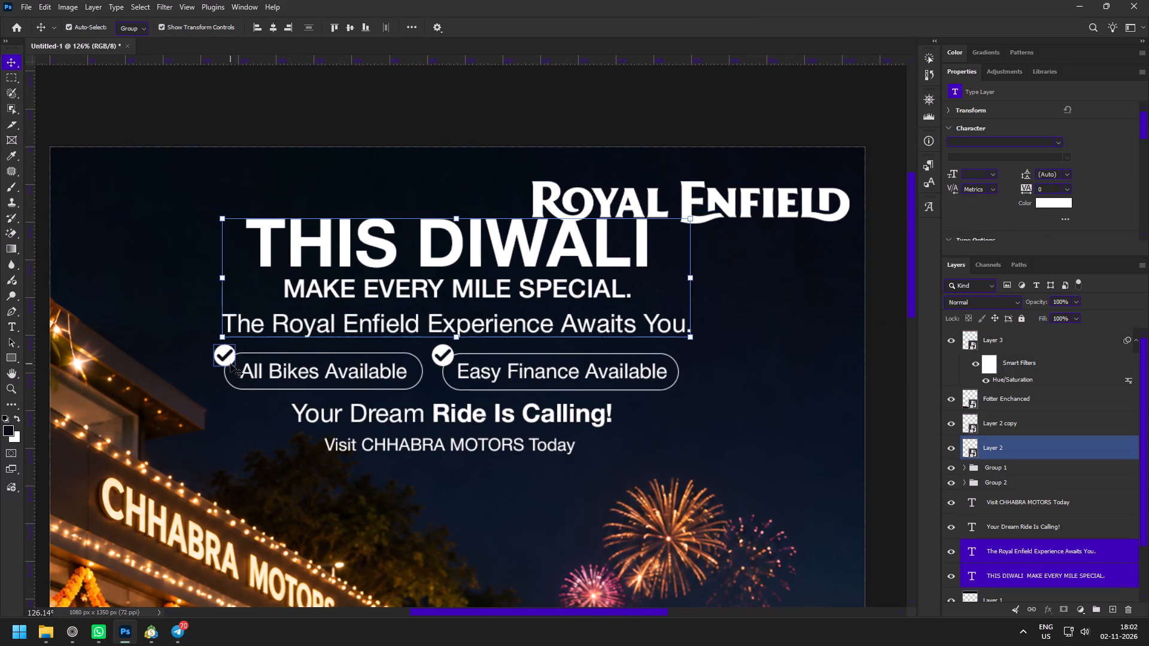
pyautogui.keyDown('shift'); pyautogui.click(230, 364); pyautogui.keyUp('shift')
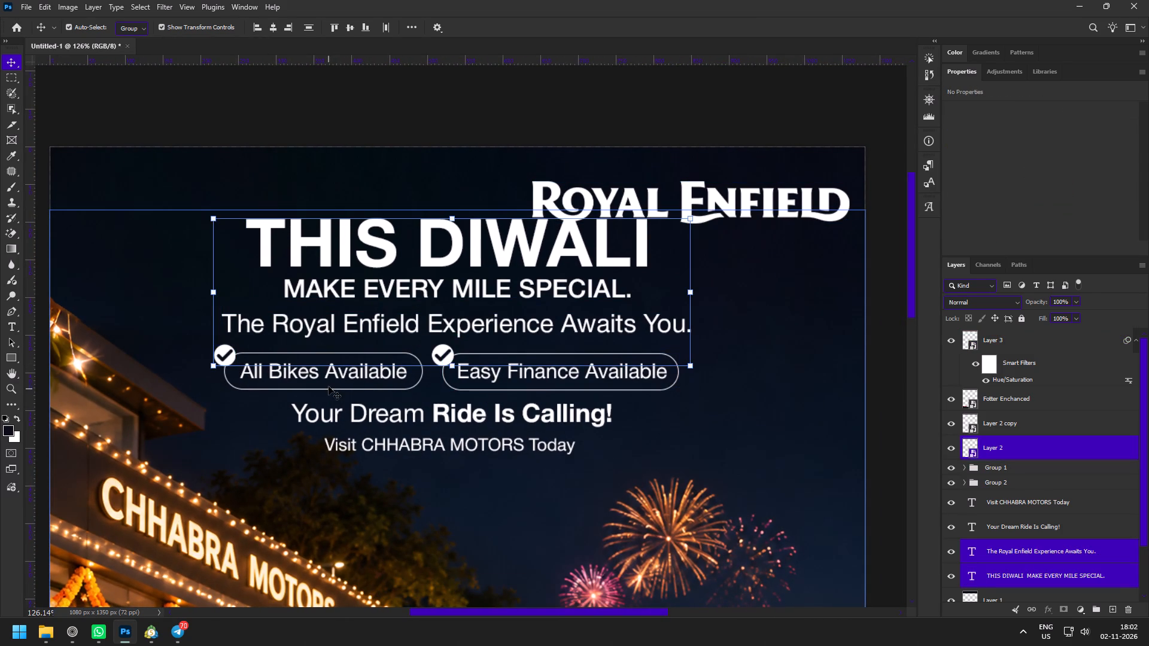
pyautogui.keyDown('shift'); pyautogui.click(445, 352); pyautogui.keyUp('shift')
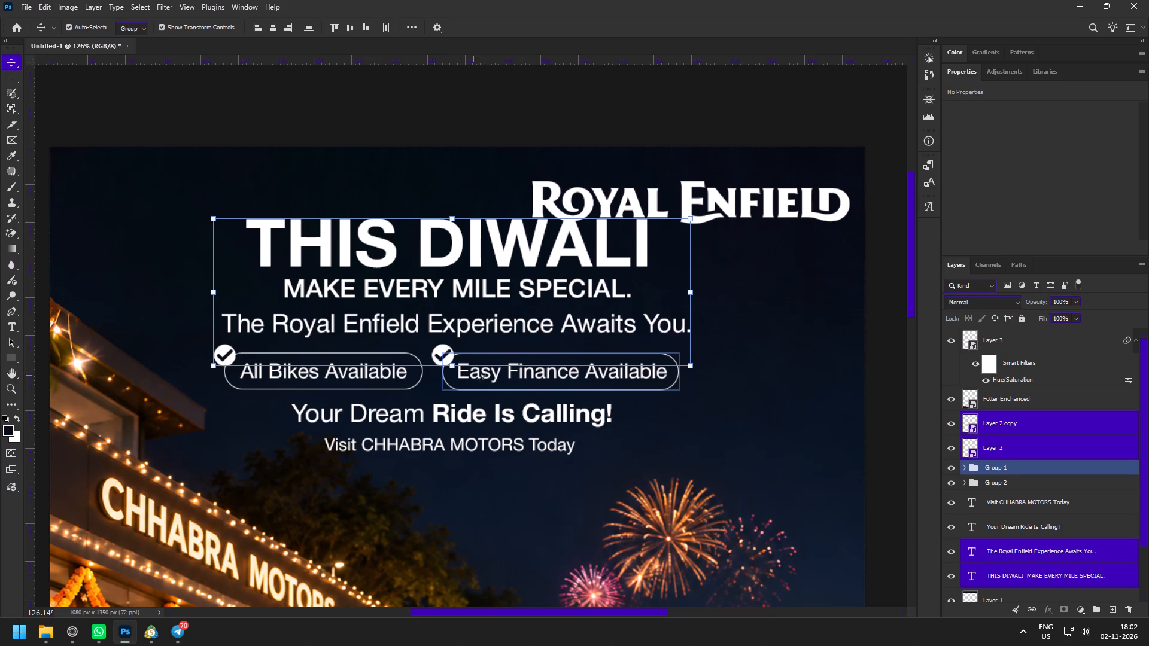
pyautogui.keyDown('shift'); pyautogui.click(500, 383); pyautogui.keyUp('shift')
pyautogui.keyDown('shift'); pyautogui.click(358, 371); pyautogui.keyUp('shift')
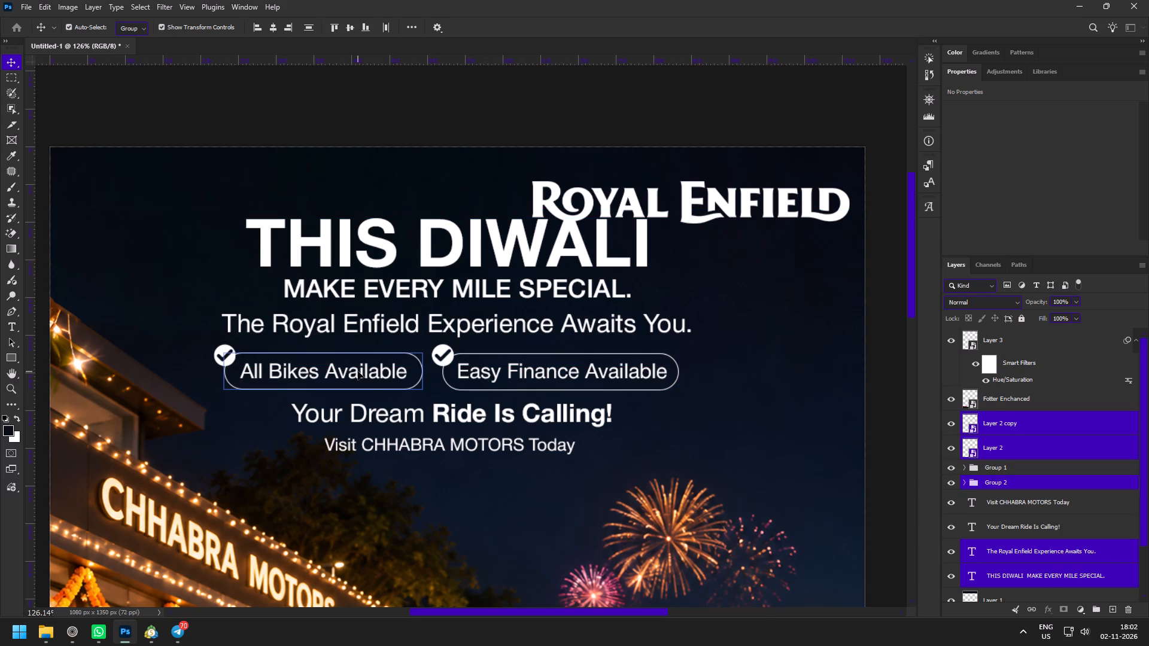
pyautogui.keyDown('shift'); pyautogui.click(139, 398); pyautogui.keyUp('shift')
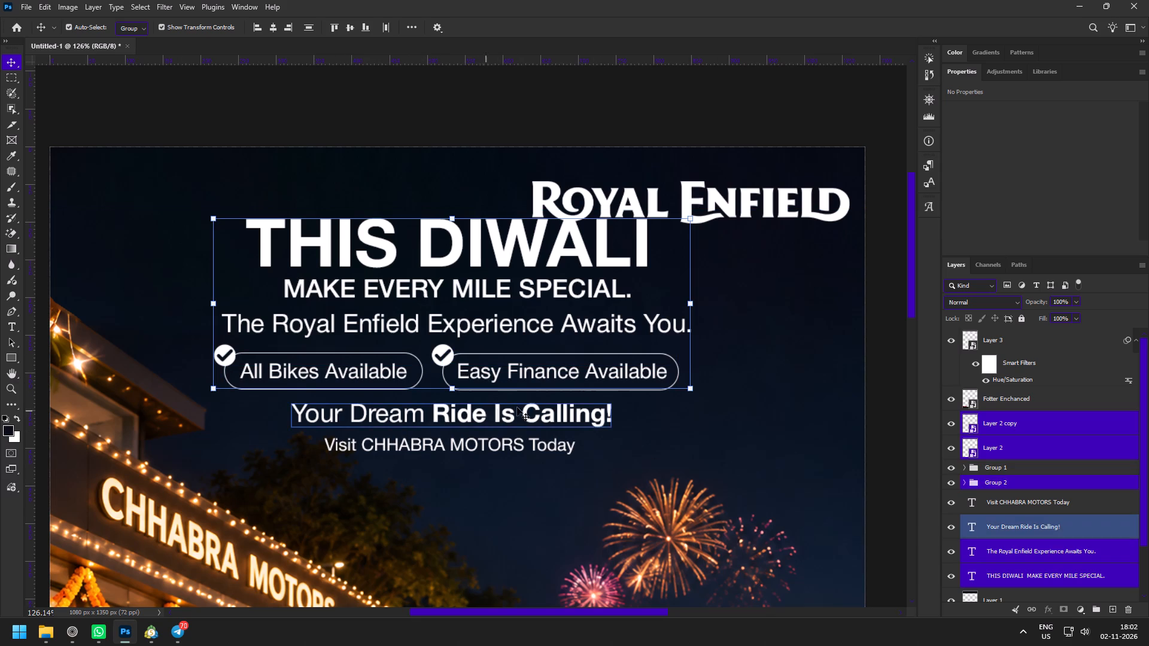
pyautogui.press('z')
pyautogui.moveTo(704, 449); pyautogui.dragTo(680, 424)
pyautogui.press('space')
pyautogui.press('space')
pyautogui.press('space')
pyautogui.moveTo(676, 455); pyautogui.dragTo(740, 355)
pyautogui.press('v')
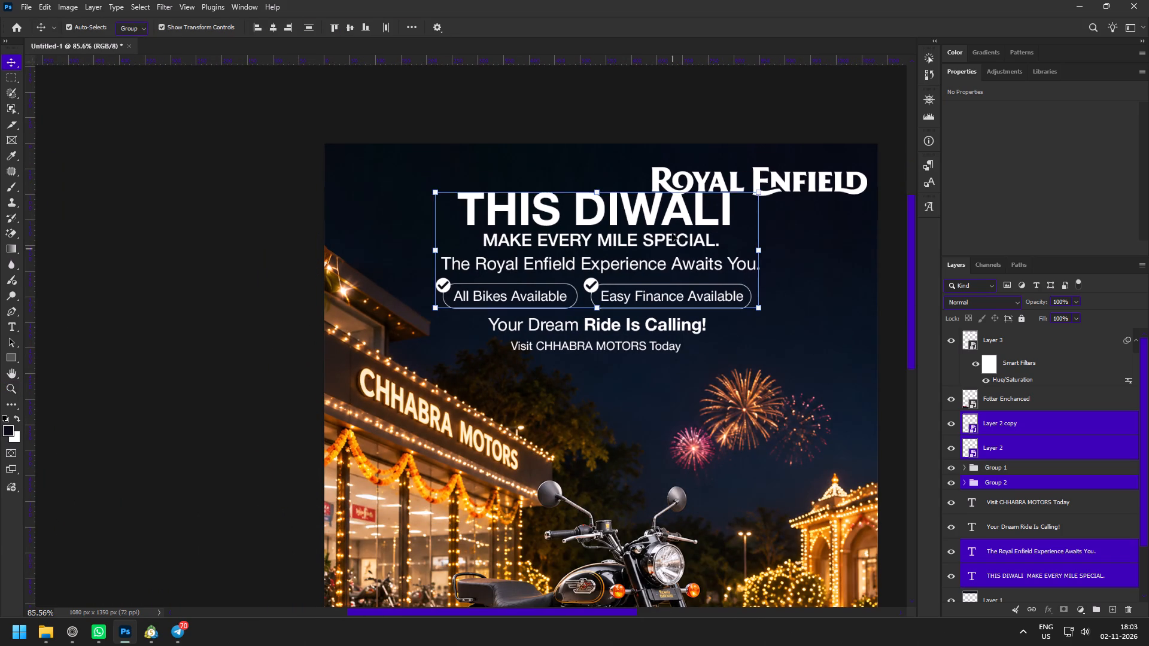
pyautogui.moveTo(684, 214); pyautogui.dragTo(684, 239)
pyautogui.hotkey('ctrl', 'z')
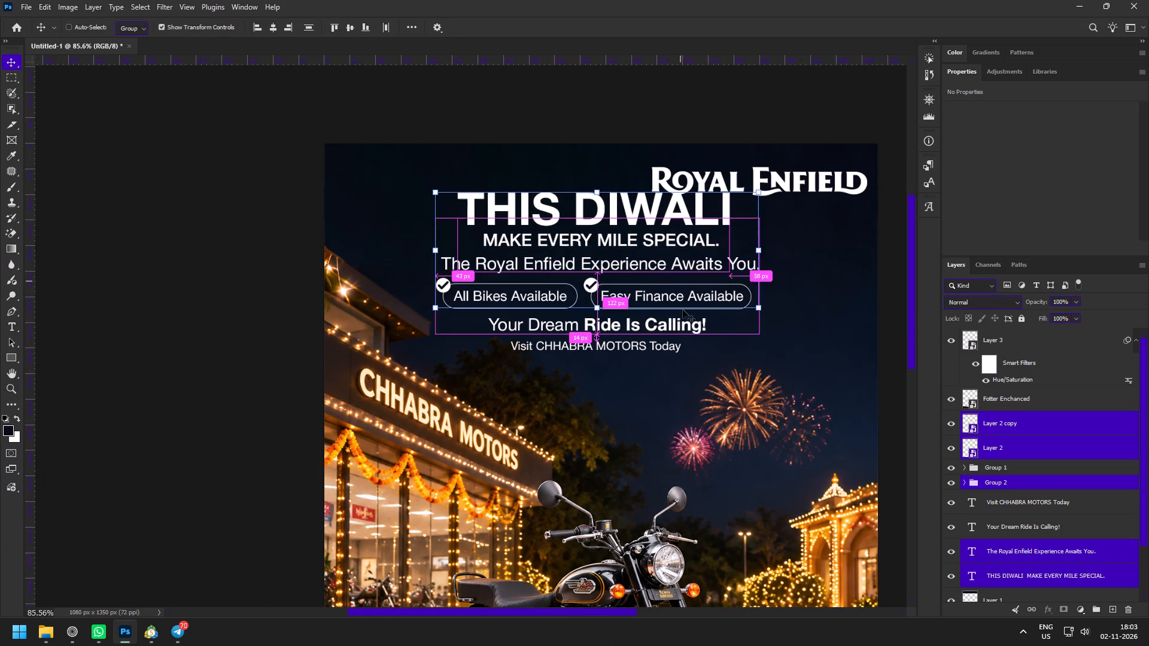
pyautogui.keyDown('shift'); pyautogui.click(679, 297); pyautogui.keyUp('shift')
pyautogui.moveTo(631, 224); pyautogui.dragTo(630, 243)
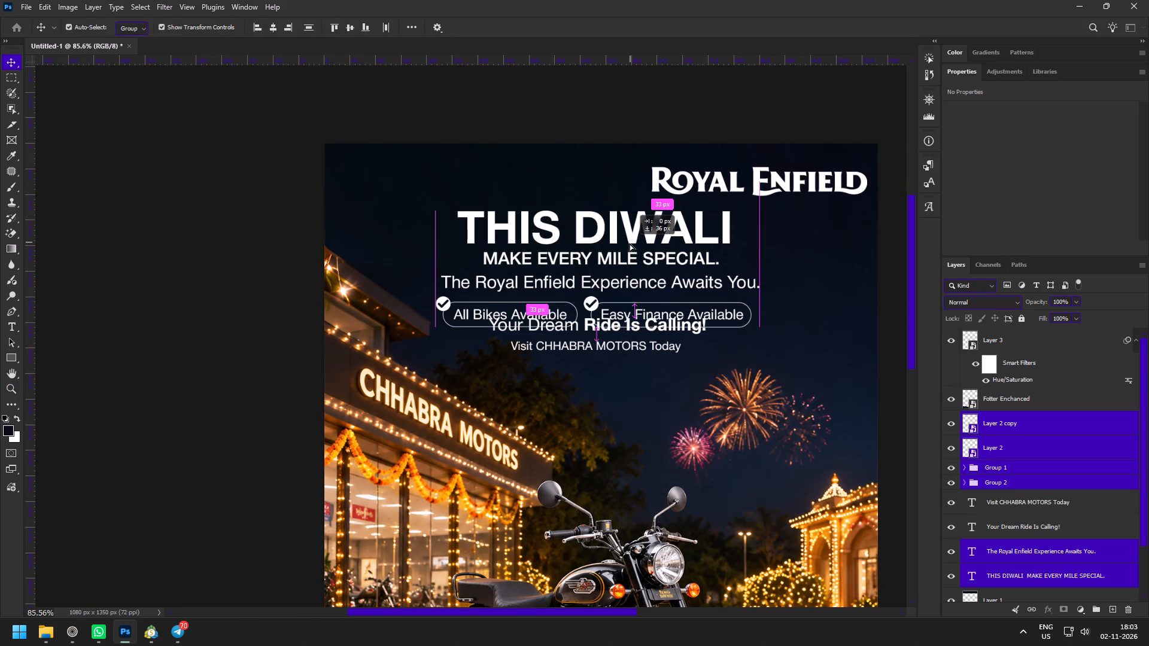
pyautogui.moveTo(630, 243); pyautogui.dragTo(630, 240)
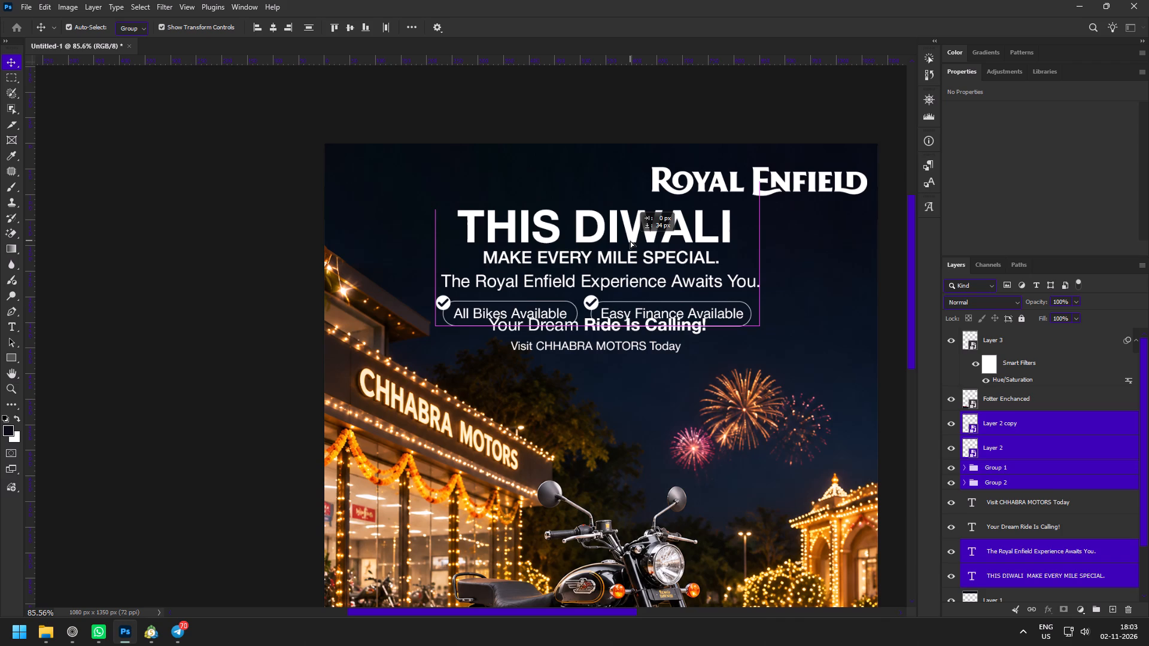
pyautogui.moveTo(630, 240); pyautogui.dragTo(628, 262)
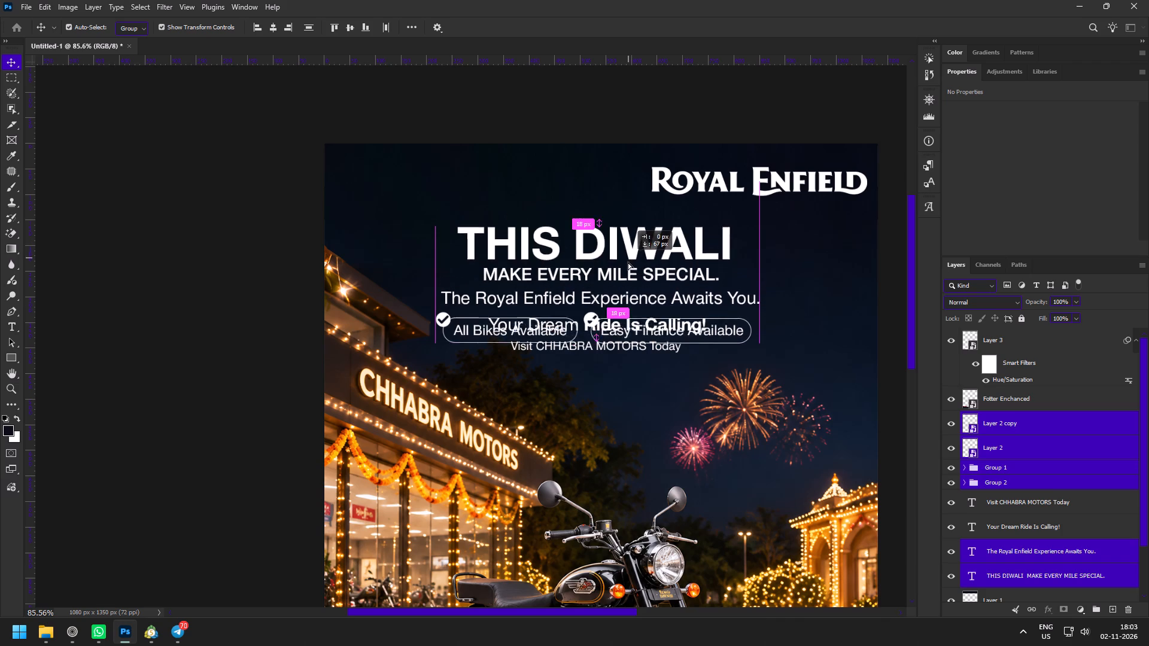
pyautogui.moveTo(628, 262); pyautogui.dragTo(627, 249)
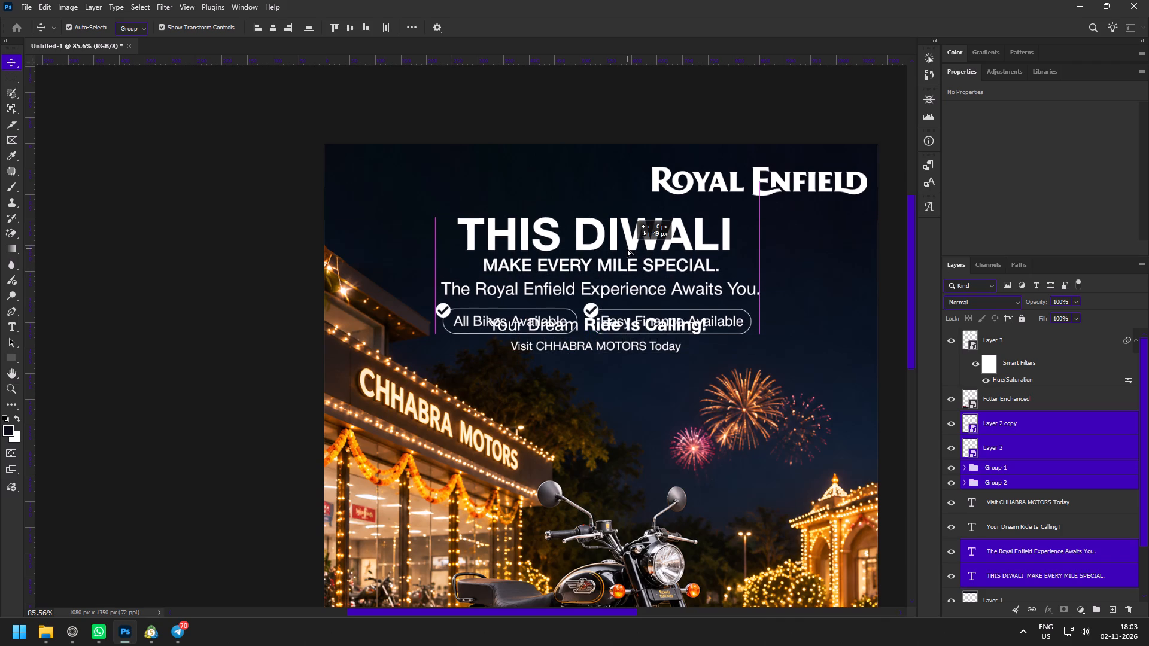
pyautogui.moveTo(627, 249); pyautogui.dragTo(627, 248)
pyautogui.click(754, 423)
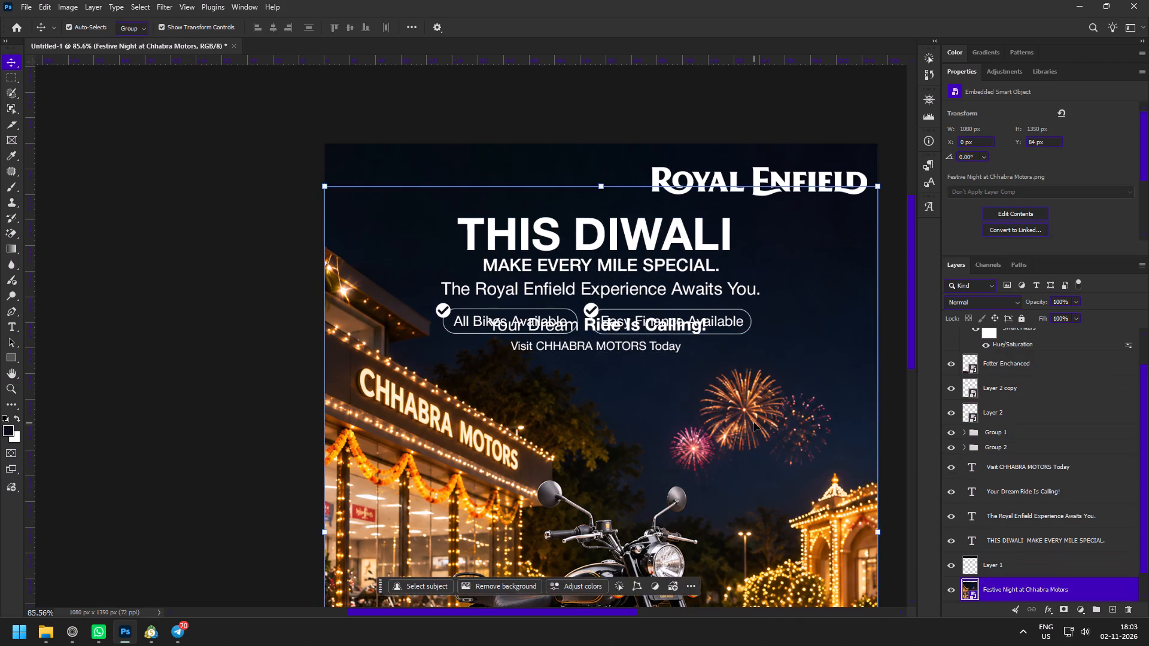
# Move "Your Dream Ride Is Calling!" and "Visit CHHABRA MOTORS Today" together down, leaving a clear gap beneath the offer pills.
pyautogui.press('z')
pyautogui.moveTo(690, 329); pyautogui.dragTo(715, 388)
pyautogui.press('v')
pyautogui.click(516, 328)
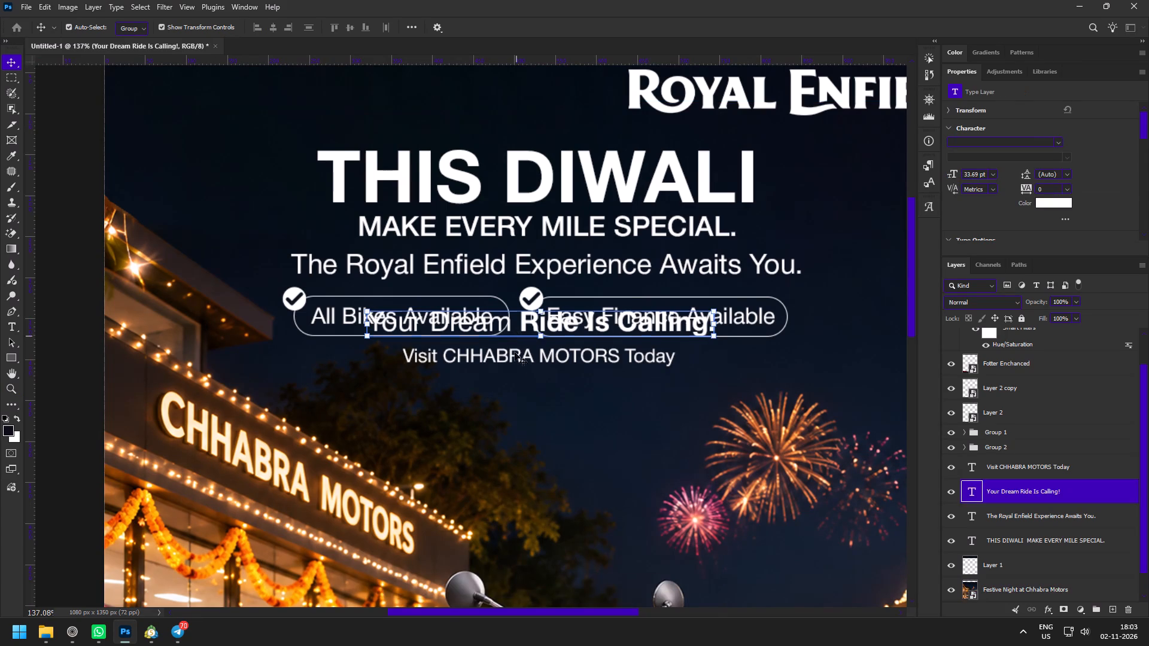
pyautogui.keyDown('shift'); pyautogui.click(540, 360); pyautogui.keyUp('shift')
pyautogui.moveTo(592, 359); pyautogui.dragTo(593, 393)
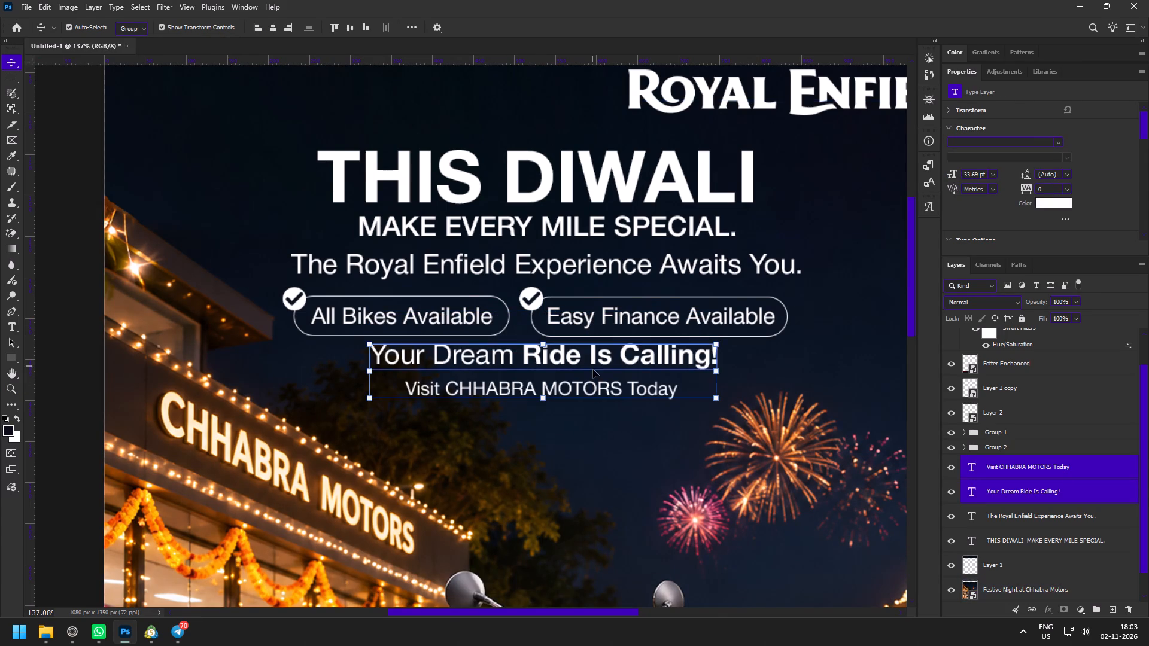
pyautogui.moveTo(588, 356); pyautogui.dragTo(581, 368)
# Open the contents of the "Festive Night at Chhabra Motors" smart object for editing.
pyautogui.press('space')
pyautogui.press('space')
pyautogui.press('space')
pyautogui.press('space')
pyautogui.press('space')
pyautogui.press('space')
pyautogui.press('space')
pyautogui.press('space')
pyautogui.moveTo(504, 480); pyautogui.dragTo(467, 441)
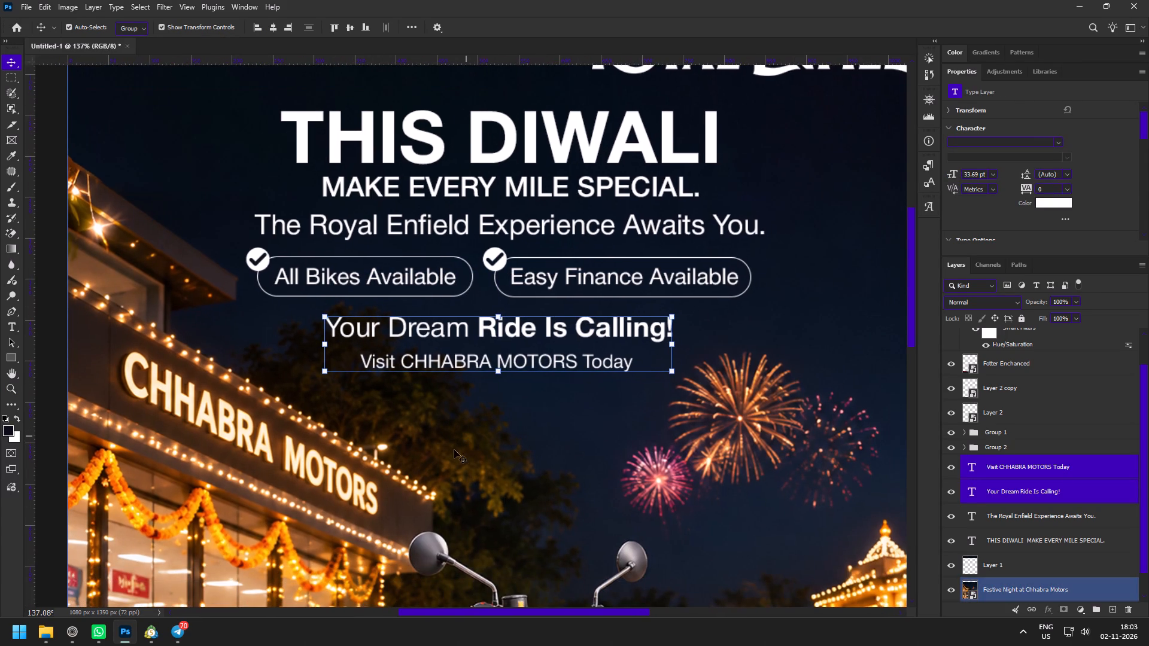
pyautogui.press('v')
pyautogui.click(468, 450)
pyautogui.doubleClick(973, 590)
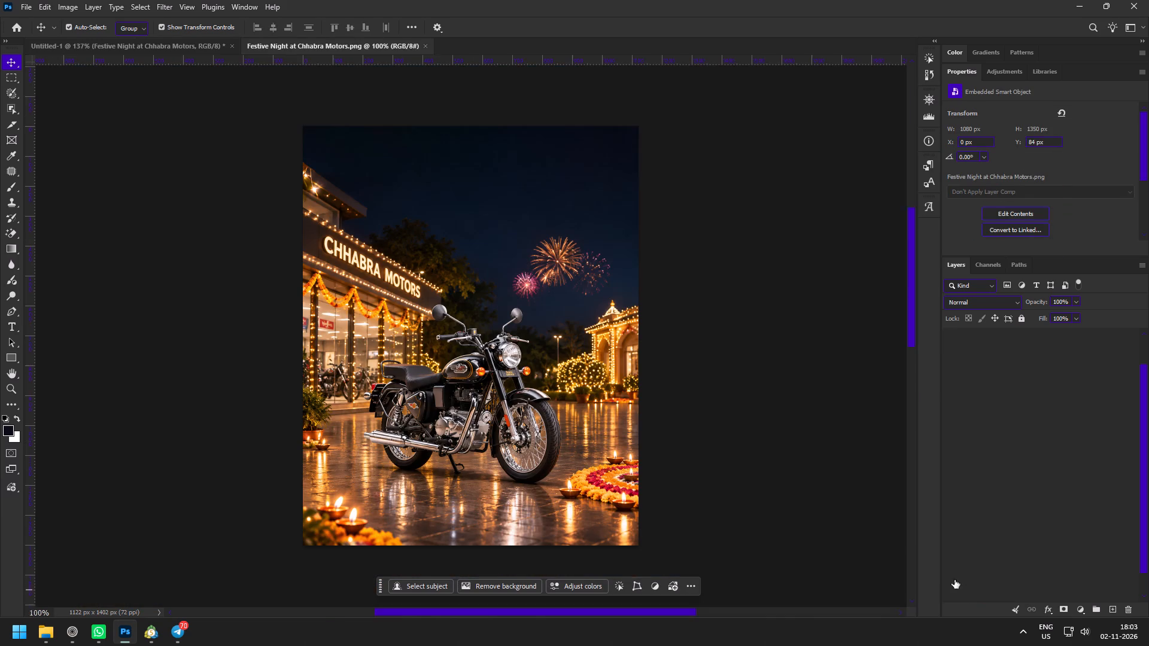
# Outline the treetop above the showroom's lit roofline, plus some surrounding night sky, with the Patch tool.
pyautogui.press('z')
pyautogui.moveTo(452, 230); pyautogui.dragTo(507, 322)
pyautogui.press('space')
pyautogui.press('space')
pyautogui.press('space')
pyautogui.press('space')
pyautogui.press('space')
pyautogui.press('space')
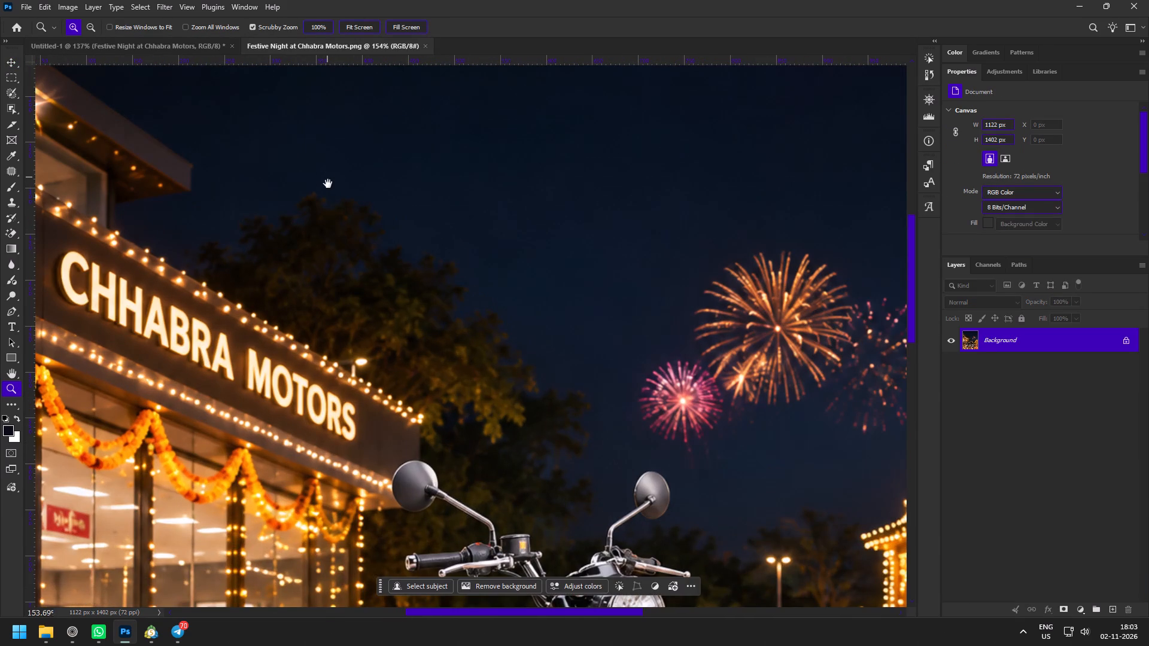
pyautogui.moveTo(329, 187); pyautogui.dragTo(341, 276)
pyautogui.moveTo(345, 262); pyautogui.dragTo(353, 268)
pyautogui.click(6, 171)
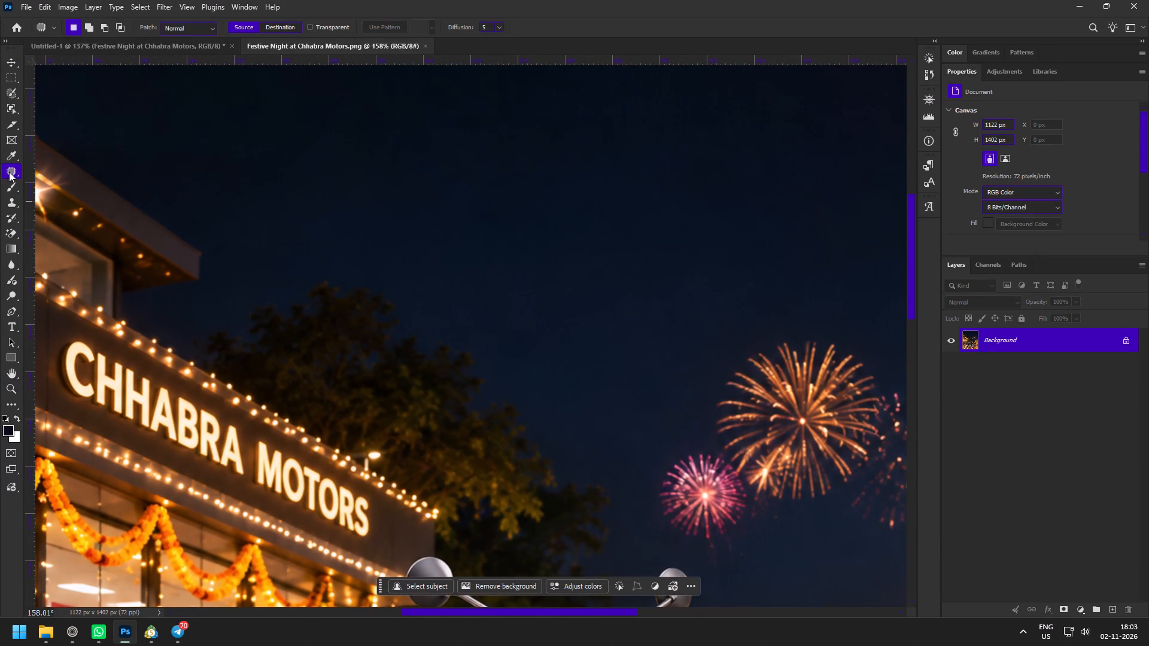
pyautogui.moveTo(333, 233); pyautogui.dragTo(501, 480)
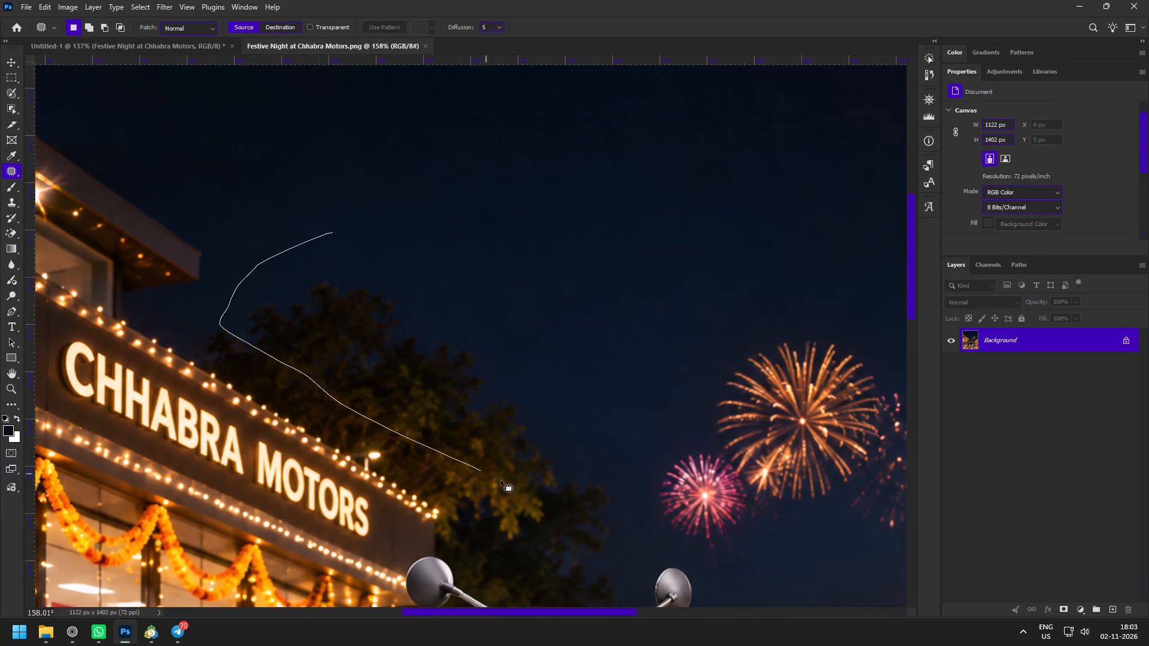
pyautogui.moveTo(501, 480); pyautogui.dragTo(466, 225)
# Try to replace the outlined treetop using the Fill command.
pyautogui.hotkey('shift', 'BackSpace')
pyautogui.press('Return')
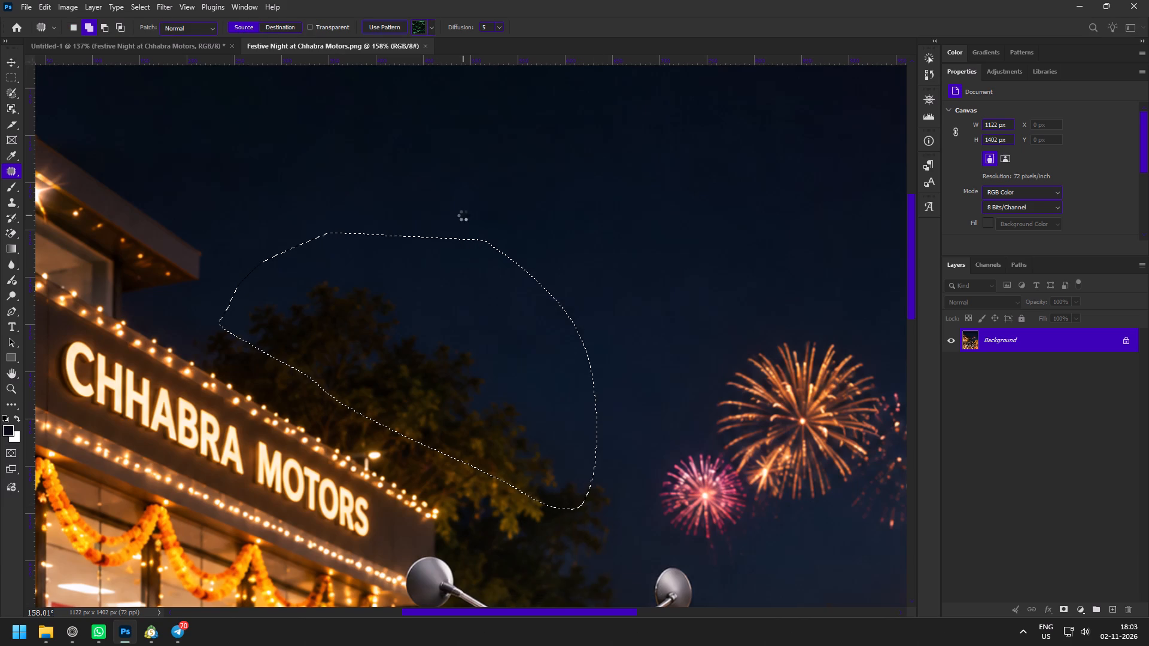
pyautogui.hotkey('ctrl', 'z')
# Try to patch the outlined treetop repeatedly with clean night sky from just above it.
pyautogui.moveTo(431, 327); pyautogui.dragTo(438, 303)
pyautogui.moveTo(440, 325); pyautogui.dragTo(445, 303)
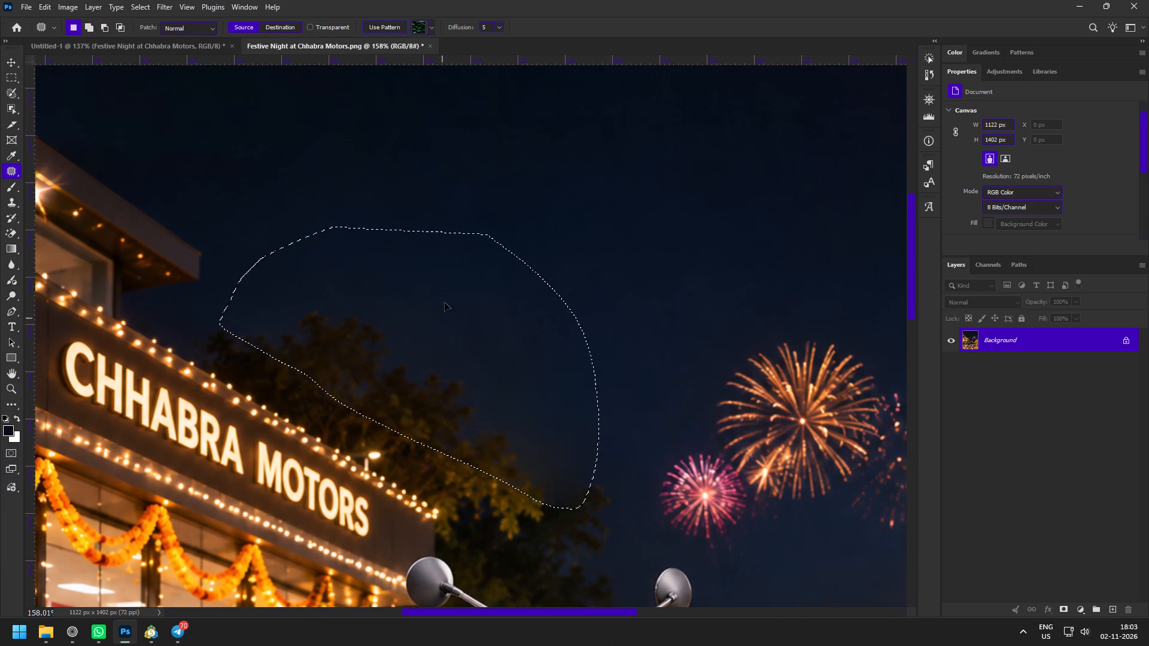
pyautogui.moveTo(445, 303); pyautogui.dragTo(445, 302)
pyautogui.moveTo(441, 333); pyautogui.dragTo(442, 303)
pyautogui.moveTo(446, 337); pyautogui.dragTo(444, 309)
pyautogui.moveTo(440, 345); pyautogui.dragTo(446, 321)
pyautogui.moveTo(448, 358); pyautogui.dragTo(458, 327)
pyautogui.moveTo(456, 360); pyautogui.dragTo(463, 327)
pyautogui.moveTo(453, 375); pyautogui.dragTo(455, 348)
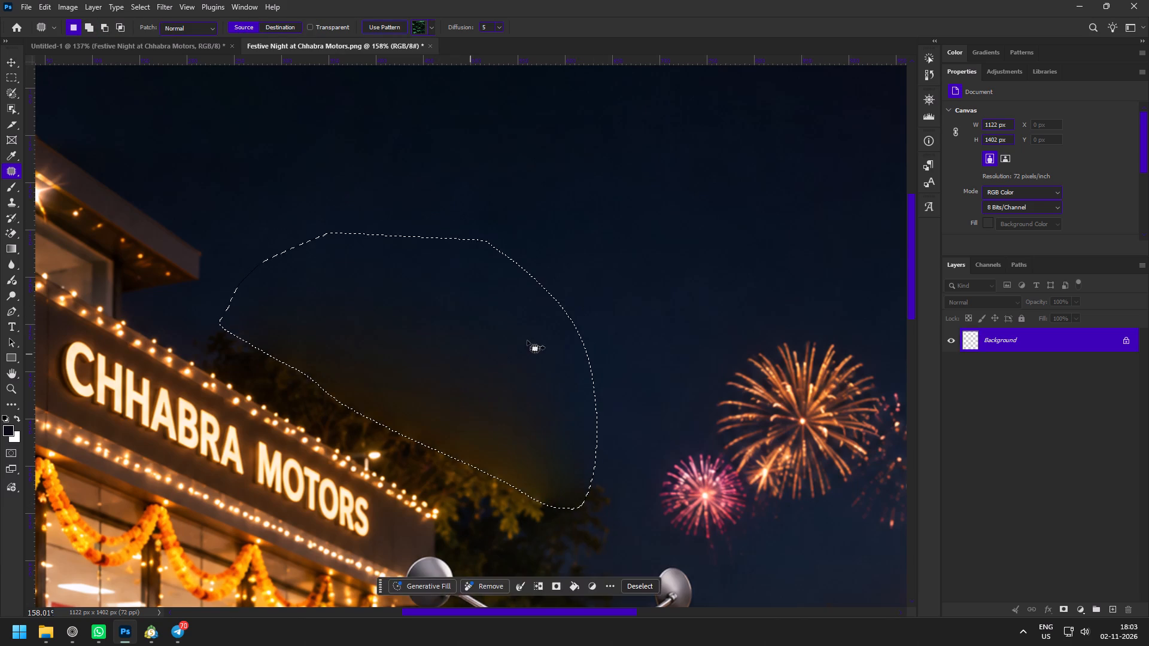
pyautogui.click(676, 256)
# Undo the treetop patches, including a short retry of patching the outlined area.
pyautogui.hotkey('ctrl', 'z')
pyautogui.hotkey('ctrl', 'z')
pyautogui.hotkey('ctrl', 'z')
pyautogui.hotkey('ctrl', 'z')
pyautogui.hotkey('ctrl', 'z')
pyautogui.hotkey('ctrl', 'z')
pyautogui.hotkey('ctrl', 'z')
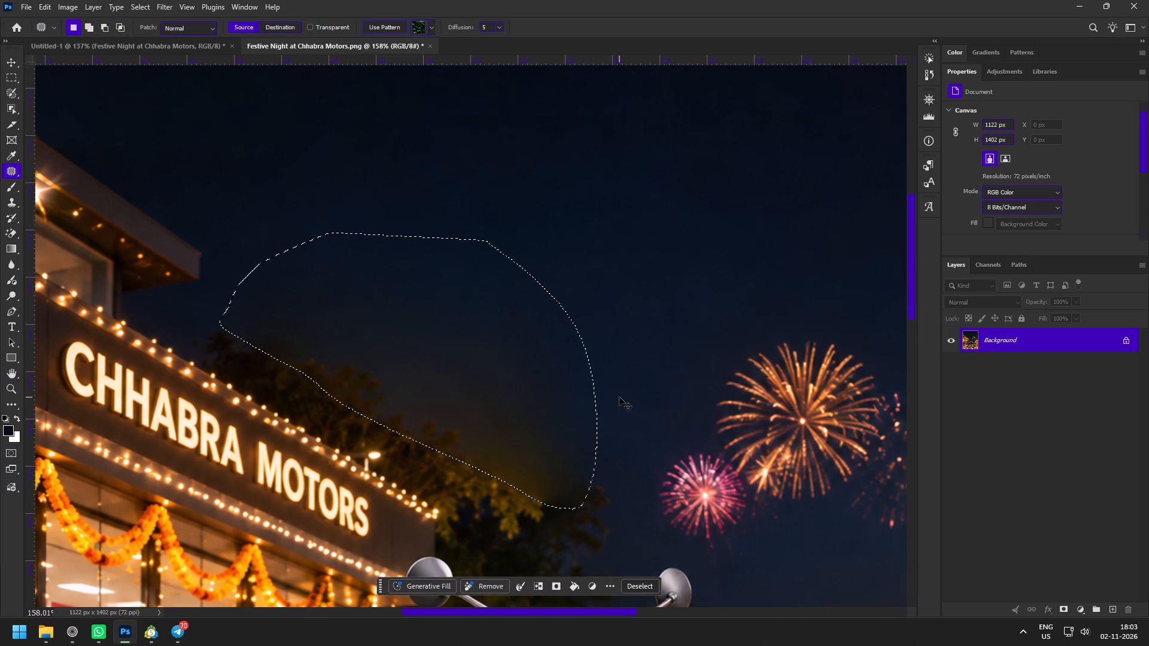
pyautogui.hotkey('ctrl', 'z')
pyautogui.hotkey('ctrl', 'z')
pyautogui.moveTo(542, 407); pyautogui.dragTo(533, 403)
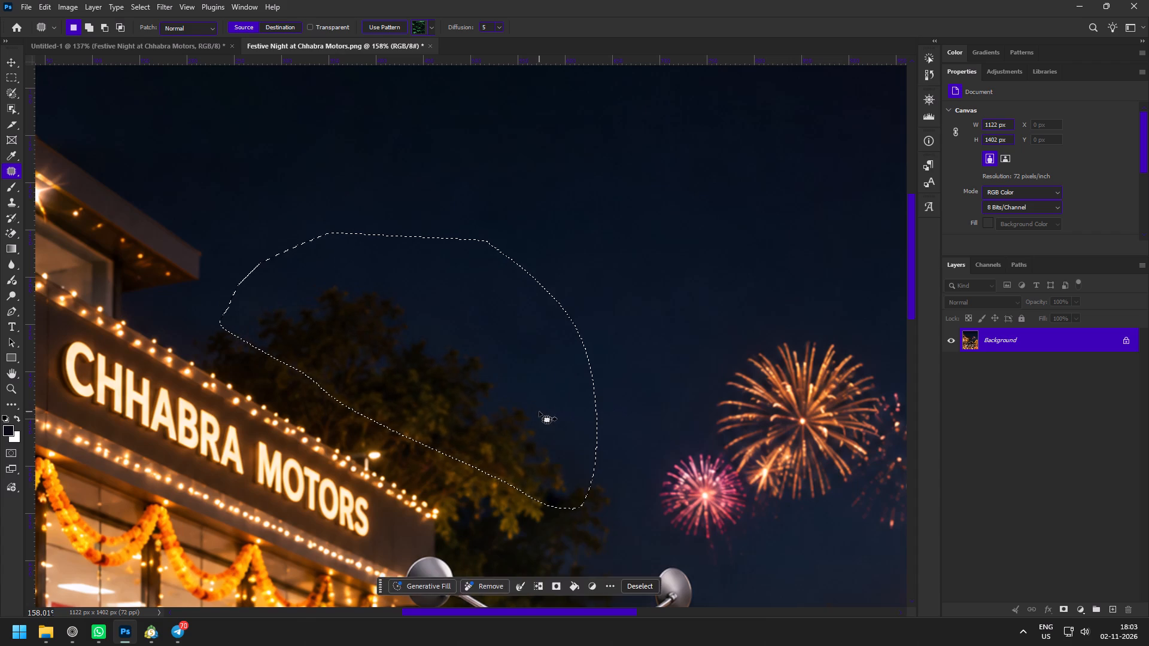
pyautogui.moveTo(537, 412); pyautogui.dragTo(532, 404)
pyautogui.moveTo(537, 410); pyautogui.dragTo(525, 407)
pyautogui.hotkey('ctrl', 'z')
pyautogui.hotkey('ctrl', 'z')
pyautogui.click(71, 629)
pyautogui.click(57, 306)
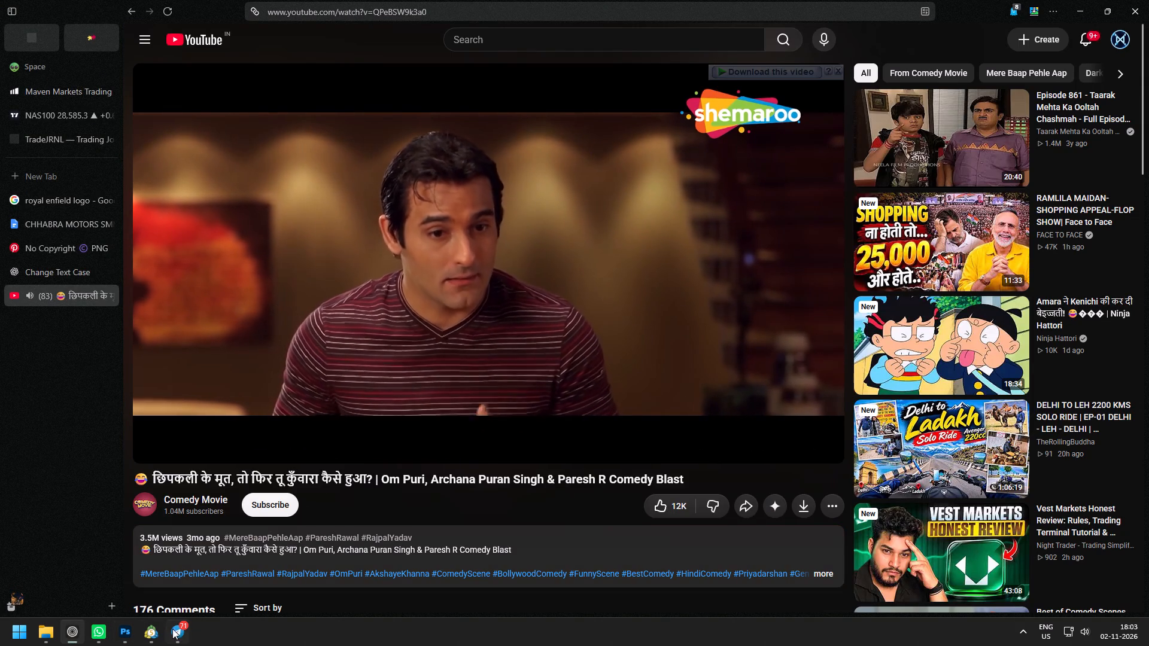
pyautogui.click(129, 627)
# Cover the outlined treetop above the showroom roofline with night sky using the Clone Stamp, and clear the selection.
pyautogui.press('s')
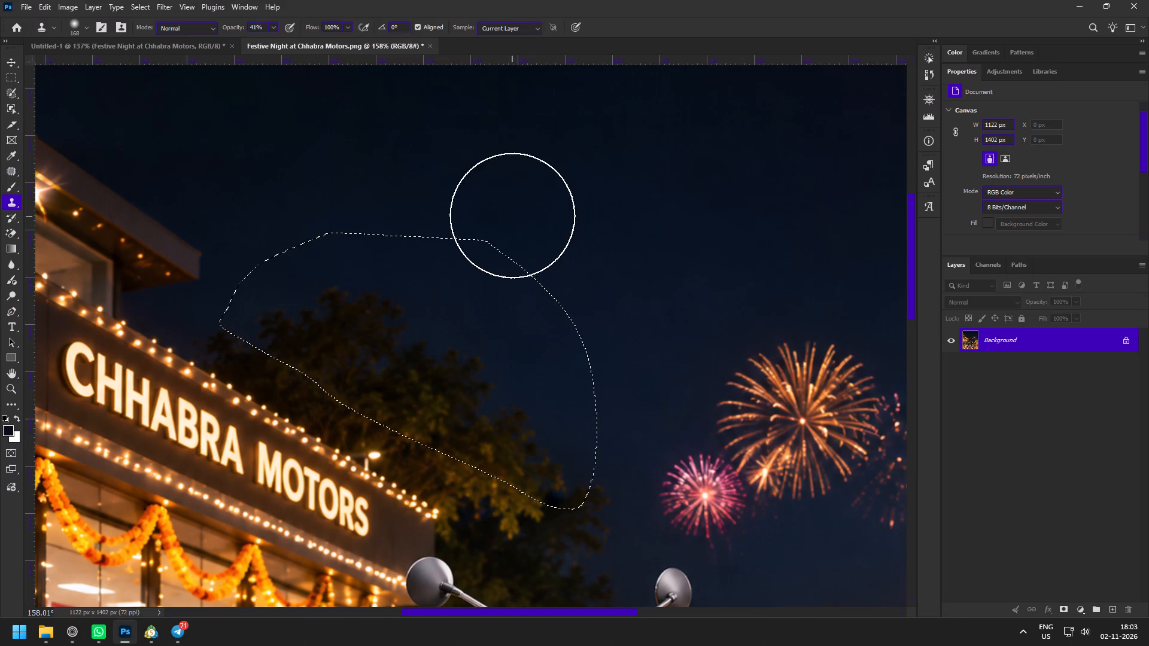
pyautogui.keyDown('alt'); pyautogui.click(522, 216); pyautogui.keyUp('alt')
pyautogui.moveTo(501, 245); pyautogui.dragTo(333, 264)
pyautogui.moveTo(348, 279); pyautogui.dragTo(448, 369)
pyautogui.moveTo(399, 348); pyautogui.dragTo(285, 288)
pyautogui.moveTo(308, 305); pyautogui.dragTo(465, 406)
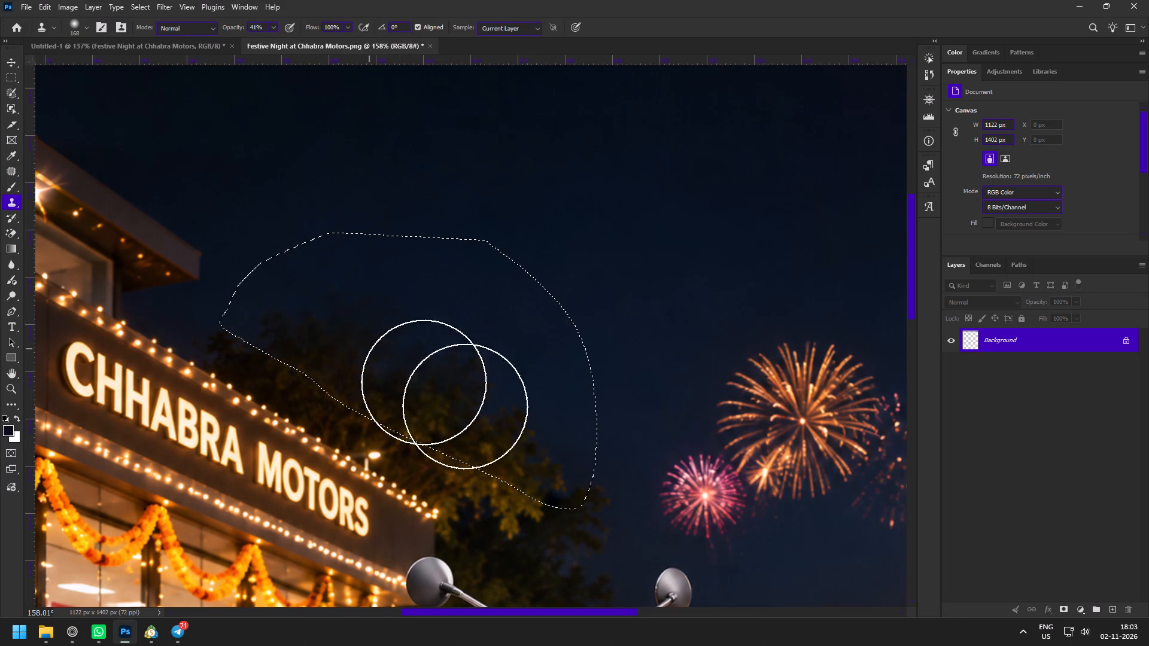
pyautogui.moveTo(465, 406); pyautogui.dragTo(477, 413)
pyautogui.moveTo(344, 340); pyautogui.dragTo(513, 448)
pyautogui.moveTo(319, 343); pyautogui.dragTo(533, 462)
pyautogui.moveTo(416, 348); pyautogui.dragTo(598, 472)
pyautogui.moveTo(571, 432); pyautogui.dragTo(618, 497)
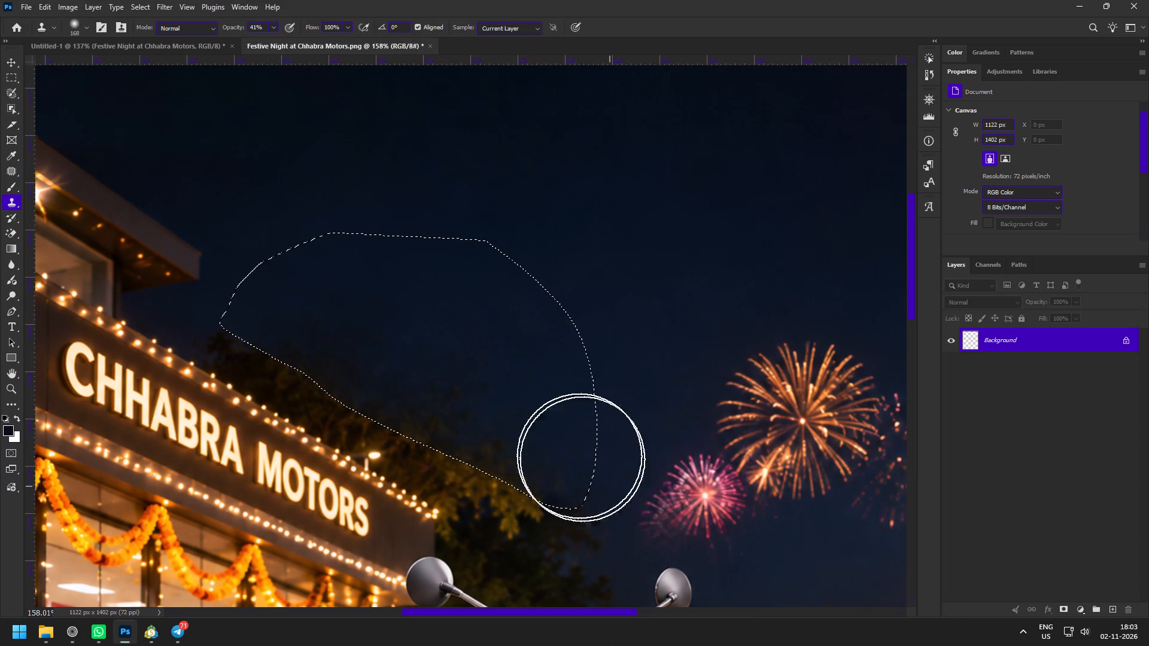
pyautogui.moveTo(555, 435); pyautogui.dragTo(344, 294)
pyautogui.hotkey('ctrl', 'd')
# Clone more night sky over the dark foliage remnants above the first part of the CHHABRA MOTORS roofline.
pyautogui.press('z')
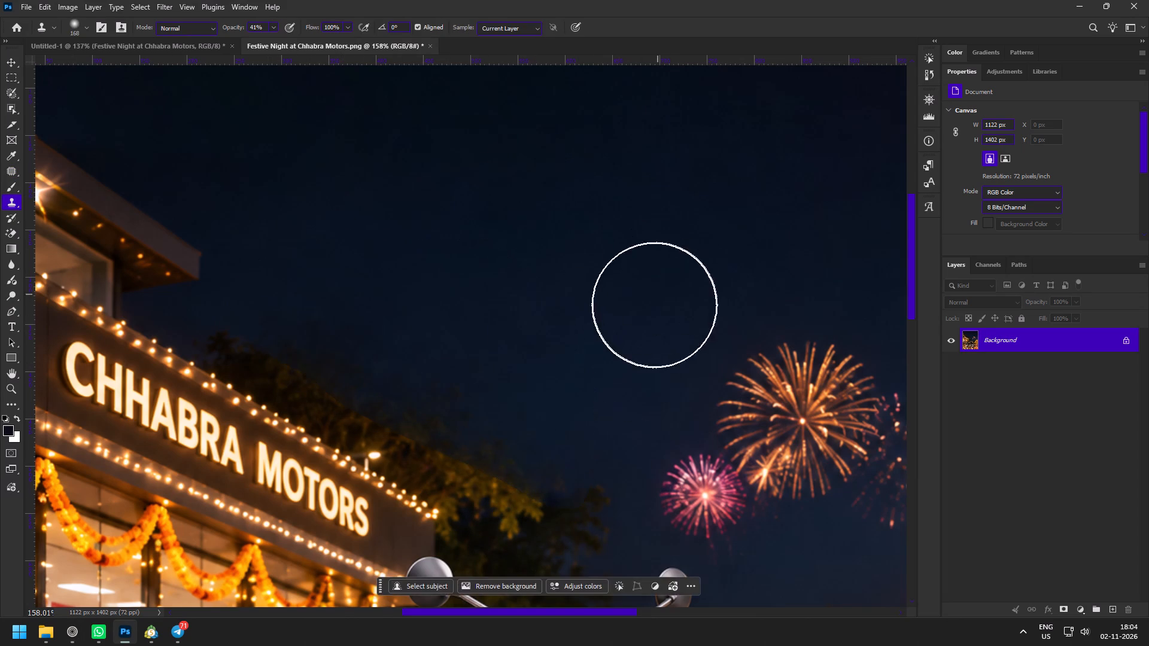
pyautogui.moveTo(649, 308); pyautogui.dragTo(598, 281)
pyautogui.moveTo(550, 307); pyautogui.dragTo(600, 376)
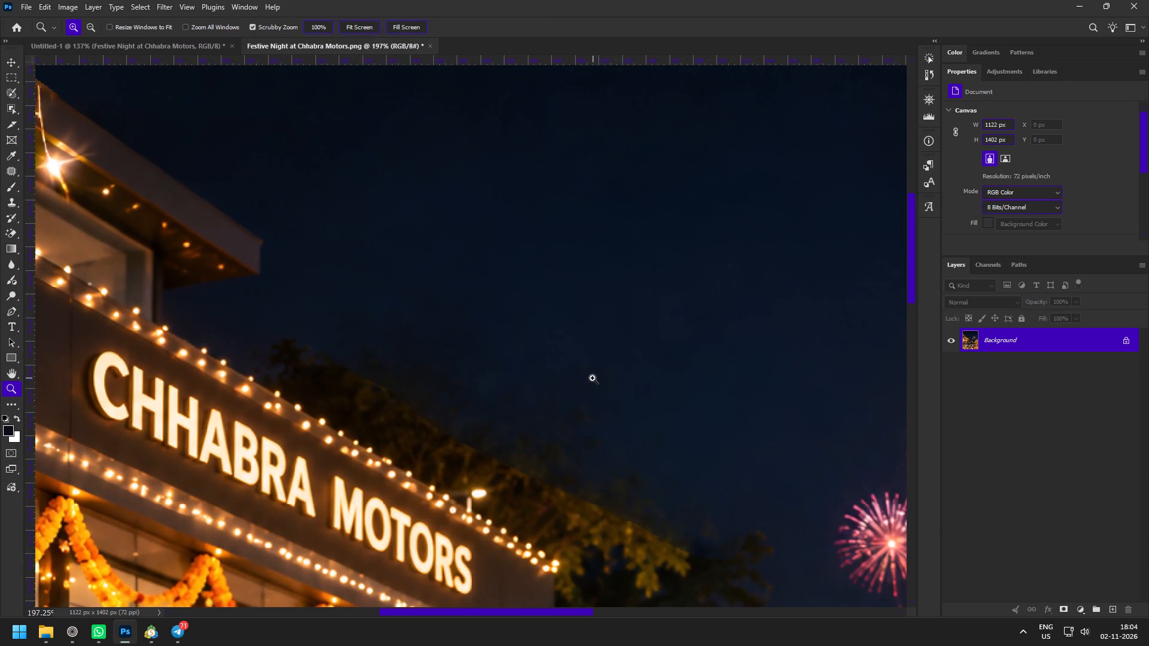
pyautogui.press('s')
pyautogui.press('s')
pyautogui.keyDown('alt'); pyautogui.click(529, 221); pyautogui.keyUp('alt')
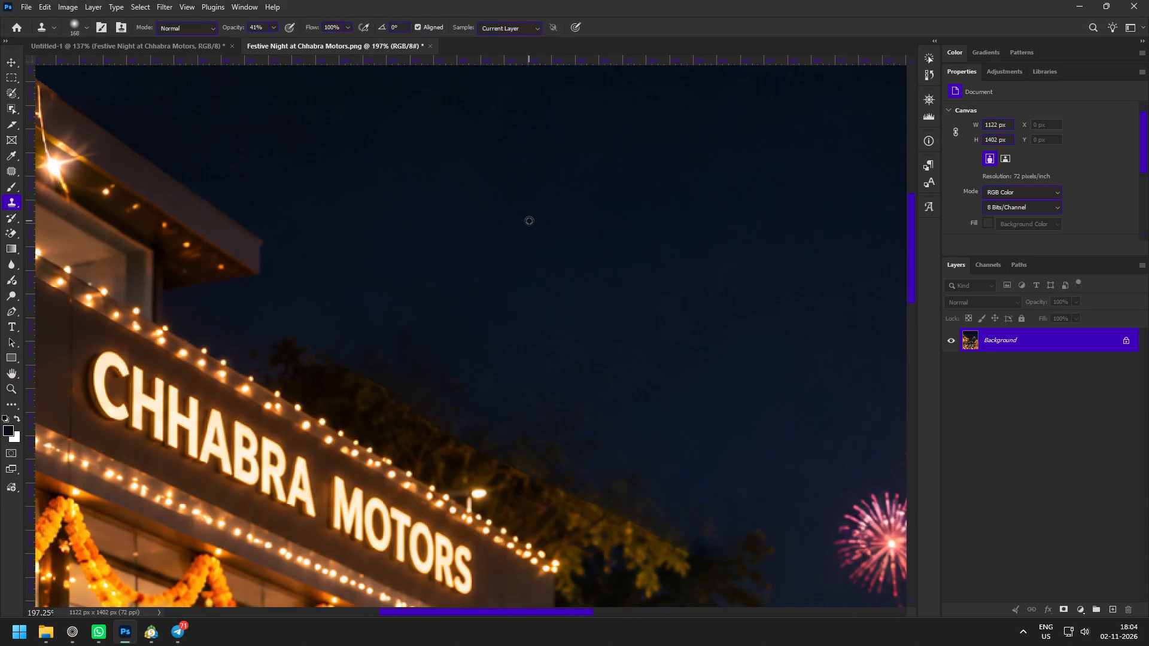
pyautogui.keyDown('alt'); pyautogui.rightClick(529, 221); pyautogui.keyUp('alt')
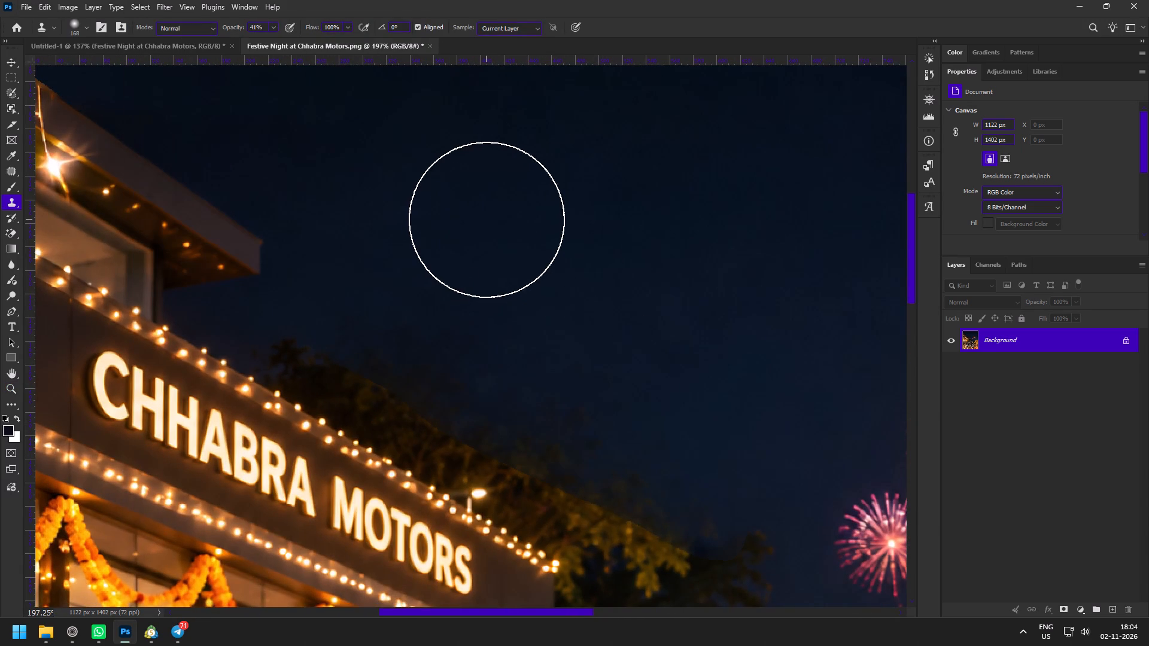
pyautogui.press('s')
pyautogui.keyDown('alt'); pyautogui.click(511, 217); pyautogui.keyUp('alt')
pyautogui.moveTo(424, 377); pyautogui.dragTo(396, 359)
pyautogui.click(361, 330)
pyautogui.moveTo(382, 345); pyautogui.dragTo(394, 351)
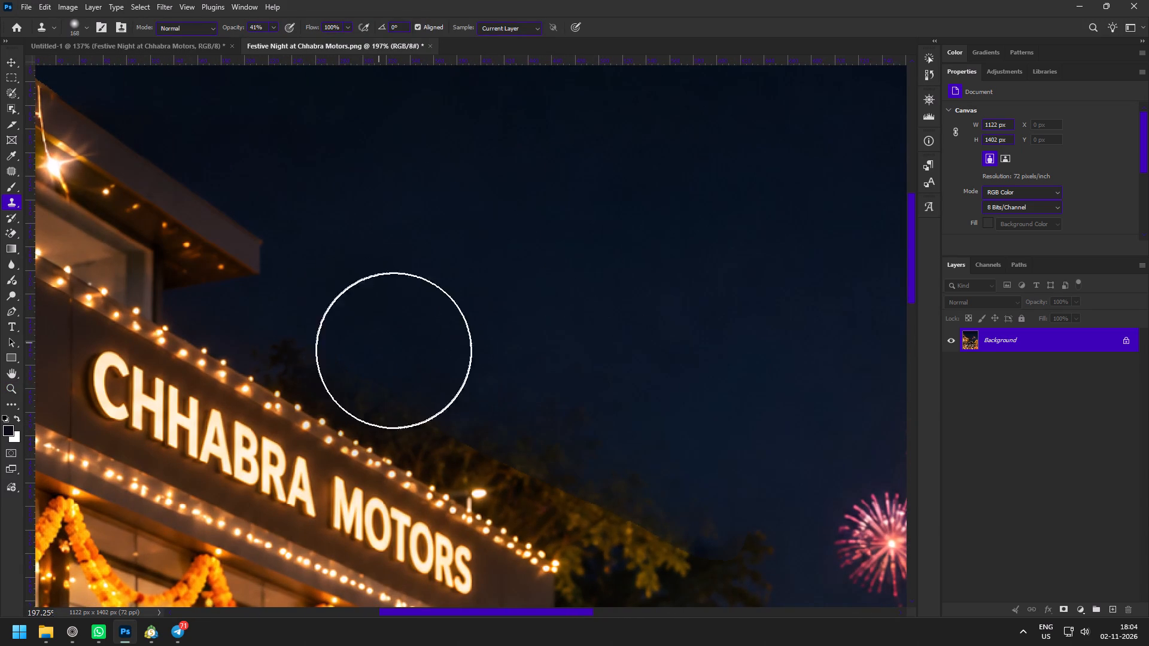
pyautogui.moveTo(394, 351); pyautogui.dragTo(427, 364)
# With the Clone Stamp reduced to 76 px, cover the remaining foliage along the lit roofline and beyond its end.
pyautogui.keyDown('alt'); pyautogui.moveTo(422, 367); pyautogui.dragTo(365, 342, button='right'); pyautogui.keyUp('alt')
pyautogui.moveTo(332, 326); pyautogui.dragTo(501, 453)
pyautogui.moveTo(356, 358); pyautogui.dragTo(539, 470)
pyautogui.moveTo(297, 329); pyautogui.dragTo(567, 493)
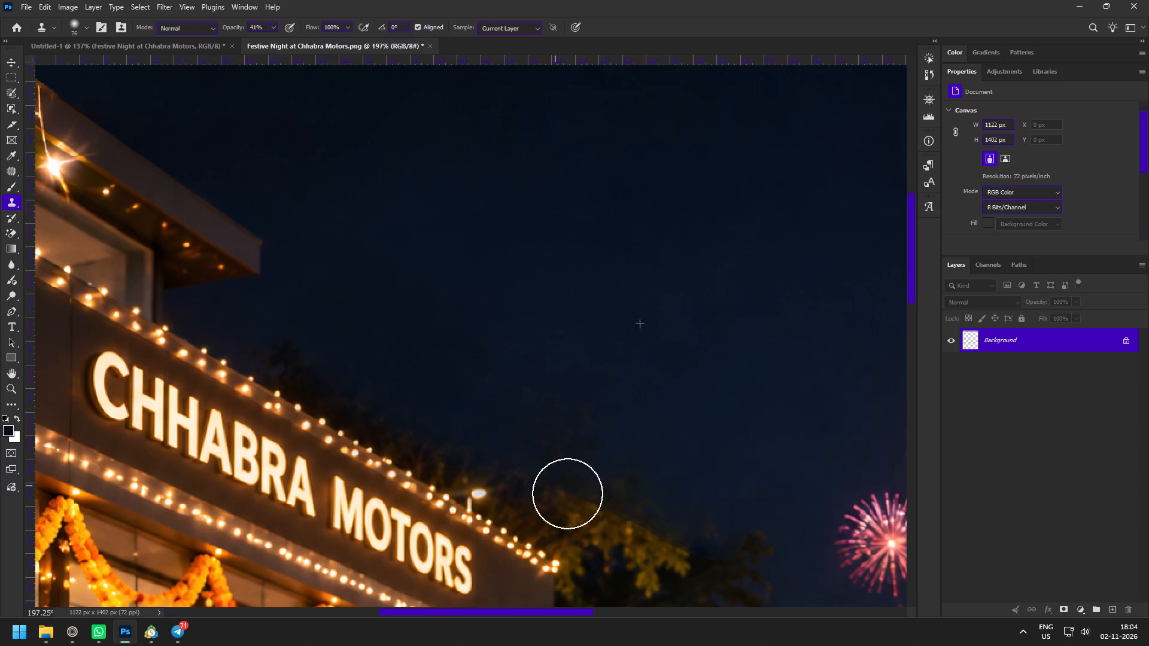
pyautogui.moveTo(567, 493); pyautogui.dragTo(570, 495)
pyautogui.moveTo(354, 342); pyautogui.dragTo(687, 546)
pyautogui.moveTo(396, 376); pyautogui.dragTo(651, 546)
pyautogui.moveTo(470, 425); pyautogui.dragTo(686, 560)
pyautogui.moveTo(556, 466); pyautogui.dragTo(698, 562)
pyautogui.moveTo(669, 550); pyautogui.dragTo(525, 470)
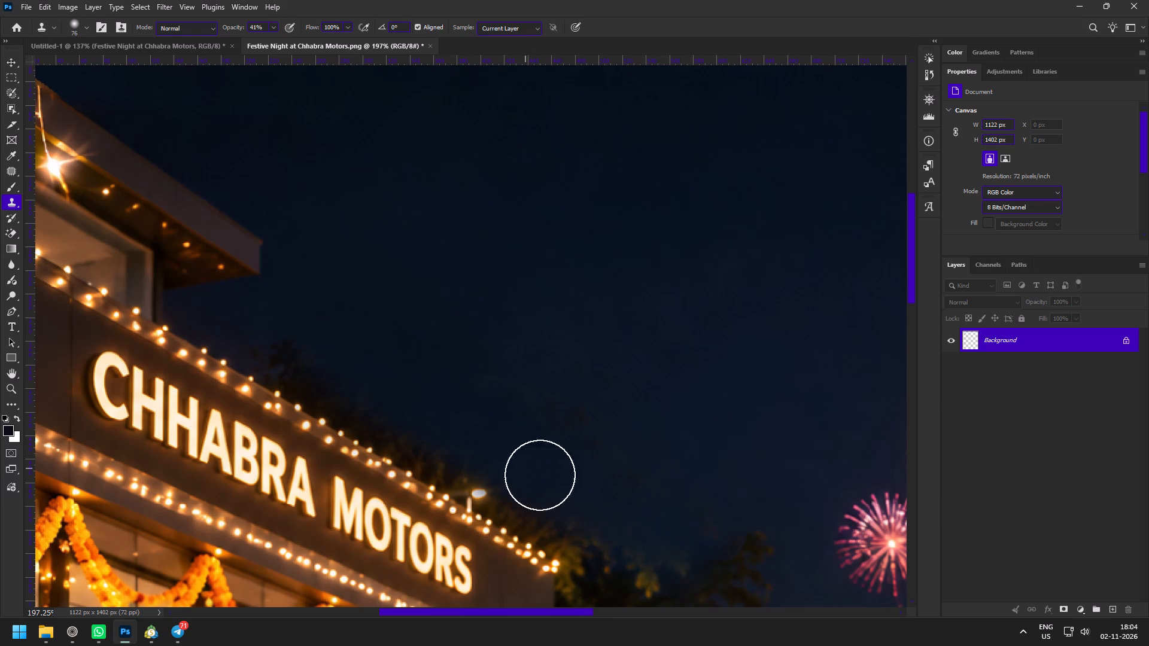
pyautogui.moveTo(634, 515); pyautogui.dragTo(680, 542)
# Examine the cloned sky above the showroom in the whole image and close up.
pyautogui.press('z')
pyautogui.moveTo(679, 481); pyautogui.dragTo(577, 428)
pyautogui.press('space')
pyautogui.press('space')
pyautogui.press('space')
pyautogui.press('space')
pyautogui.press('space')
pyautogui.press('space')
pyautogui.moveTo(701, 487); pyautogui.dragTo(598, 441)
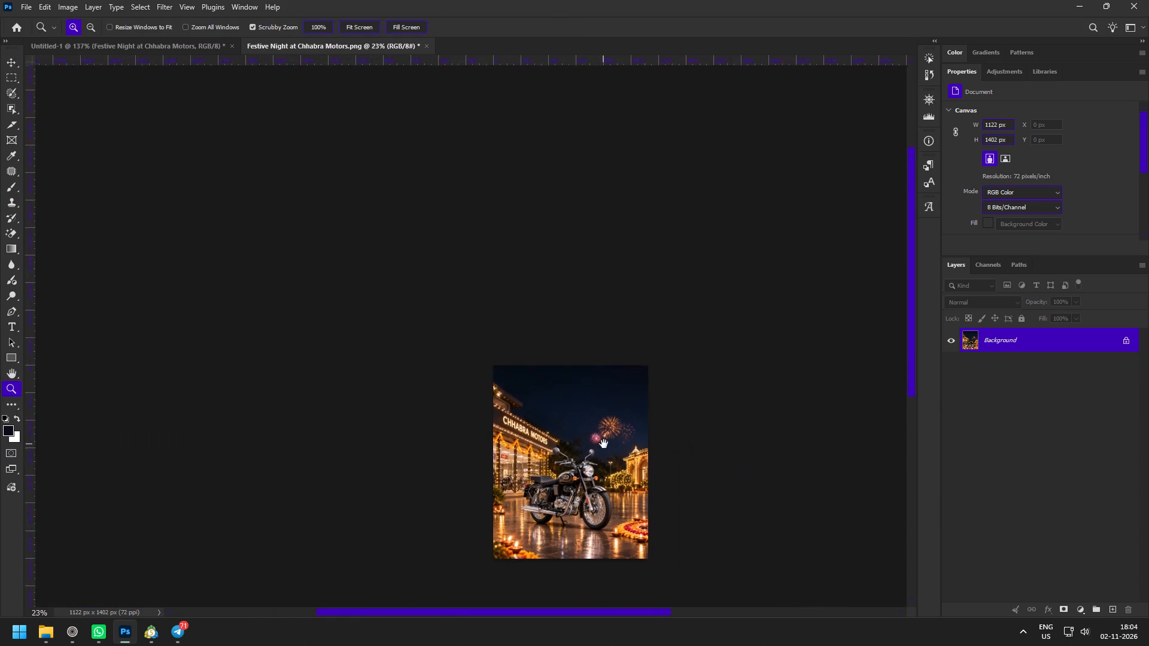
pyautogui.moveTo(605, 445); pyautogui.dragTo(670, 499)
pyautogui.moveTo(542, 420); pyautogui.dragTo(573, 451)
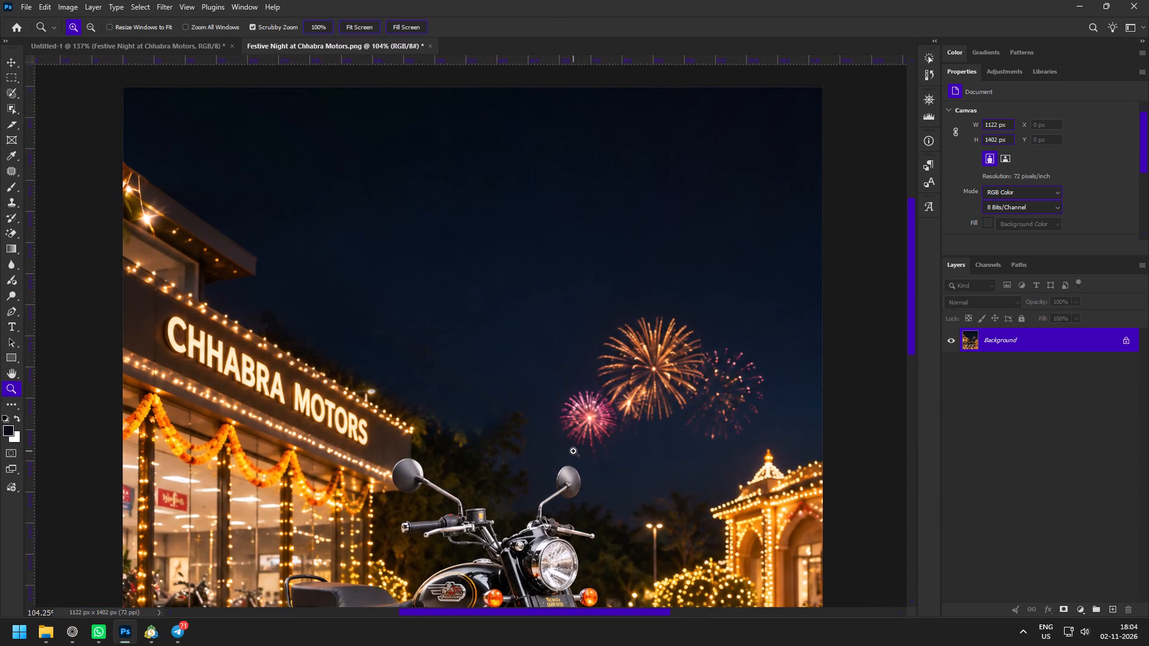
pyautogui.moveTo(427, 401); pyautogui.dragTo(448, 420)
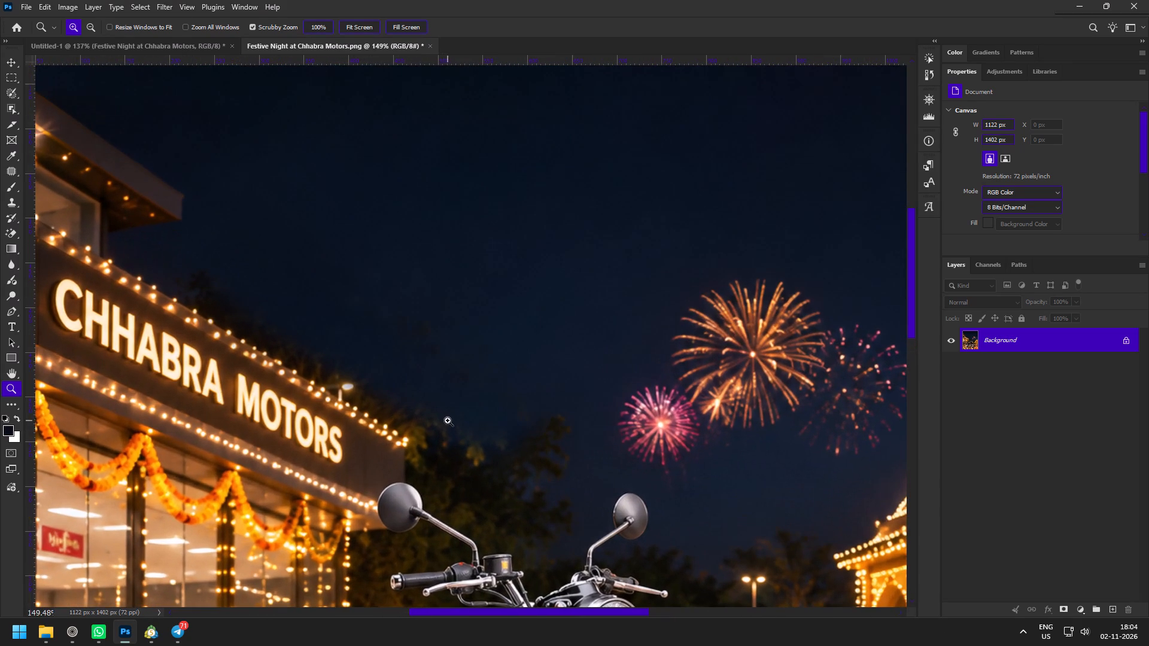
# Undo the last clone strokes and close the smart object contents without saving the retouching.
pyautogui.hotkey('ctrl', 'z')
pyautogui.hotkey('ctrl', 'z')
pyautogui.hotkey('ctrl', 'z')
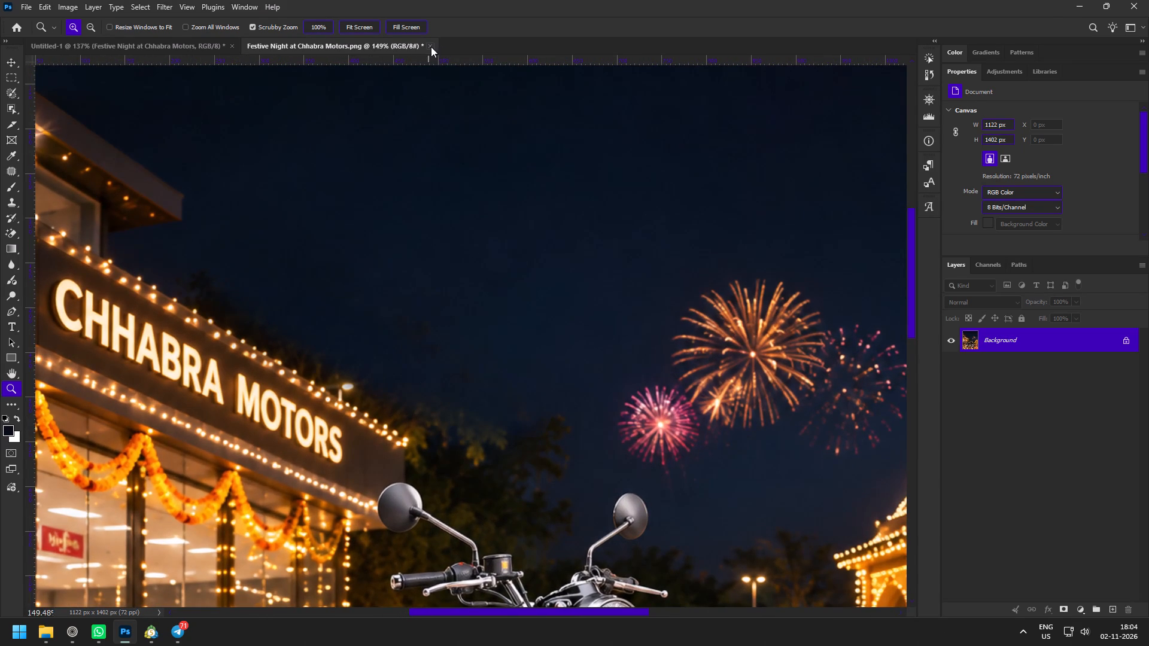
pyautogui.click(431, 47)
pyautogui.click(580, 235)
# Examine the poster's text block against the night background and the overall layout.
pyautogui.press('z')
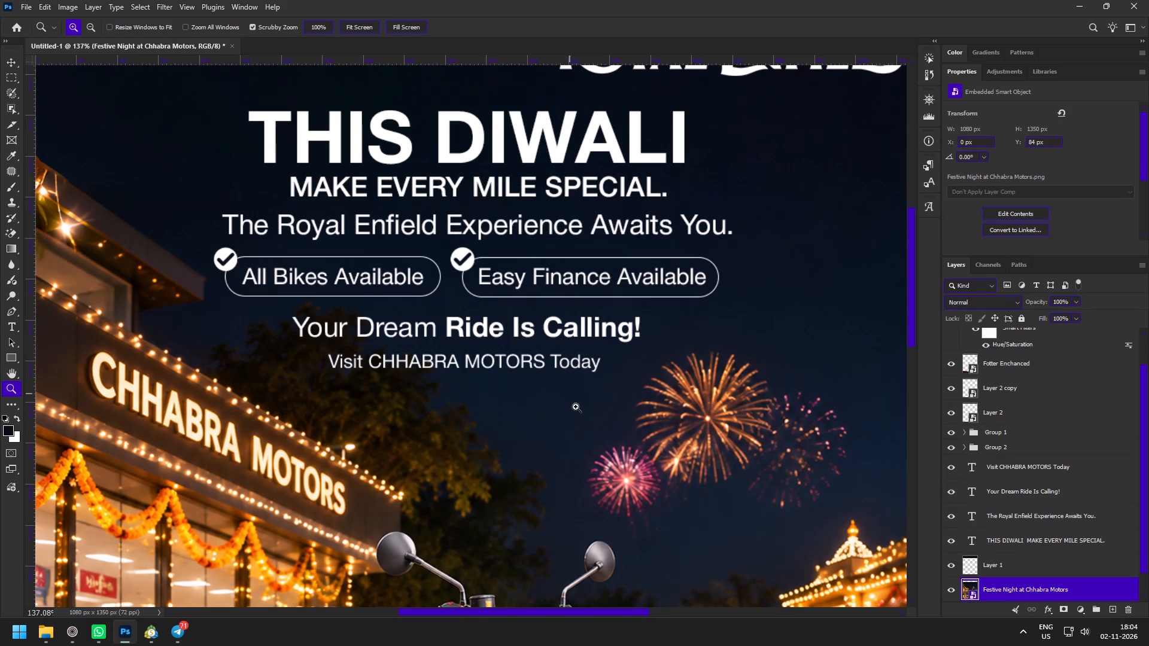
pyautogui.moveTo(578, 409); pyautogui.dragTo(560, 401)
pyautogui.press('space')
pyautogui.press('space')
pyautogui.press('space')
pyautogui.press('space')
pyautogui.press('space')
pyautogui.moveTo(531, 429); pyautogui.dragTo(600, 394)
pyautogui.moveTo(616, 410); pyautogui.dragTo(579, 397)
pyautogui.press('space')
pyautogui.press('space')
pyautogui.press('space')
pyautogui.moveTo(592, 426); pyautogui.dragTo(571, 347)
pyautogui.moveTo(607, 253); pyautogui.dragTo(627, 274)
pyautogui.moveTo(634, 275); pyautogui.dragTo(657, 295)
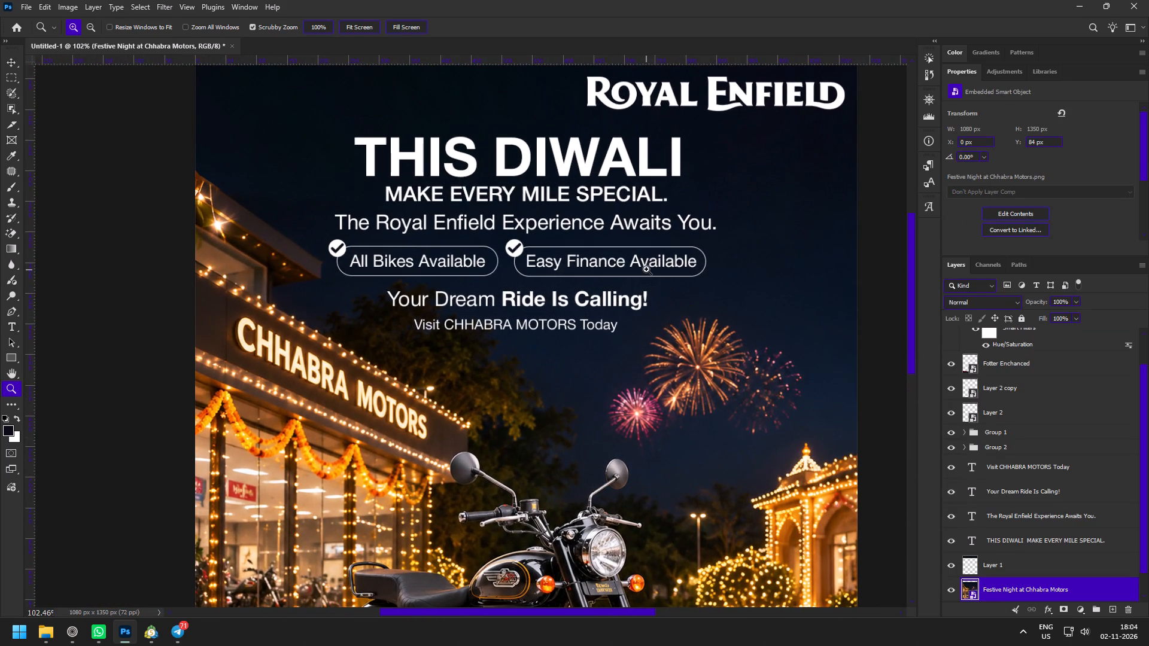
# Draw a white-outlined rounded rectangle about 442 x 86 px around "Your Dream Ride Is Calling!" and "Visit CHHABRA MOTORS Today".
pyautogui.moveTo(531, 251); pyautogui.dragTo(552, 279)
pyautogui.moveTo(497, 204); pyautogui.dragTo(512, 224)
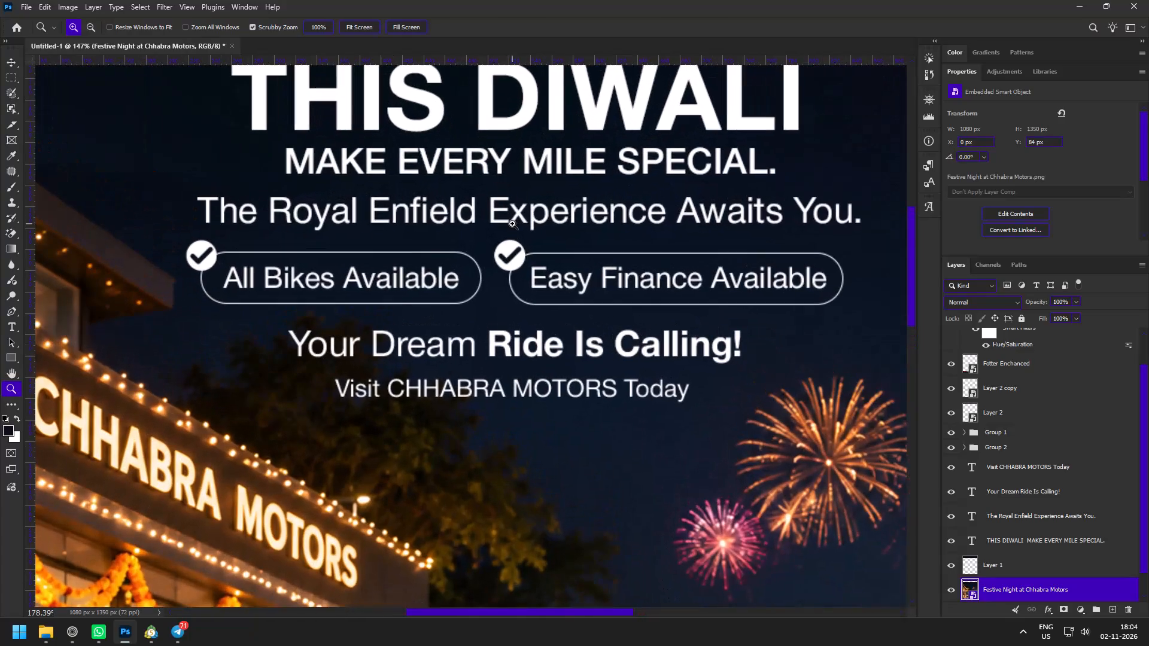
pyautogui.moveTo(449, 193); pyautogui.dragTo(463, 212)
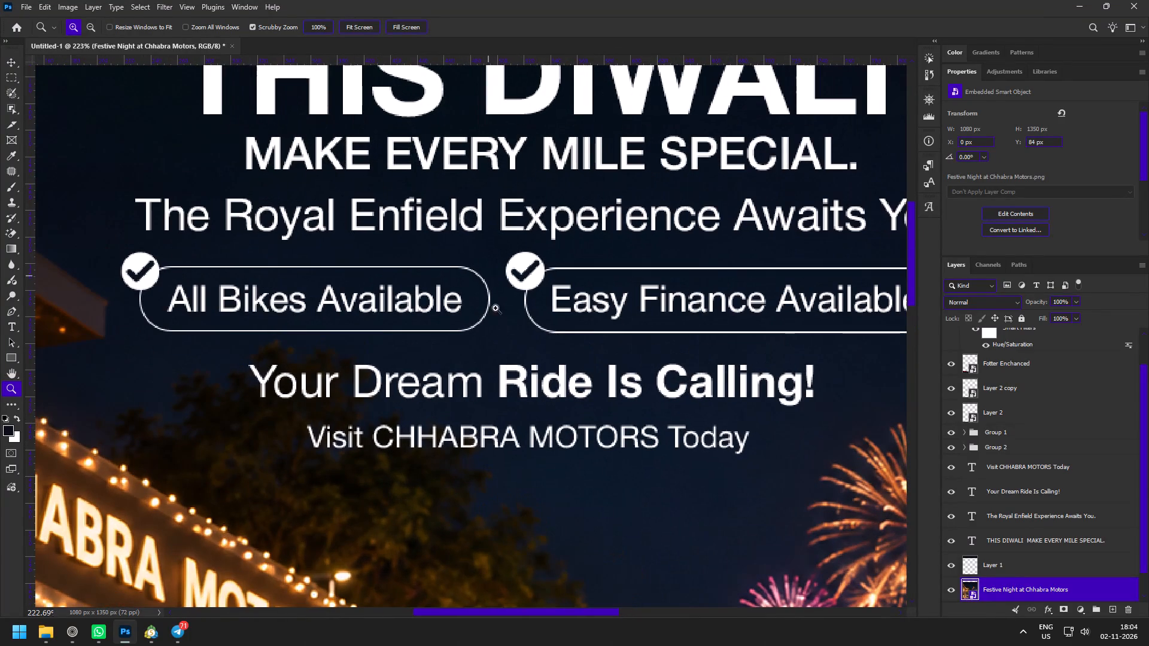
pyautogui.press('v')
pyautogui.click(498, 383)
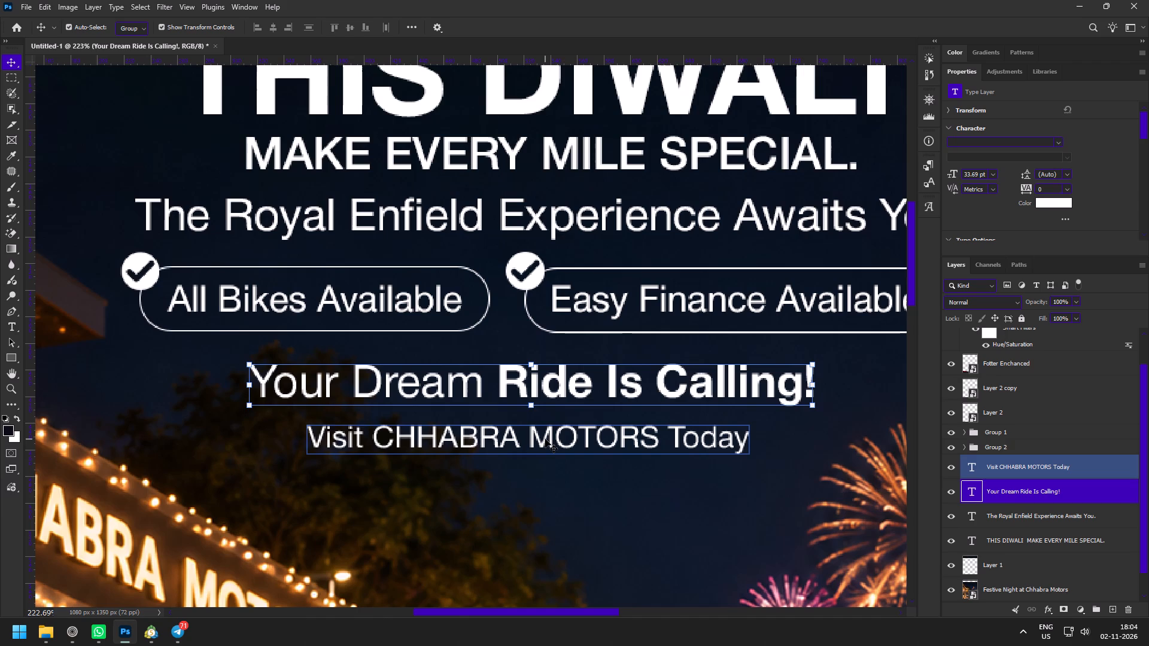
pyautogui.click(16, 359)
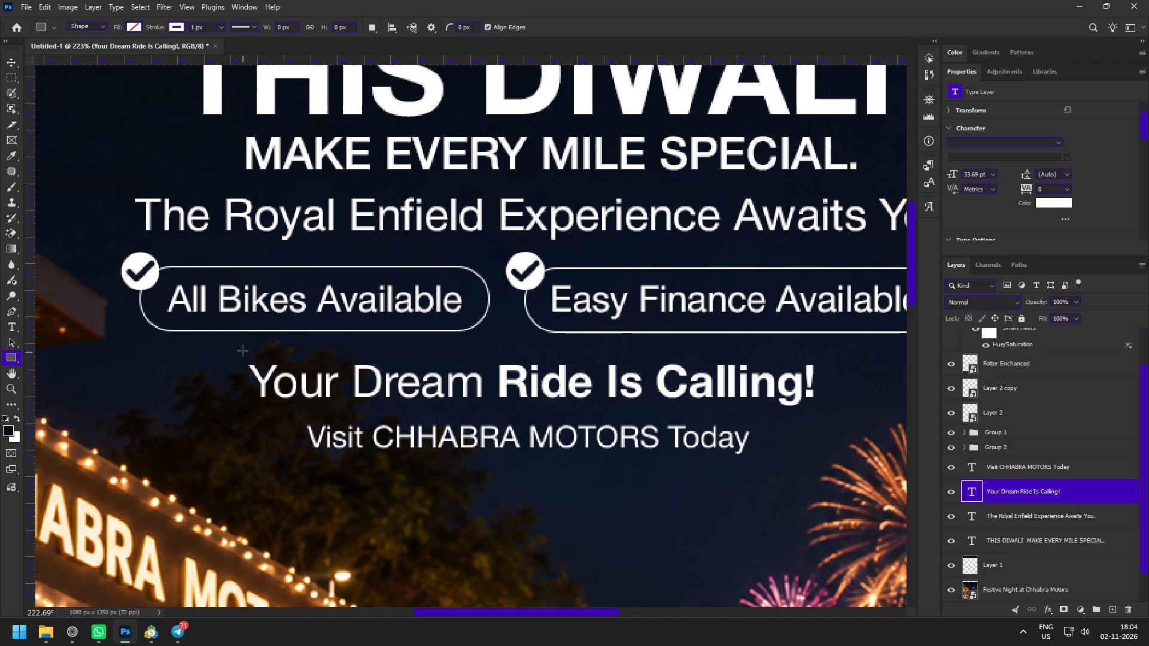
pyautogui.moveTo(242, 349); pyautogui.dragTo(830, 462)
pyautogui.click(820, 361)
pyautogui.press('z')
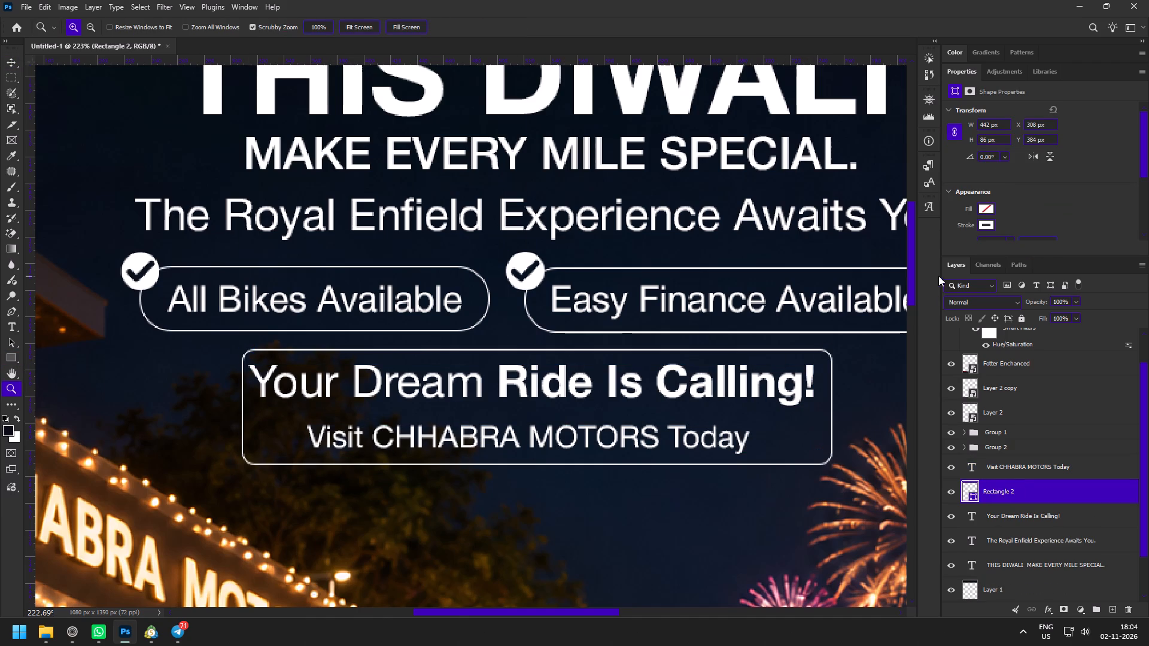
# Fill the new rectangle with white and place its layer beneath all the headline and closing text layers.
pyautogui.click(991, 206)
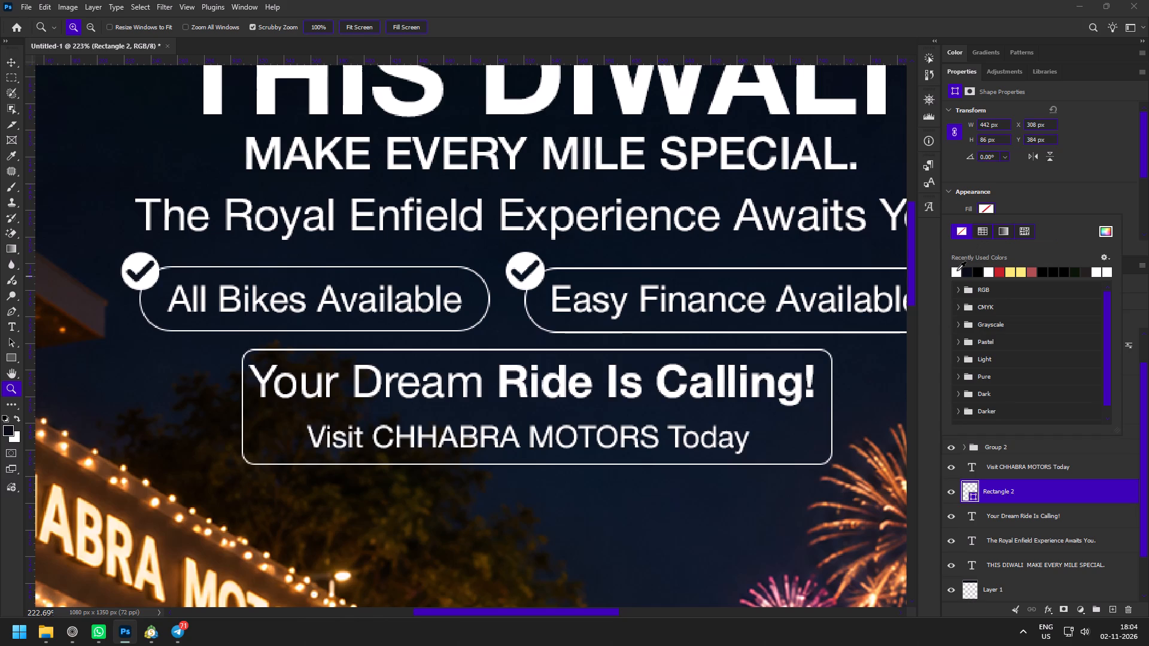
pyautogui.click(957, 270)
pyautogui.click(1063, 188)
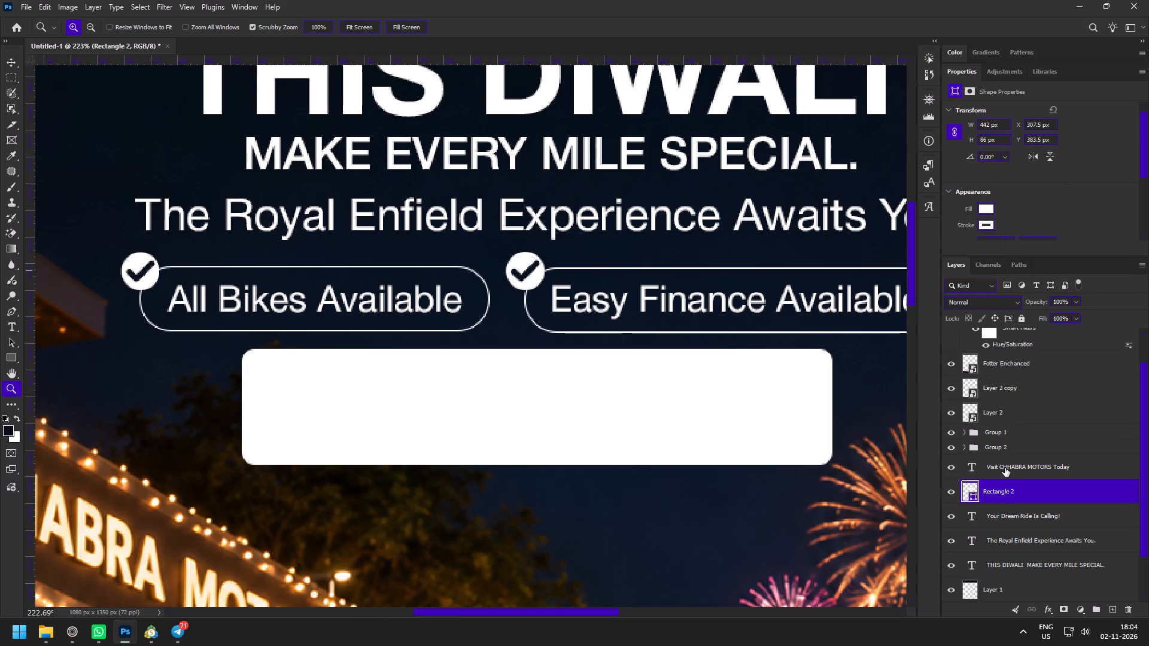
pyautogui.moveTo(1006, 492); pyautogui.dragTo(1012, 576)
# Colour "Your Dream Ride Is Calling!" and "Visit CHHABRA MOTORS Today" dark navy, 0b182b.
pyautogui.press('v')
pyautogui.click(531, 386)
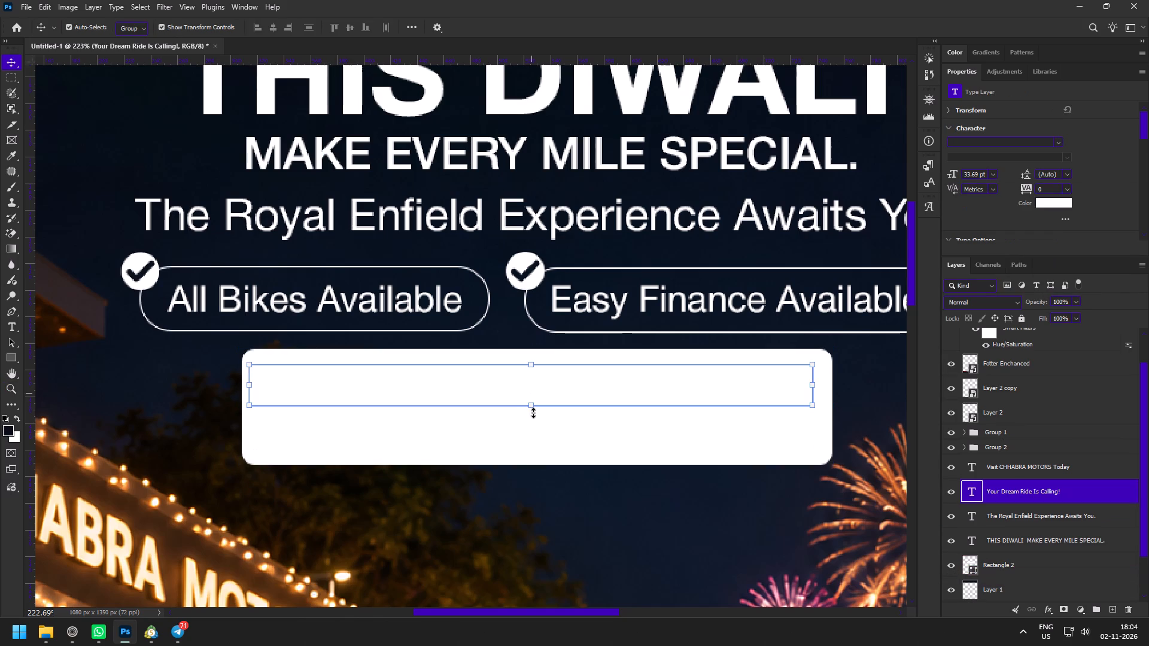
pyautogui.keyDown('shift'); pyautogui.click(530, 437); pyautogui.keyUp('shift')
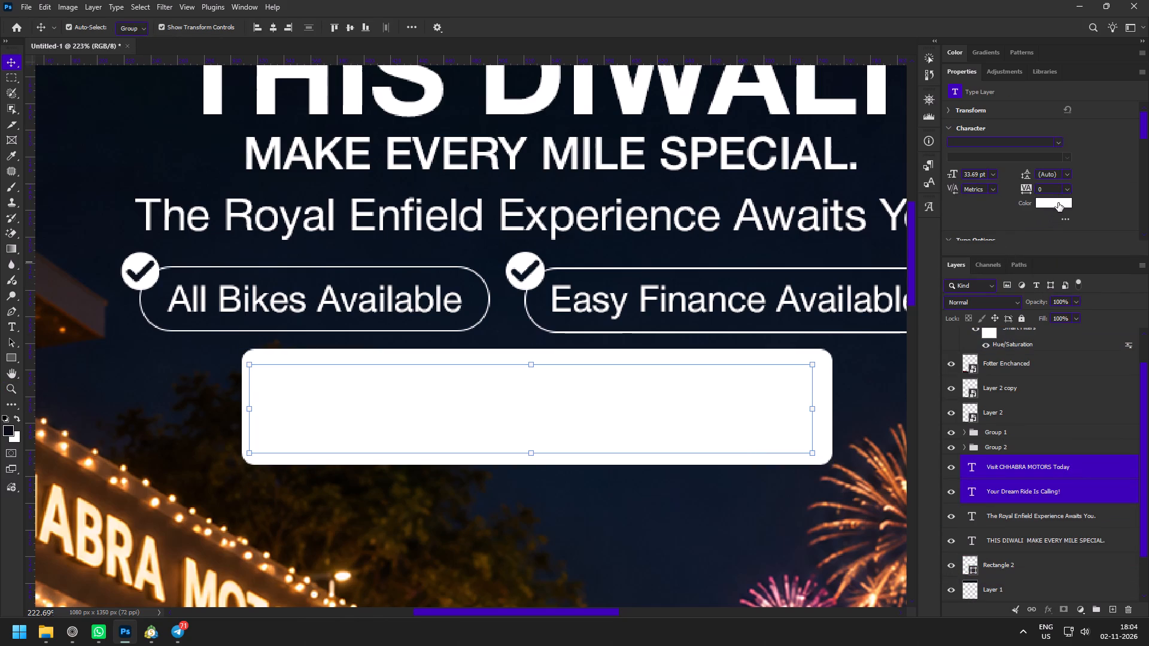
pyautogui.click(1058, 203)
pyautogui.click(601, 501)
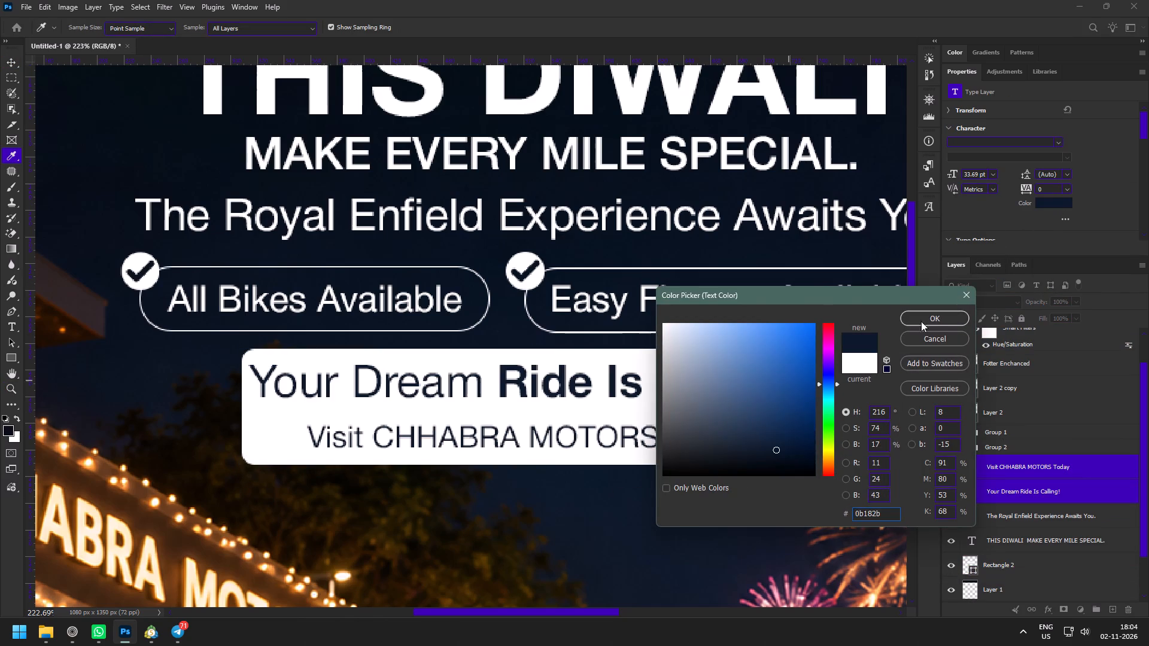
pyautogui.click(934, 317)
# Scale both closing lines down slightly about their centre to leave side margins inside the white box.
pyautogui.press('z')
pyautogui.moveTo(649, 382); pyautogui.dragTo(586, 324)
pyautogui.press('space')
pyautogui.press('space')
pyautogui.press('space')
pyautogui.press('space')
pyautogui.press('space')
pyautogui.moveTo(644, 354); pyautogui.dragTo(603, 245)
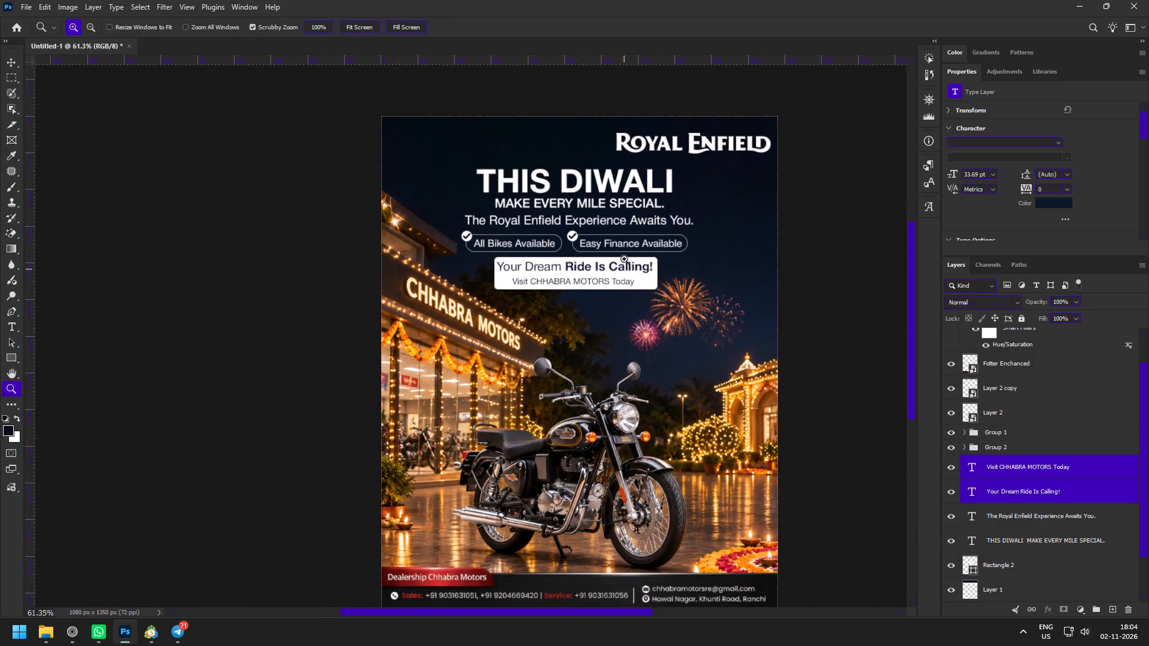
pyautogui.moveTo(594, 209); pyautogui.dragTo(621, 249)
pyautogui.moveTo(478, 223); pyautogui.dragTo(494, 246)
pyautogui.press('v')
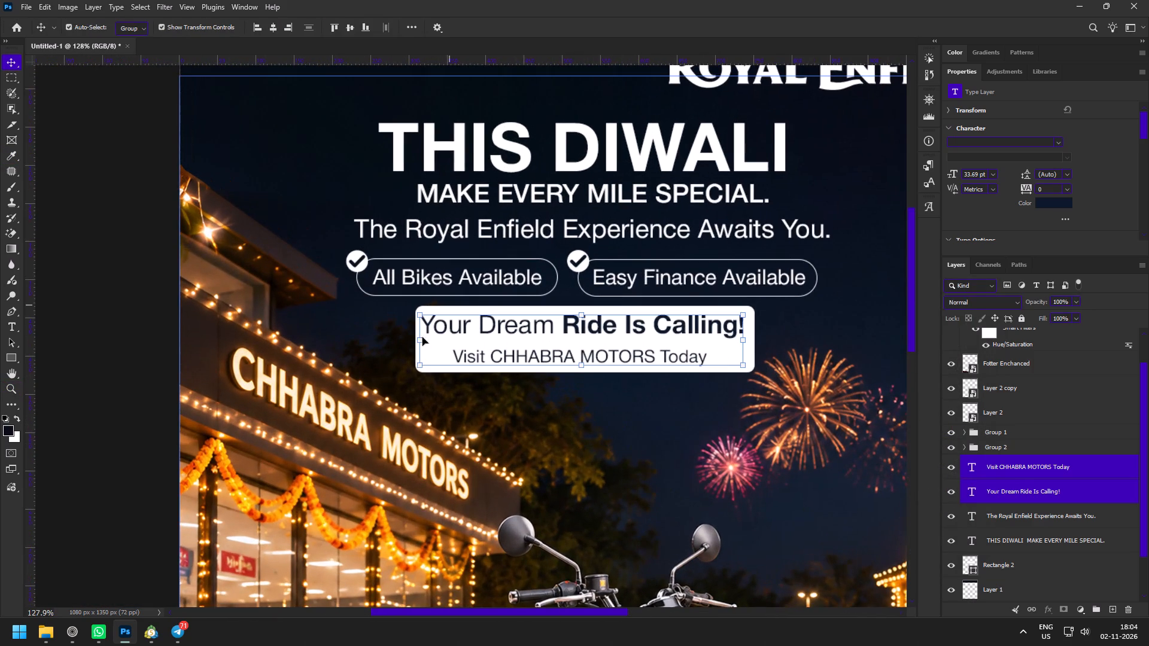
pyautogui.moveTo(743, 340); pyautogui.dragTo(731, 341)
pyautogui.click(592, 32)
# Narrow the white box behind the closing lines symmetrically to about 414 px wide.
pyautogui.press('z')
pyautogui.moveTo(759, 324); pyautogui.dragTo(785, 371)
pyautogui.press('v')
pyautogui.click(742, 351)
pyautogui.moveTo(752, 346); pyautogui.dragTo(729, 346)
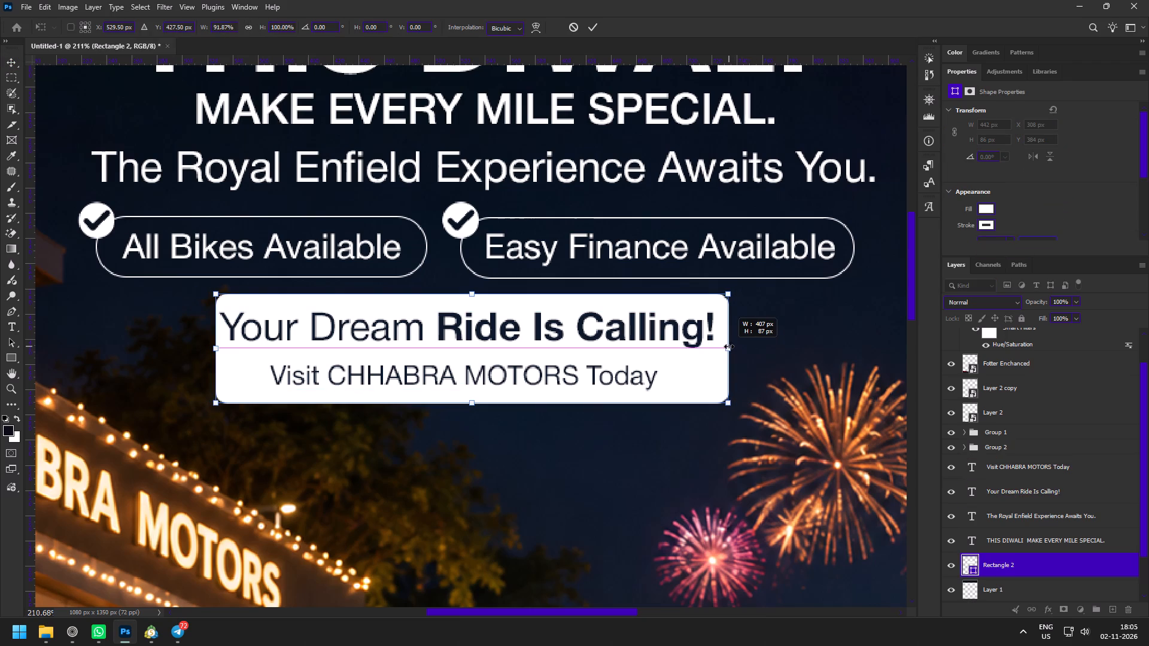
pyautogui.moveTo(729, 346); pyautogui.dragTo(734, 348)
pyautogui.click(597, 27)
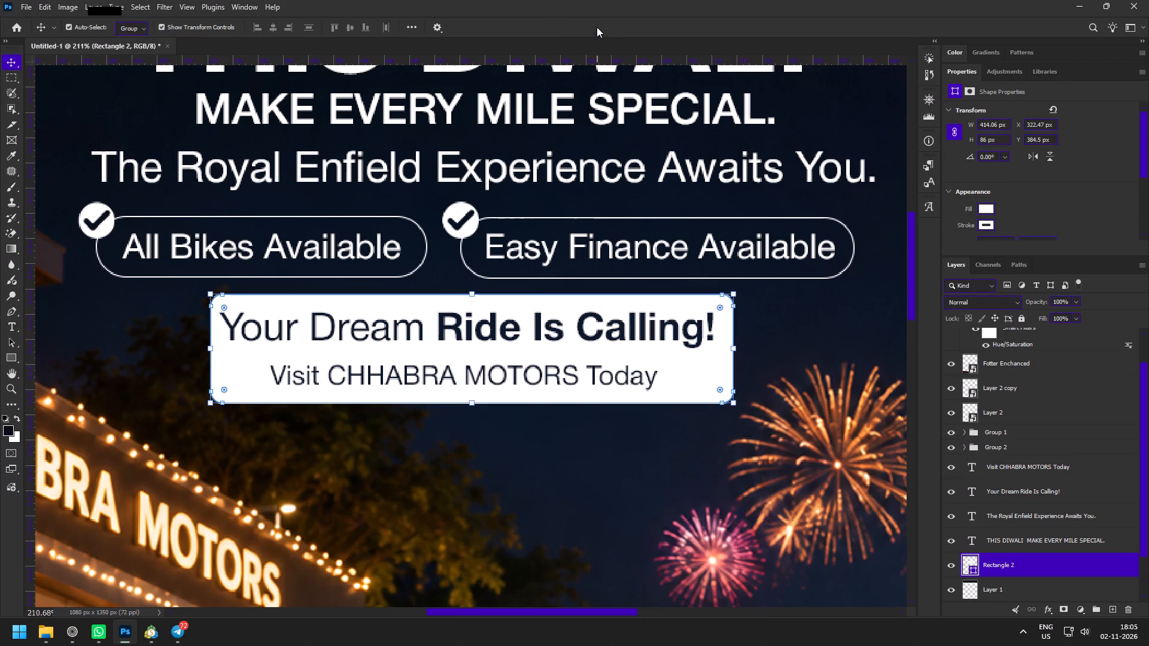
# Align "Your Dream Ride Is Calling!" and "Visit CHHABRA MOTORS Today" with the white box on their horizontal centres.
pyautogui.keyDown('shift'); pyautogui.click(418, 319); pyautogui.keyUp('shift')
pyautogui.keyDown('shift'); pyautogui.click(443, 382); pyautogui.keyUp('shift')
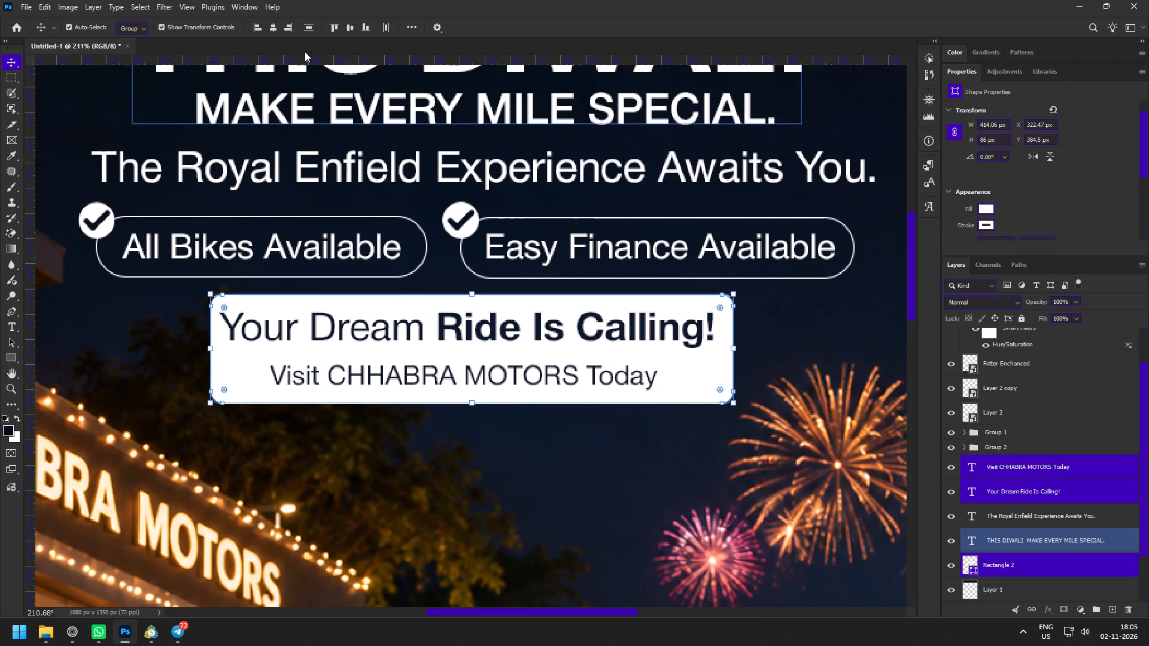
pyautogui.click(278, 27)
# Move the white box with both closing lines straight down over the motorcycle's base, just above the footer.
pyautogui.press('z')
pyautogui.moveTo(541, 424); pyautogui.dragTo(483, 380)
pyautogui.press('space')
pyautogui.press('space')
pyautogui.press('space')
pyautogui.press('space')
pyautogui.press('space')
pyautogui.press('space')
pyautogui.press('space')
pyautogui.press('space')
pyautogui.press('space')
pyautogui.press('space')
pyautogui.press('space')
pyautogui.press('space')
pyautogui.moveTo(509, 446); pyautogui.dragTo(535, 257)
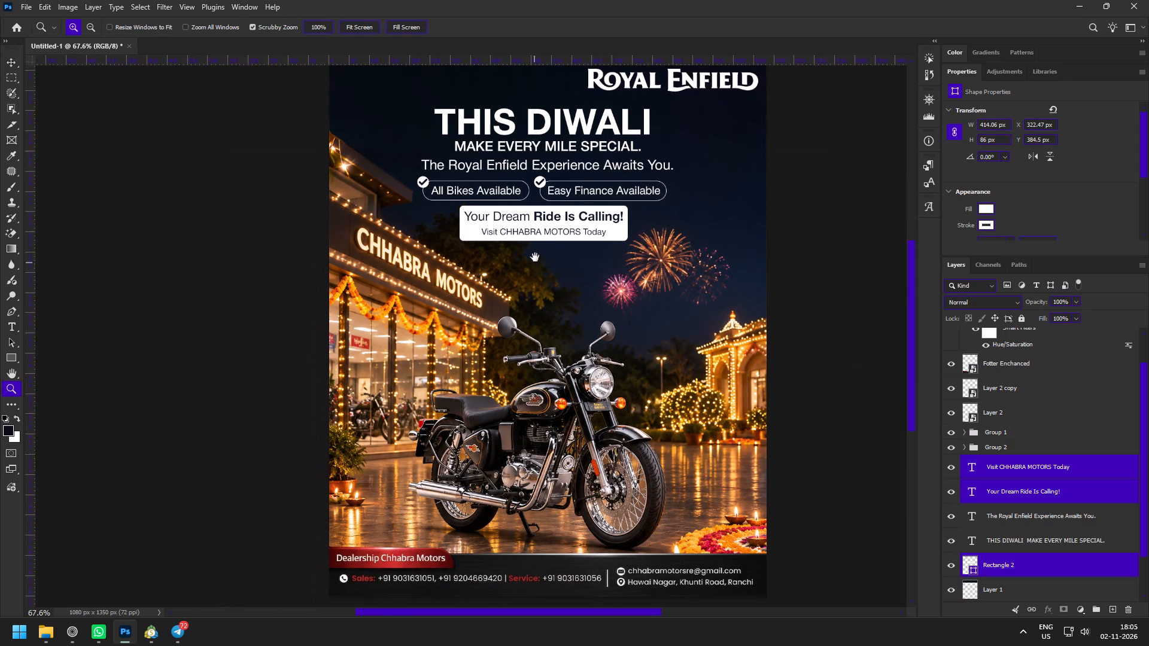
pyautogui.moveTo(535, 257); pyautogui.dragTo(540, 231)
pyautogui.press('v')
pyautogui.moveTo(573, 178); pyautogui.dragTo(576, 453)
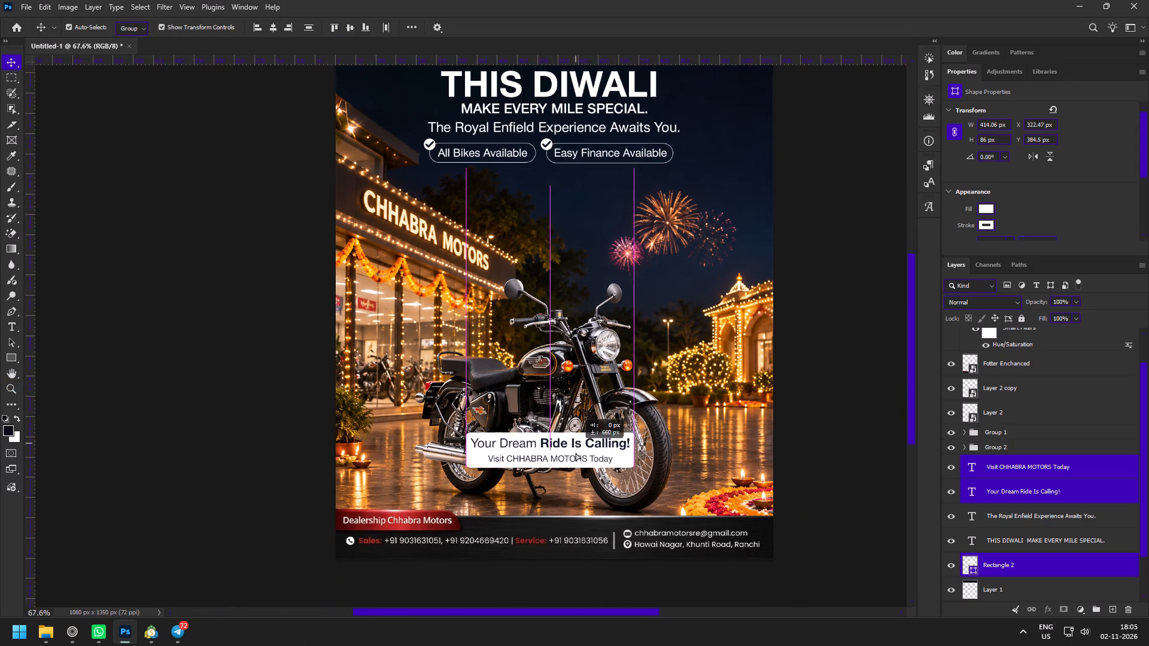
pyautogui.moveTo(576, 453); pyautogui.dragTo(572, 482)
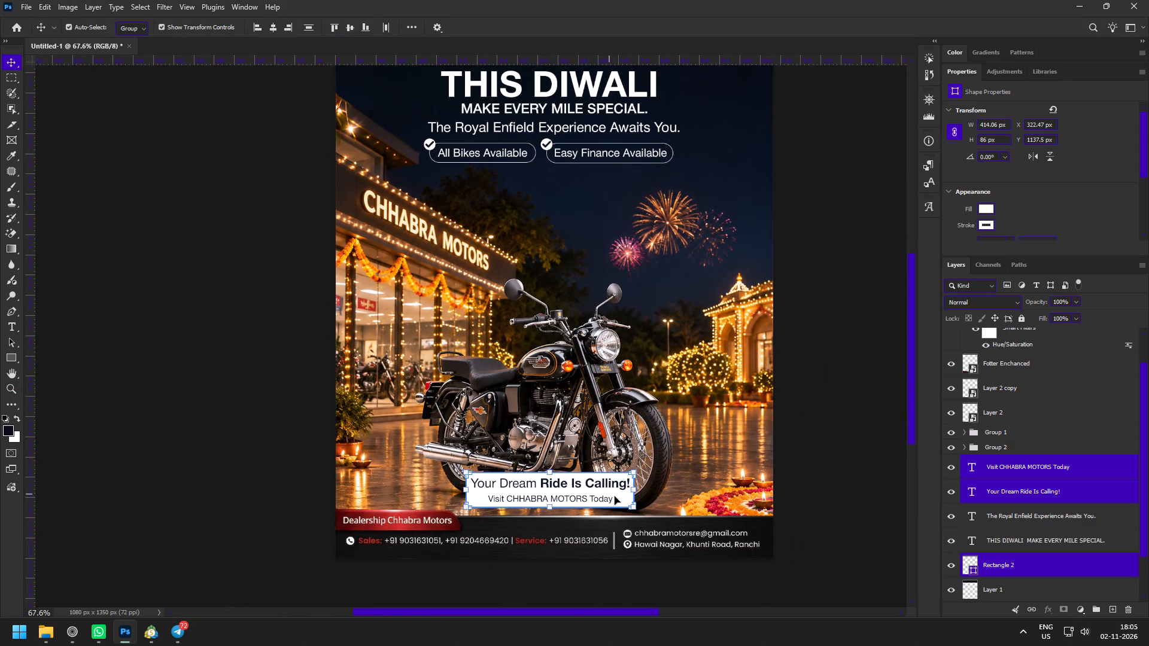
# Scale the white box and both closing lines together to about 85%, keeping them horizontally centred above the footer.
pyautogui.keyDown('alt'); pyautogui.moveTo(637, 492); pyautogui.dragTo(624, 489); pyautogui.keyUp('alt')
pyautogui.moveTo(598, 490); pyautogui.dragTo(606, 490)
pyautogui.click(589, 29)
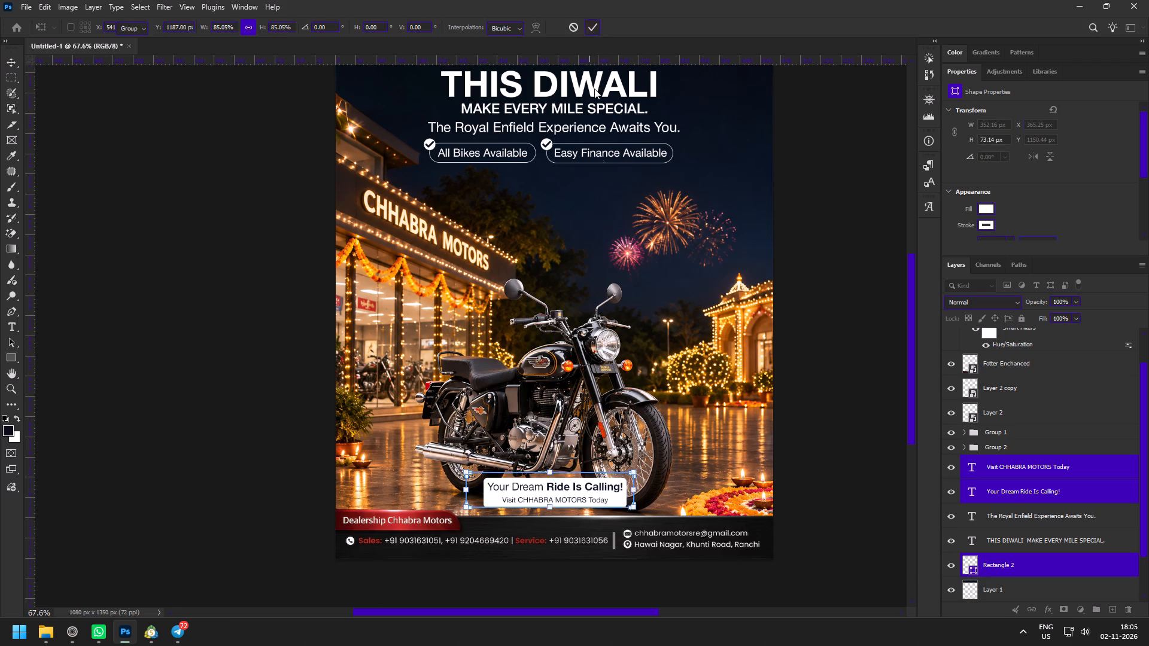
# Move "Visit CHHABRA MOTORS Today" up a little to tighten the gap beneath "Your Dream Ride Is Calling!".
pyautogui.press('z')
pyautogui.moveTo(552, 487); pyautogui.dragTo(601, 540)
pyautogui.moveTo(594, 532); pyautogui.dragTo(612, 556)
pyautogui.press('v')
pyautogui.click(556, 519)
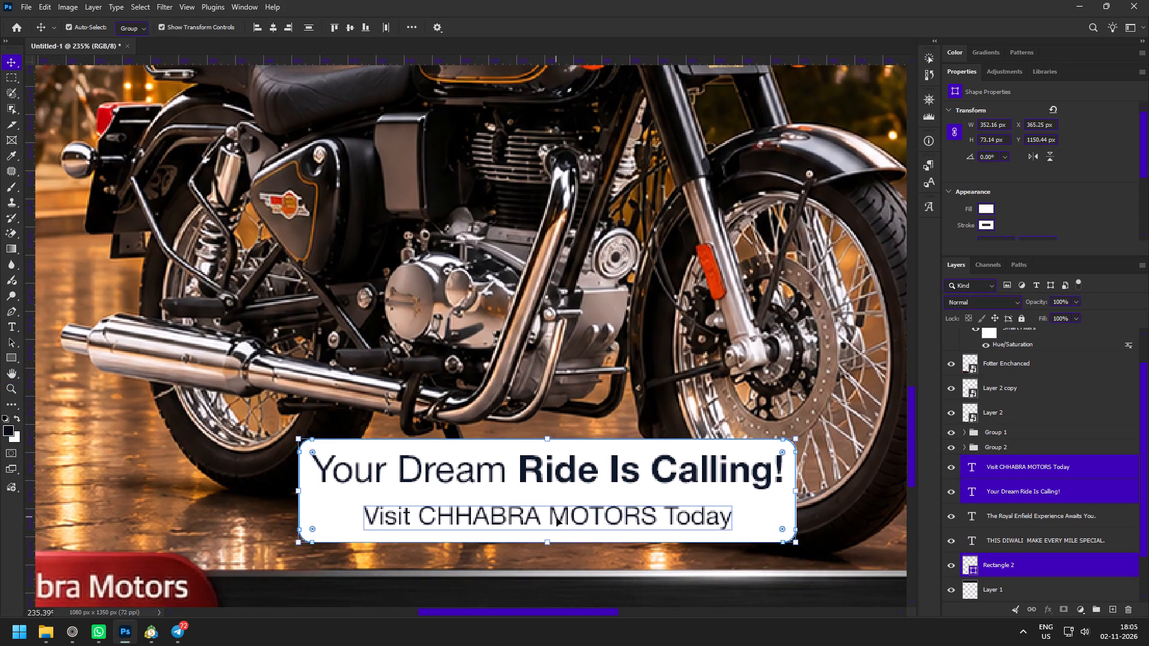
pyautogui.click(558, 557)
pyautogui.click(561, 520)
pyautogui.moveTo(589, 522); pyautogui.dragTo(591, 509)
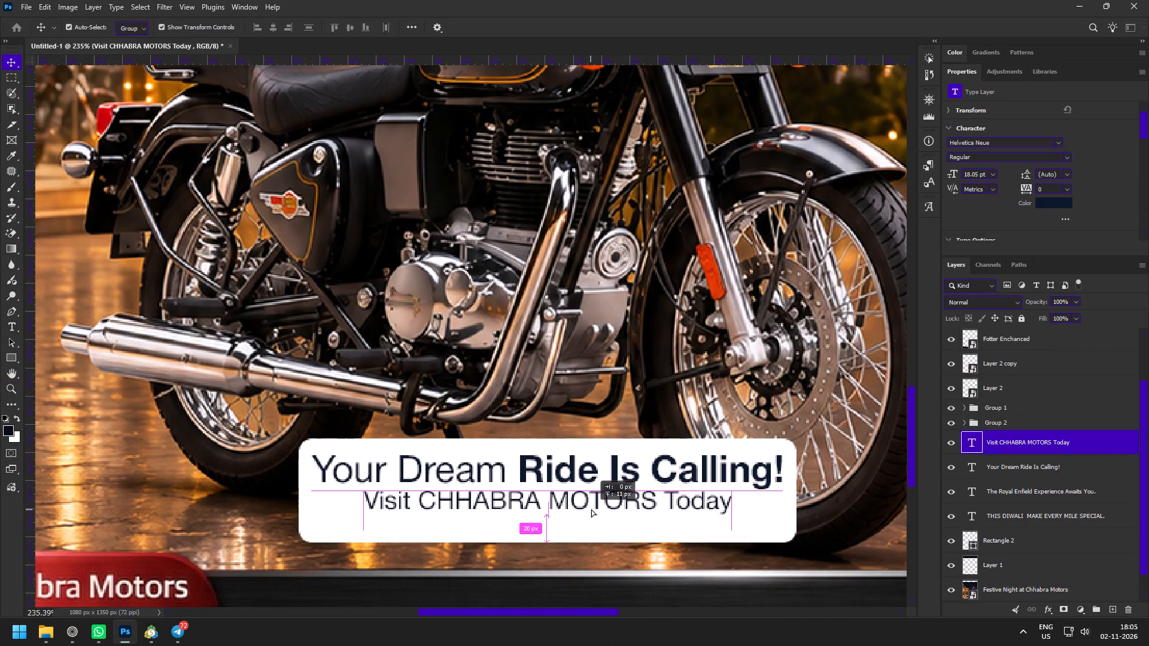
pyautogui.moveTo(591, 509); pyautogui.dragTo(592, 511)
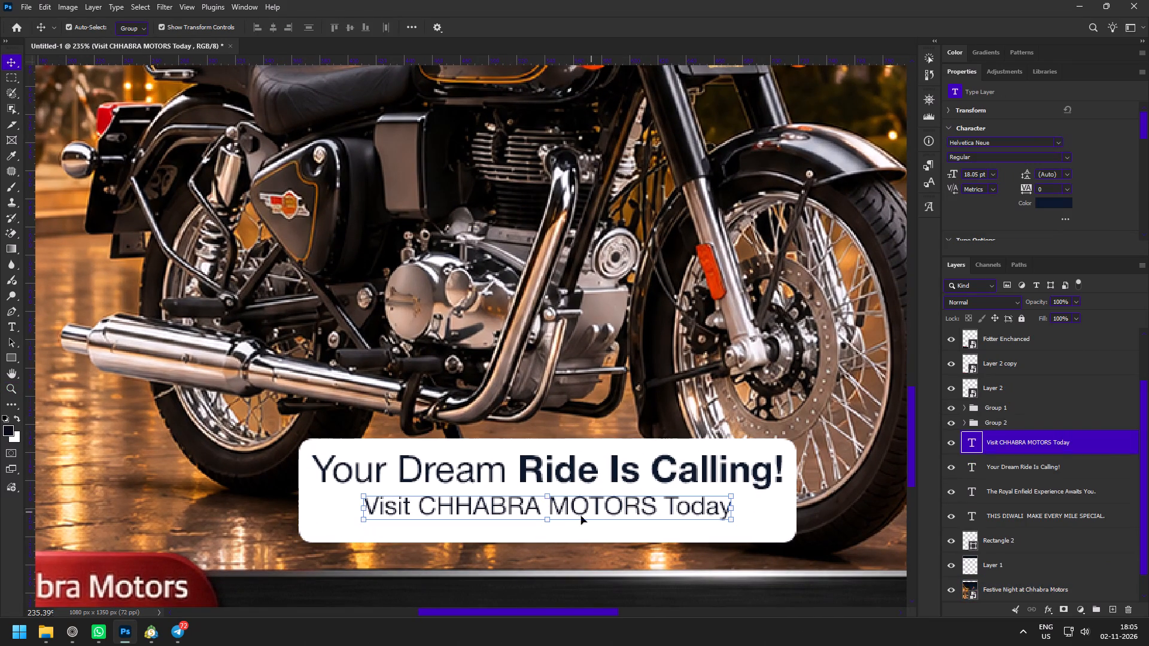
pyautogui.click(545, 531)
pyautogui.click(594, 37)
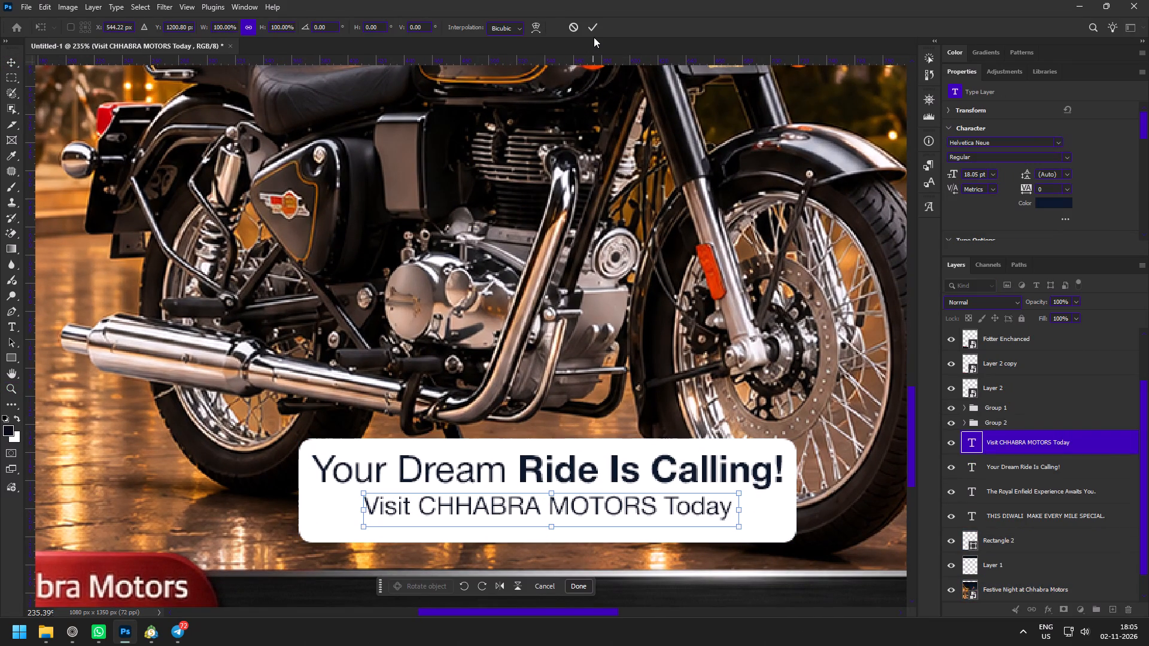
pyautogui.click(594, 23)
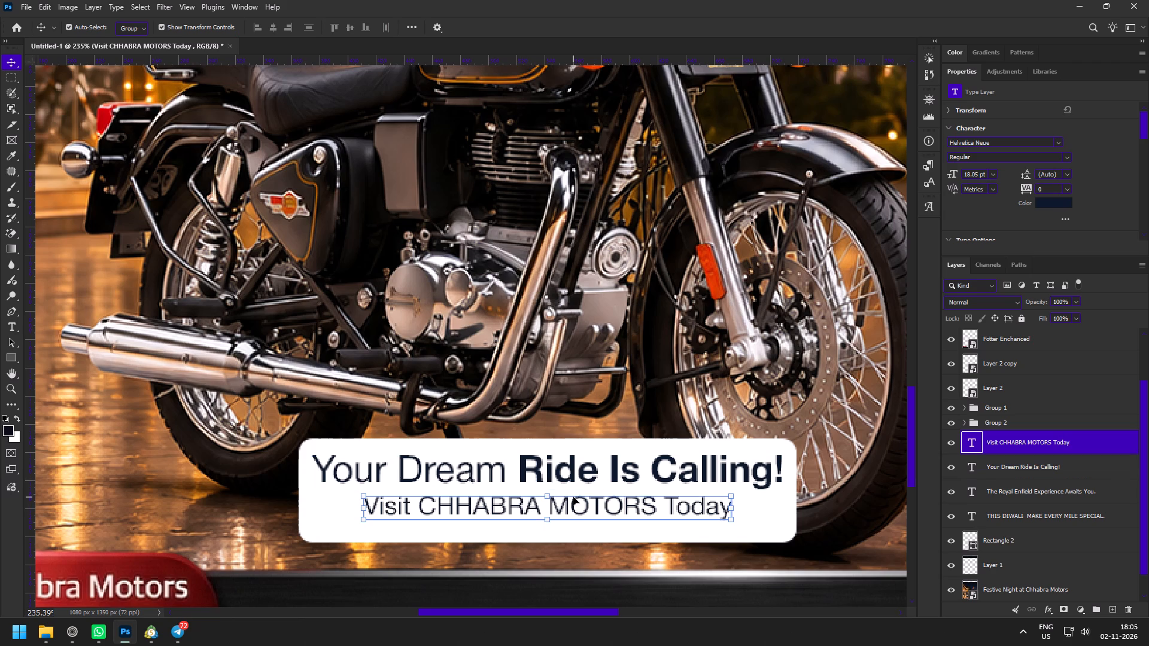
pyautogui.press('Up')
pyautogui.press('Up')
pyautogui.press('Up')
# Shift both closing lines down together within the white box.
pyautogui.keyDown('shift'); pyautogui.click(574, 465); pyautogui.keyUp('shift')
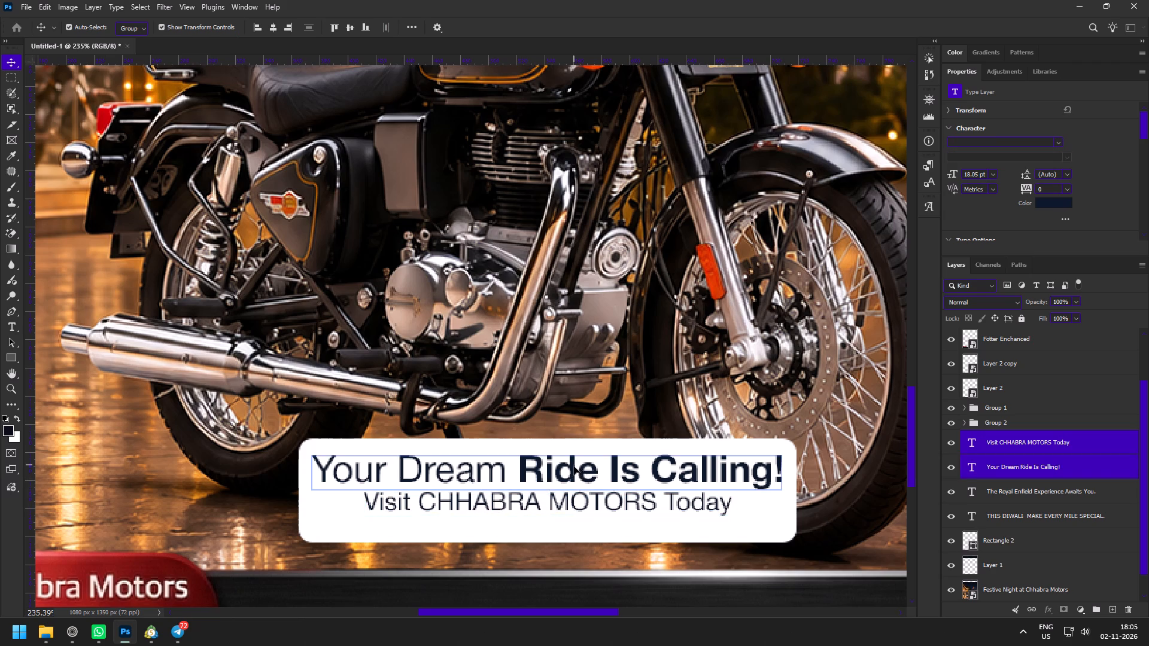
pyautogui.moveTo(586, 471); pyautogui.dragTo(585, 486)
# Lower the top edge of the white box, reducing its height to about 63 px around the two lines.
pyautogui.click(553, 445)
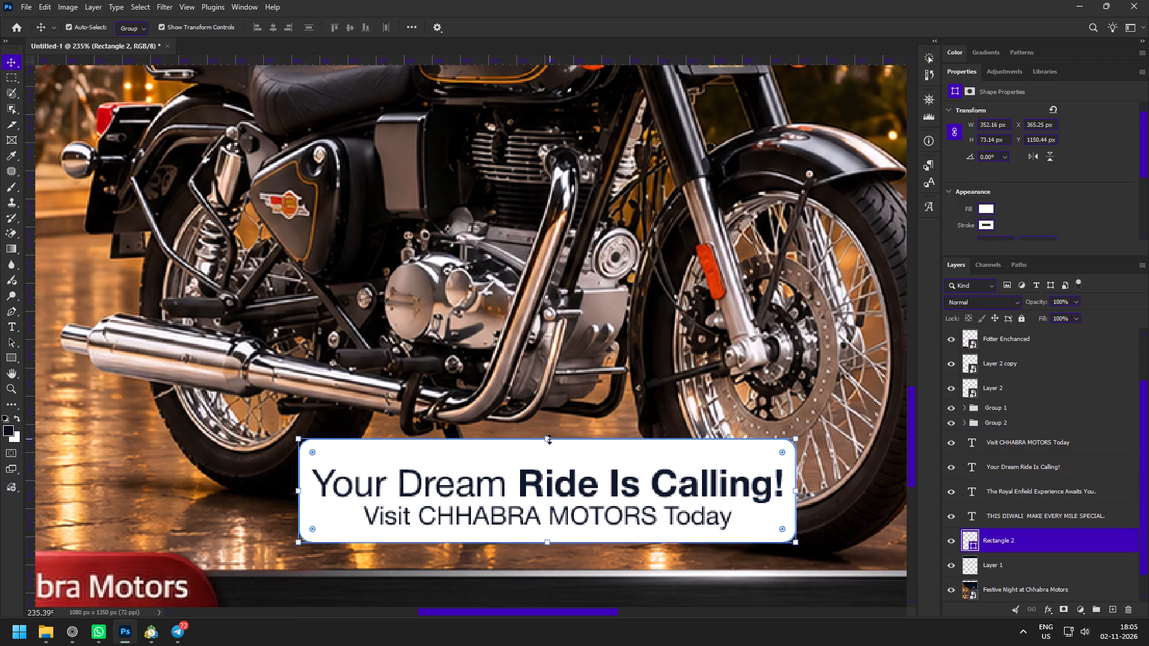
pyautogui.moveTo(549, 439); pyautogui.dragTo(552, 453)
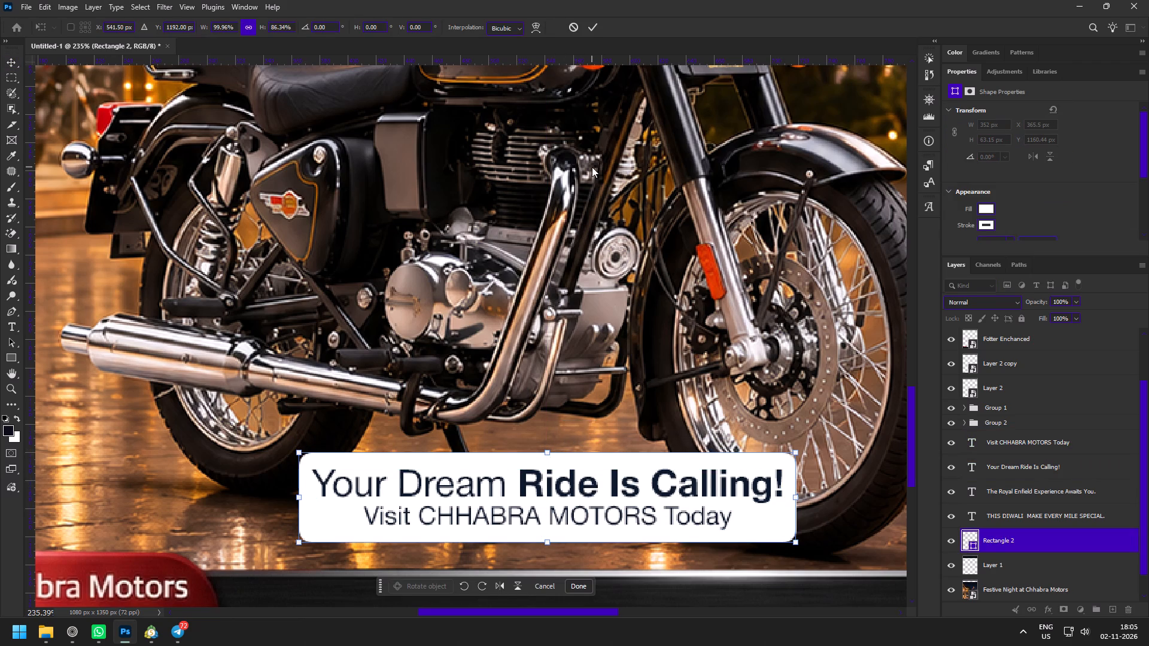
pyautogui.click(595, 19)
# Recolour the bold words "Ride Is Calling!" in the closing line bright red, ff1a1a.
pyautogui.press('z')
pyautogui.moveTo(609, 366); pyautogui.dragTo(570, 359)
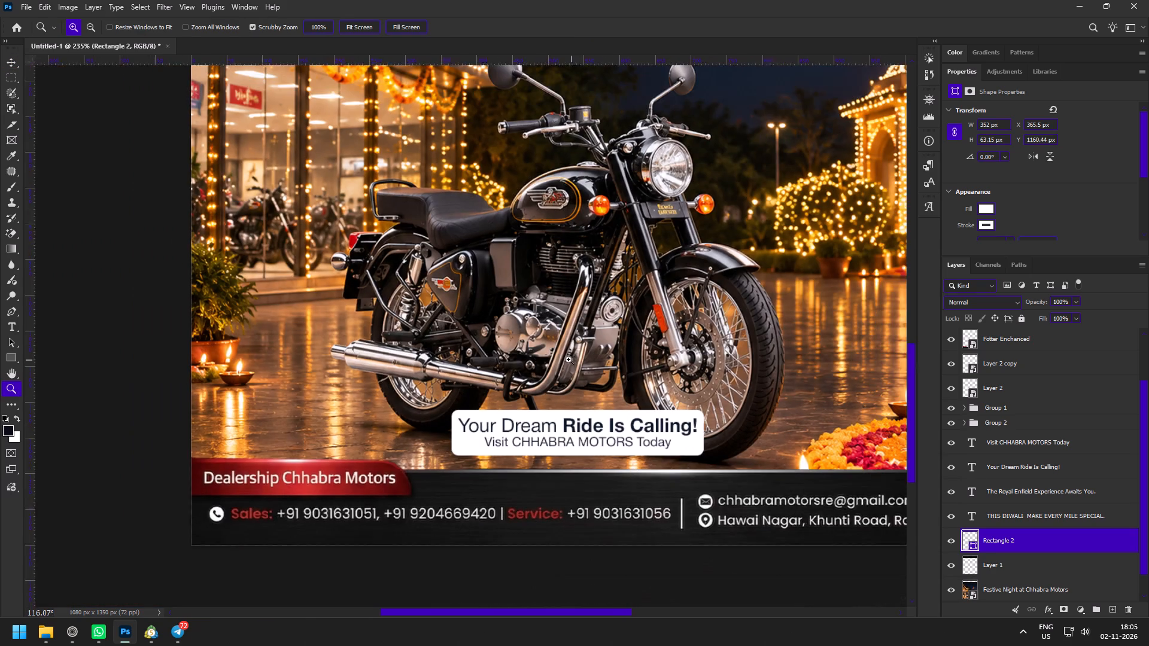
pyautogui.press('space')
pyautogui.press('space')
pyautogui.press('space')
pyautogui.press('space')
pyautogui.press('space')
pyautogui.moveTo(649, 374); pyautogui.dragTo(615, 425)
pyautogui.moveTo(619, 431); pyautogui.dragTo(595, 429)
pyautogui.press('space')
pyautogui.press('space')
pyautogui.press('space')
pyautogui.press('space')
pyautogui.moveTo(636, 373); pyautogui.dragTo(631, 386)
pyautogui.moveTo(607, 505); pyautogui.dragTo(656, 559)
pyautogui.press('v')
pyautogui.click(504, 463)
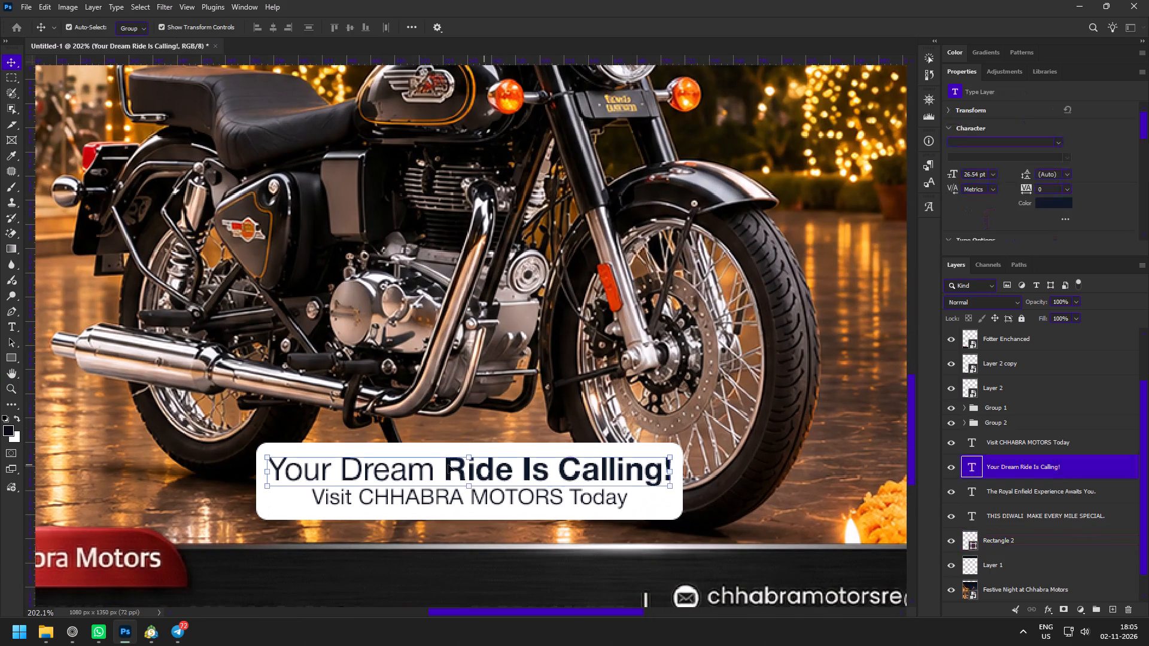
pyautogui.doubleClick(448, 465)
pyautogui.moveTo(448, 472); pyautogui.dragTo(708, 474)
pyautogui.click(1054, 205)
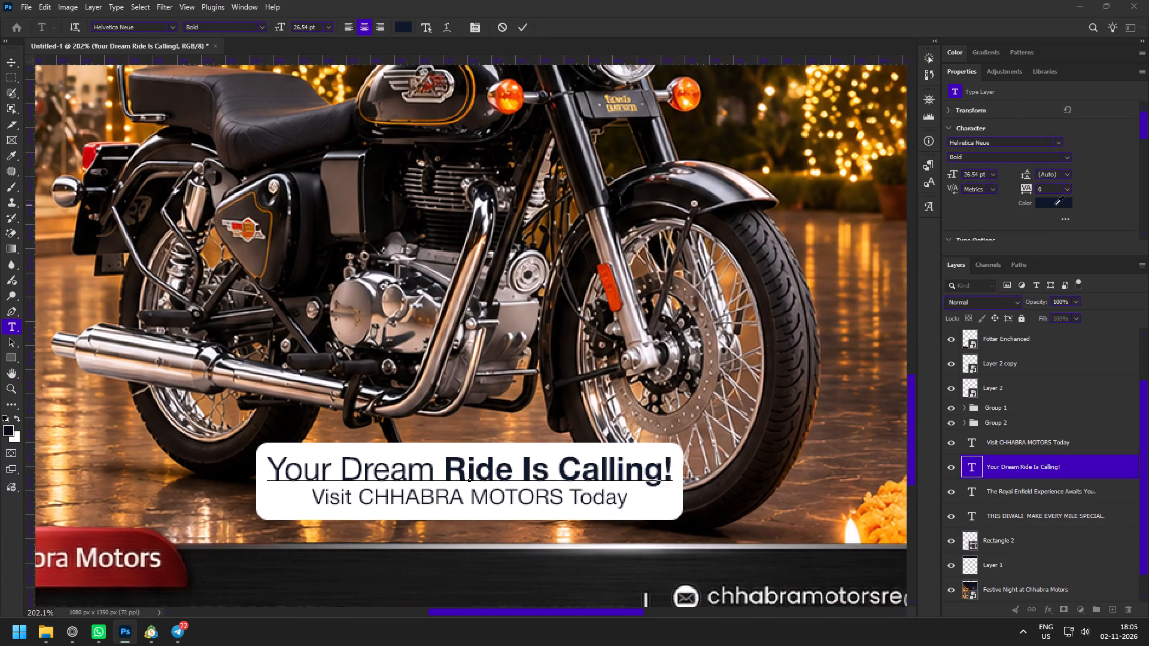
pyautogui.moveTo(824, 343); pyautogui.dragTo(833, 296)
pyautogui.moveTo(805, 337); pyautogui.dragTo(803, 318)
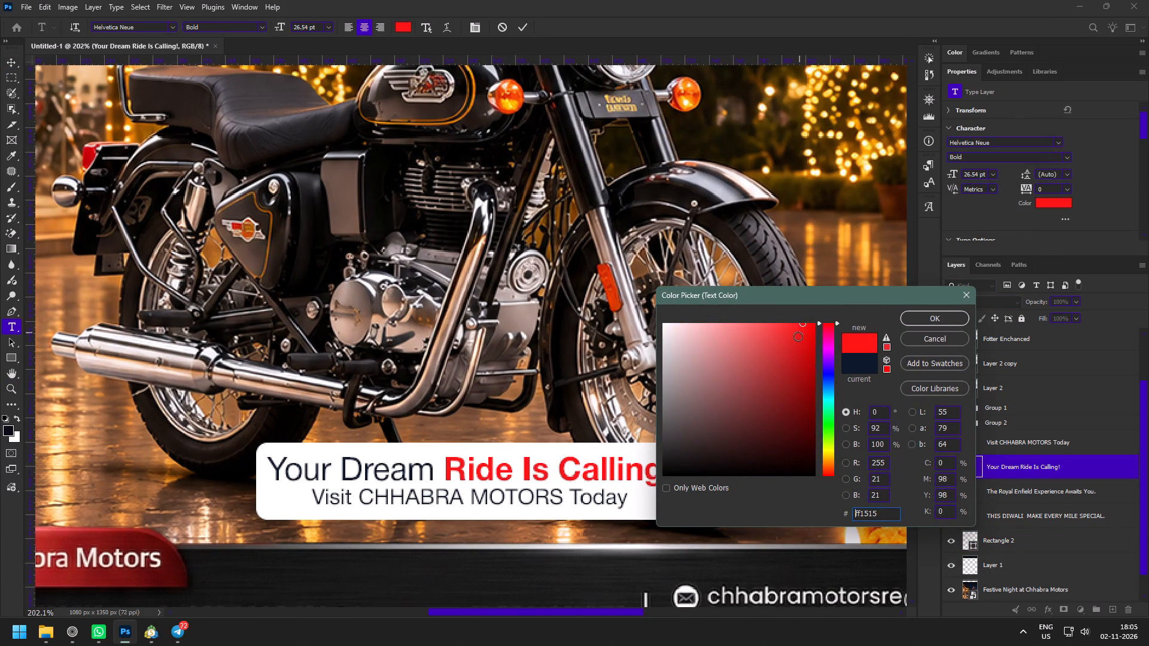
pyautogui.moveTo(798, 337); pyautogui.dragTo(778, 321)
pyautogui.moveTo(798, 348); pyautogui.dragTo(752, 326)
pyautogui.moveTo(775, 346); pyautogui.dragTo(809, 315)
pyautogui.click(822, 243)
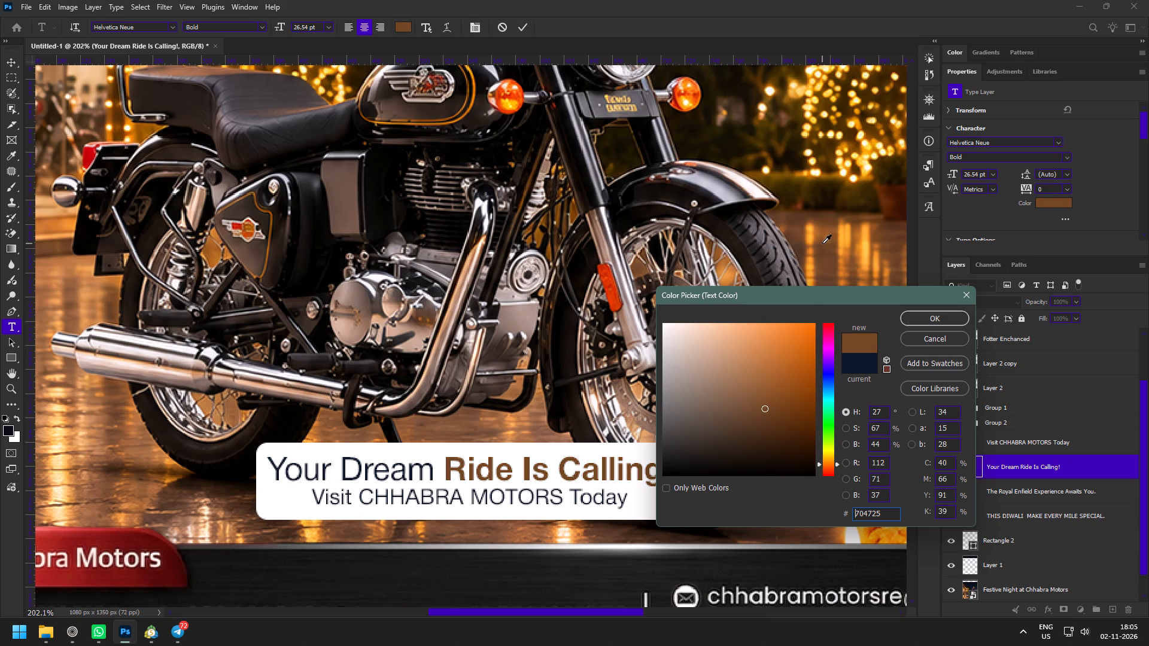
pyautogui.click(860, 150)
pyautogui.click(833, 119)
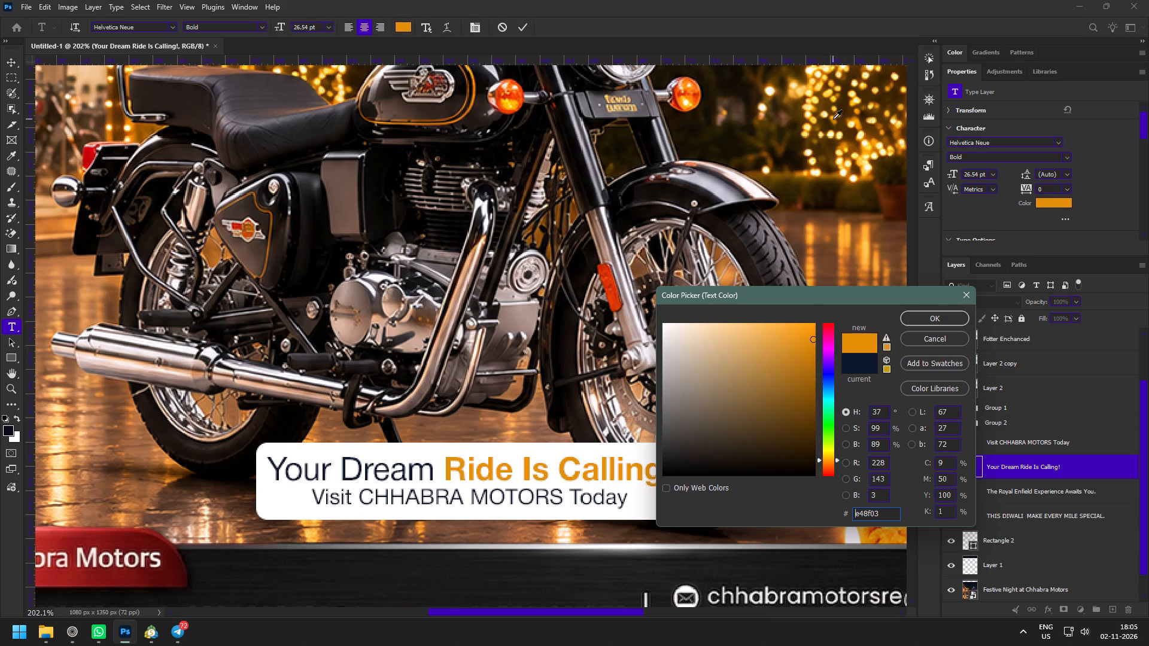
pyautogui.click(834, 141)
pyautogui.moveTo(783, 360); pyautogui.dragTo(811, 293)
pyautogui.moveTo(825, 338); pyautogui.dragTo(825, 300)
pyautogui.moveTo(800, 333); pyautogui.dragTo(800, 322)
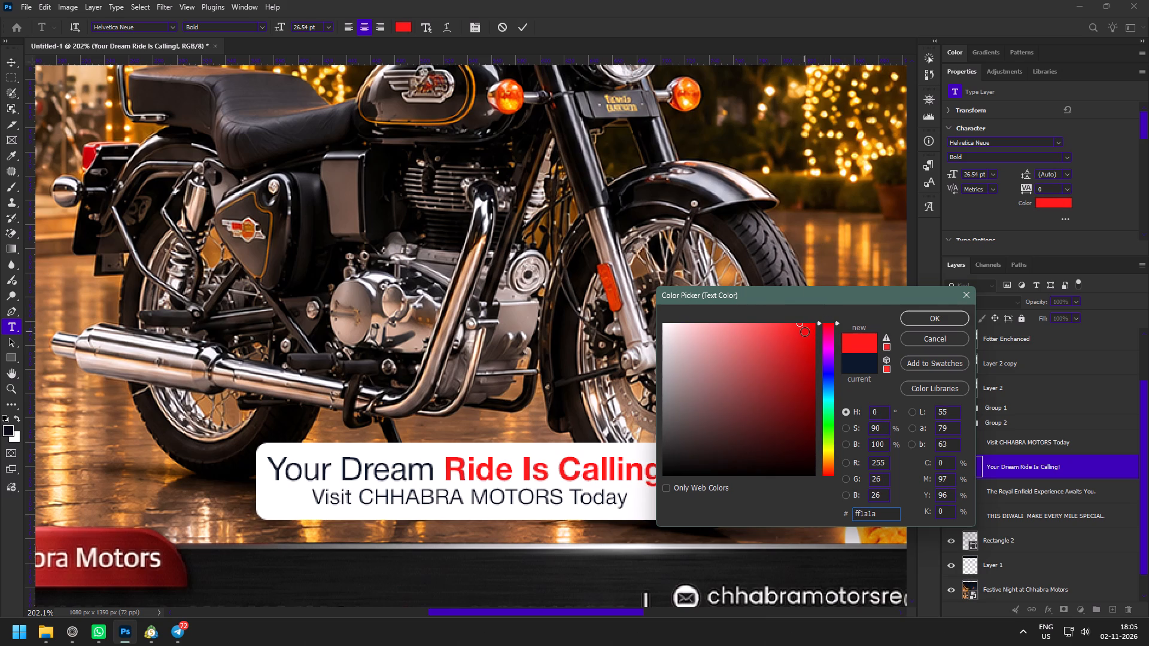
pyautogui.click(918, 317)
pyautogui.click(521, 25)
# Examine the overall post layout, from the closing box and footer up to the headline and Royal Enfield logo.
pyautogui.press('z')
pyautogui.moveTo(648, 320); pyautogui.dragTo(633, 315)
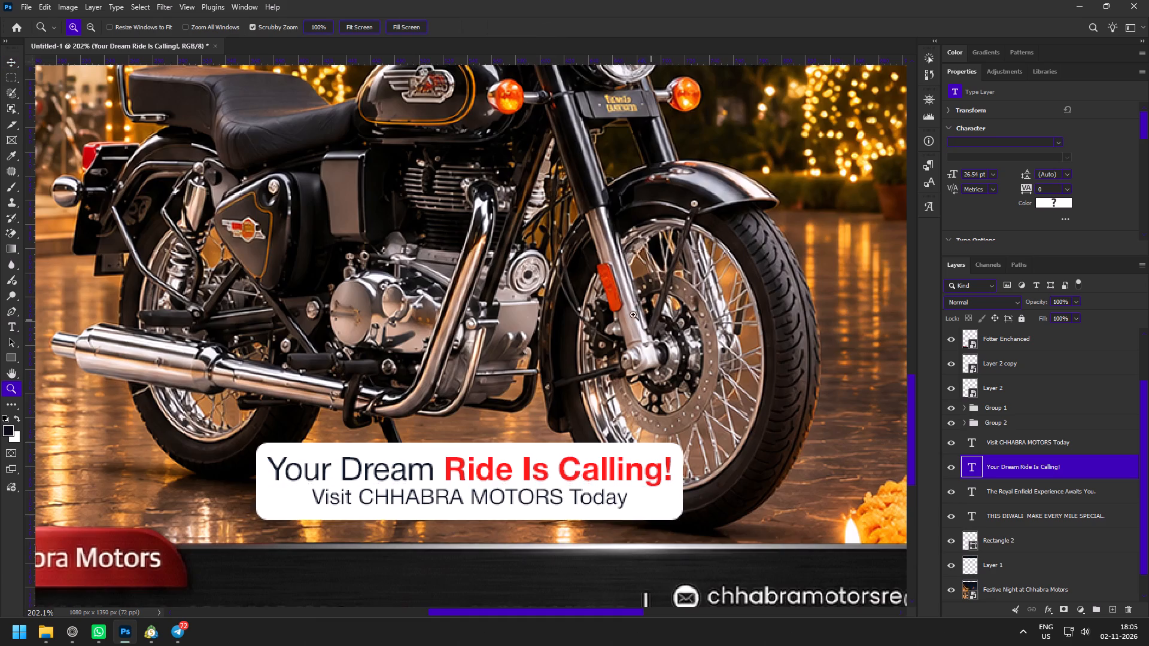
pyautogui.moveTo(633, 315); pyautogui.dragTo(604, 298)
pyautogui.press('space')
pyautogui.press('space')
pyautogui.press('space')
pyautogui.moveTo(599, 318); pyautogui.dragTo(642, 387)
pyautogui.press('space')
pyautogui.press('space')
pyautogui.press('space')
pyautogui.press('space')
pyautogui.press('space')
pyautogui.moveTo(701, 255); pyautogui.dragTo(695, 299)
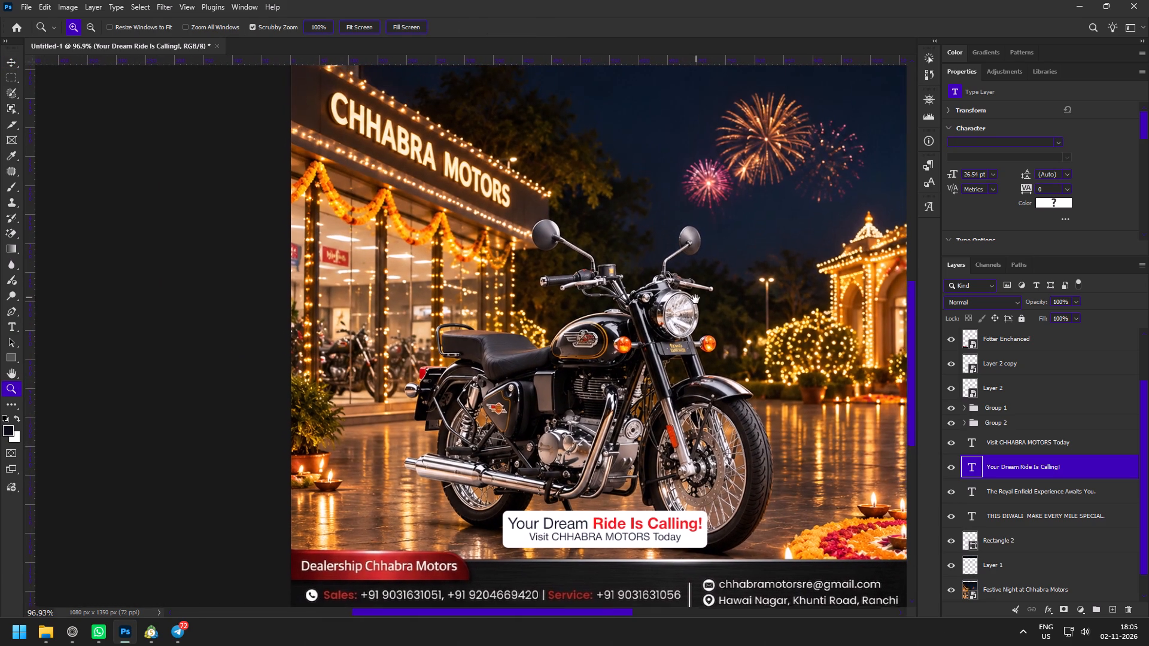
pyautogui.moveTo(695, 299); pyautogui.dragTo(694, 302)
pyautogui.press('space')
pyautogui.press('space')
pyautogui.press('space')
pyautogui.press('space')
pyautogui.press('space')
pyautogui.press('space')
pyautogui.press('space')
pyautogui.press('space')
pyautogui.press('space')
pyautogui.press('space')
pyautogui.press('space')
pyautogui.press('space')
pyautogui.press('space')
pyautogui.press('space')
pyautogui.press('space')
pyautogui.press('space')
pyautogui.press('space')
pyautogui.press('space')
pyautogui.press('space')
pyautogui.press('space')
pyautogui.moveTo(681, 315); pyautogui.dragTo(658, 408)
pyautogui.moveTo(651, 374); pyautogui.dragTo(656, 408)
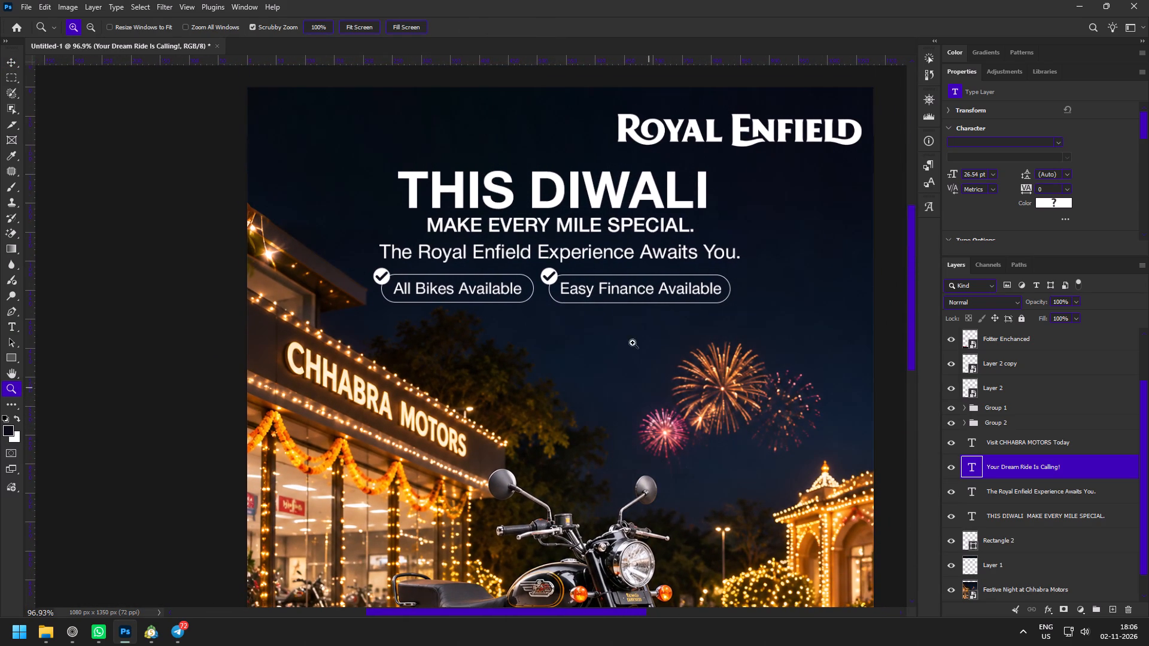
pyautogui.moveTo(588, 275); pyautogui.dragTo(566, 264)
pyautogui.moveTo(653, 144); pyautogui.dragTo(707, 197)
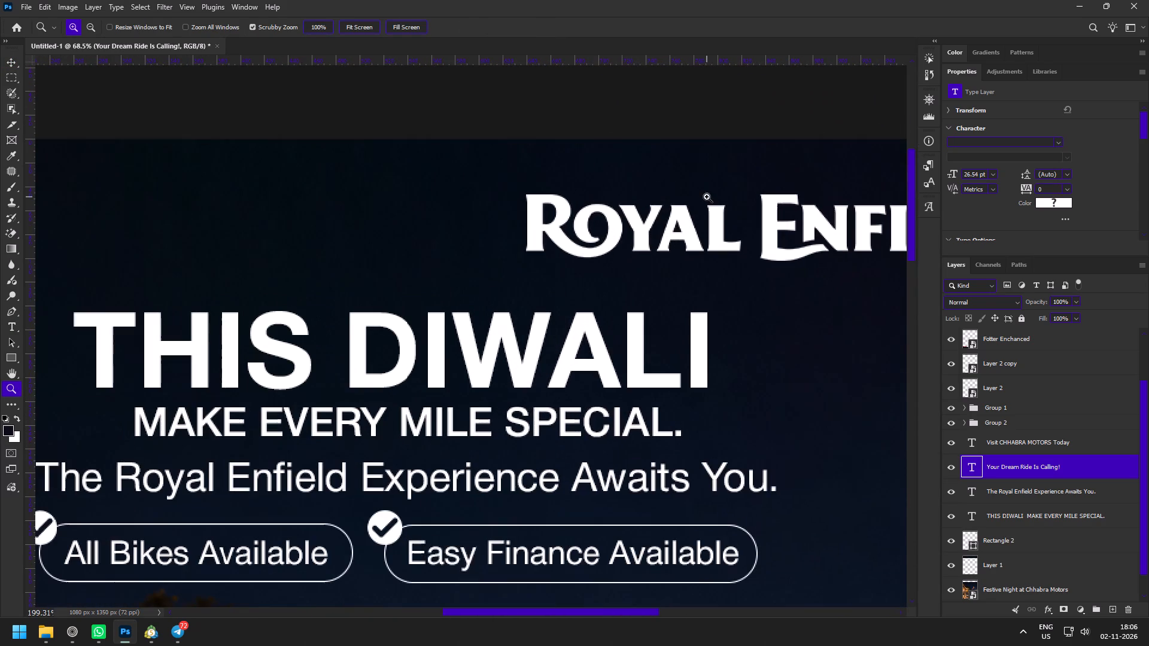
pyautogui.press('v')
pyautogui.click(716, 215)
pyautogui.press('z')
pyautogui.moveTo(732, 273); pyautogui.dragTo(680, 248)
pyautogui.press('v')
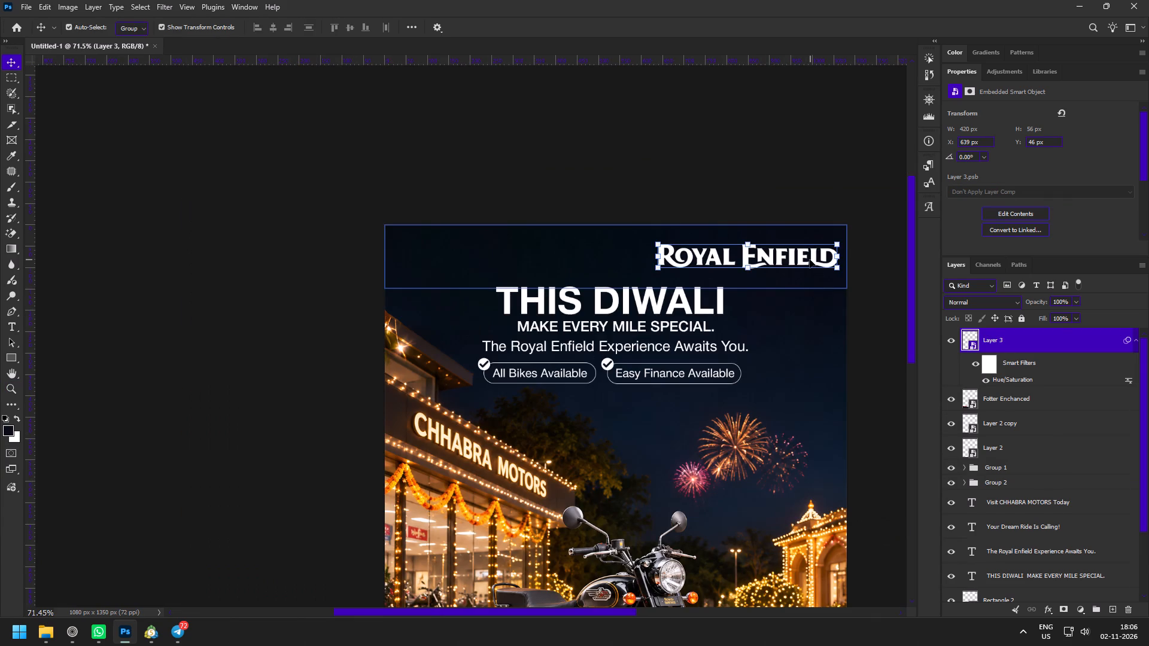
pyautogui.click(810, 260)
pyautogui.click(780, 257)
pyautogui.press('z')
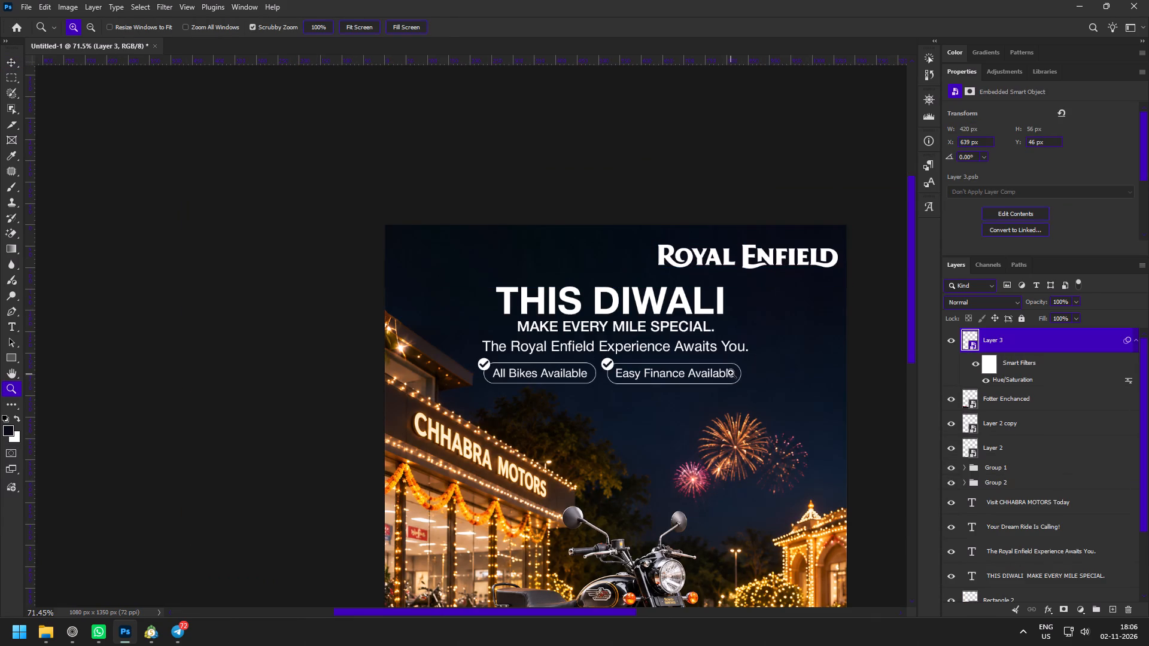
pyautogui.press('v')
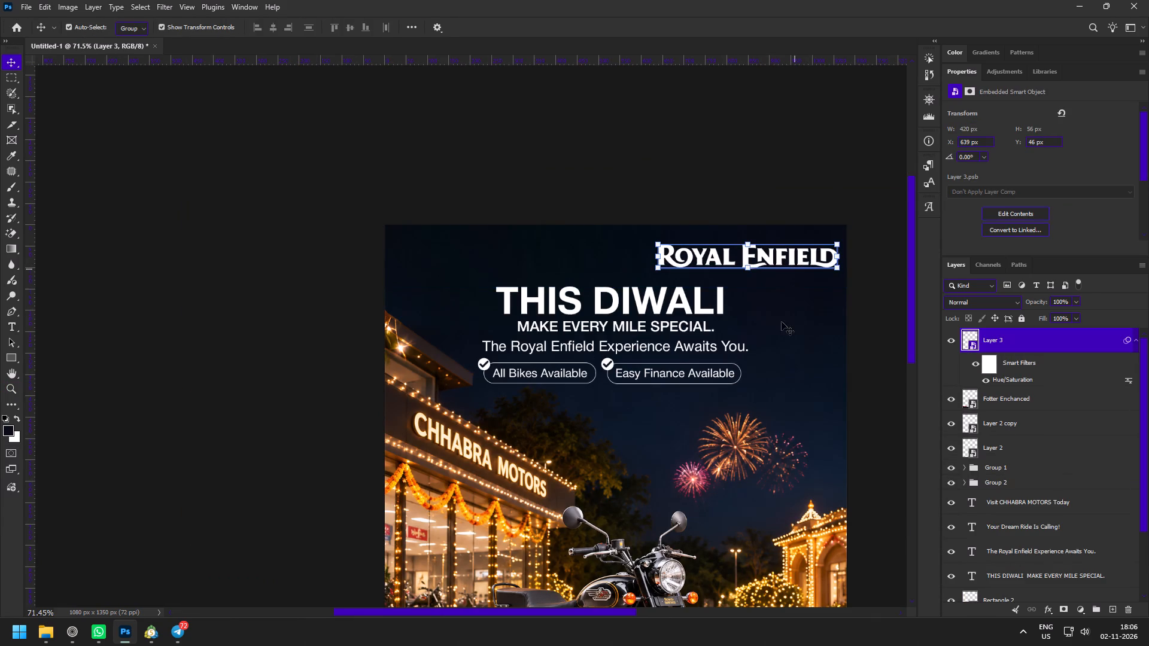
pyautogui.press('z')
pyautogui.moveTo(755, 443); pyautogui.dragTo(728, 426)
pyautogui.press('space')
pyautogui.press('space')
pyautogui.press('space')
pyautogui.press('space')
pyautogui.moveTo(750, 476); pyautogui.dragTo(666, 299)
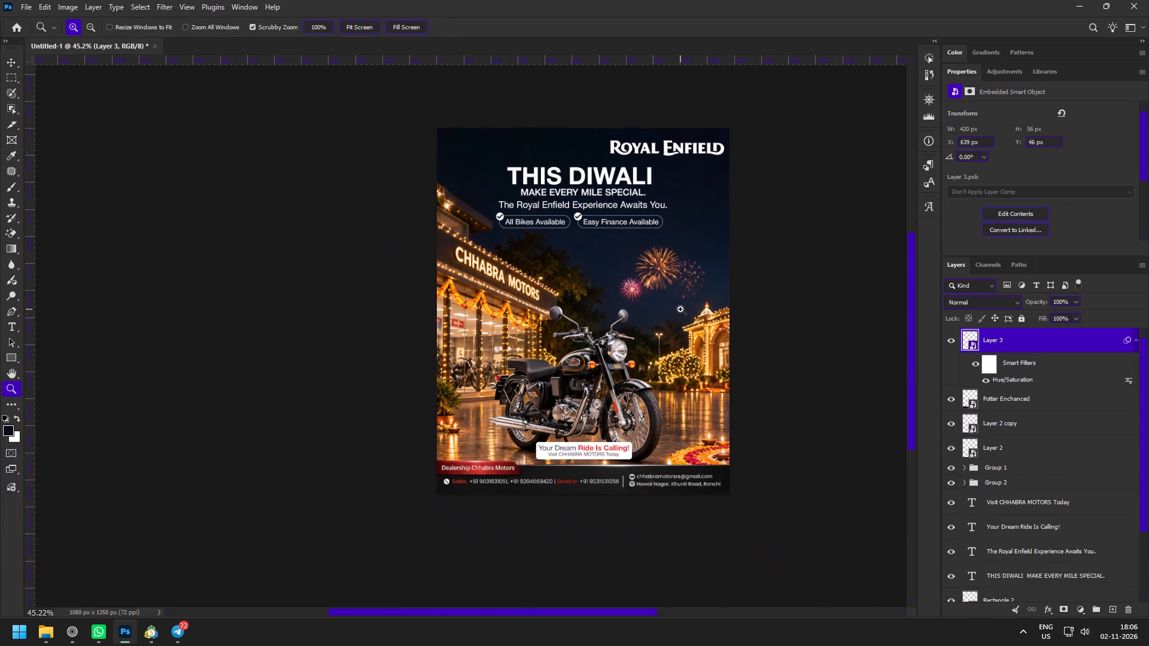
# Move the Royal Enfield logo to the horizontal centre of the post, above "THIS DIWALI", at X 329 px.
pyautogui.press('z')
pyautogui.moveTo(633, 114); pyautogui.dragTo(646, 130)
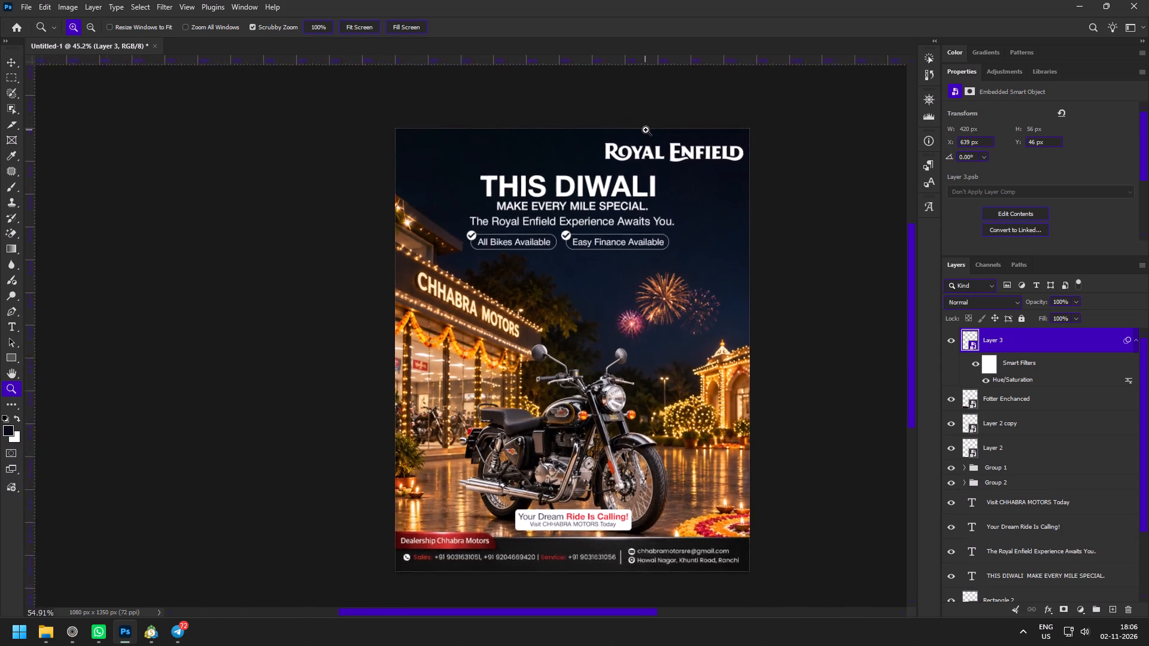
pyautogui.moveTo(646, 130); pyautogui.dragTo(658, 145)
pyautogui.moveTo(656, 145); pyautogui.dragTo(671, 169)
pyautogui.press('v')
pyautogui.click(734, 170)
pyautogui.moveTo(749, 166); pyautogui.dragTo(581, 160)
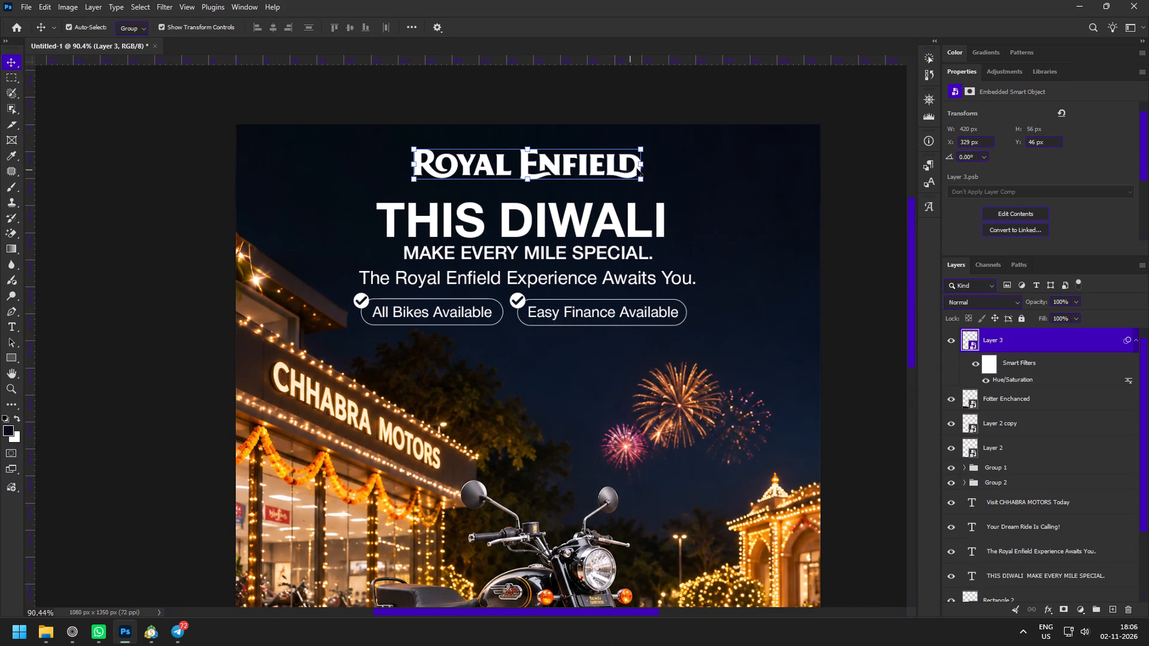
# Scale the Royal Enfield logo about its centre to about 280 x 38 px and lower it slightly to Y 65 px.
pyautogui.click(644, 163)
pyautogui.keyDown('alt'); pyautogui.moveTo(644, 170); pyautogui.dragTo(605, 167); pyautogui.keyUp('alt')
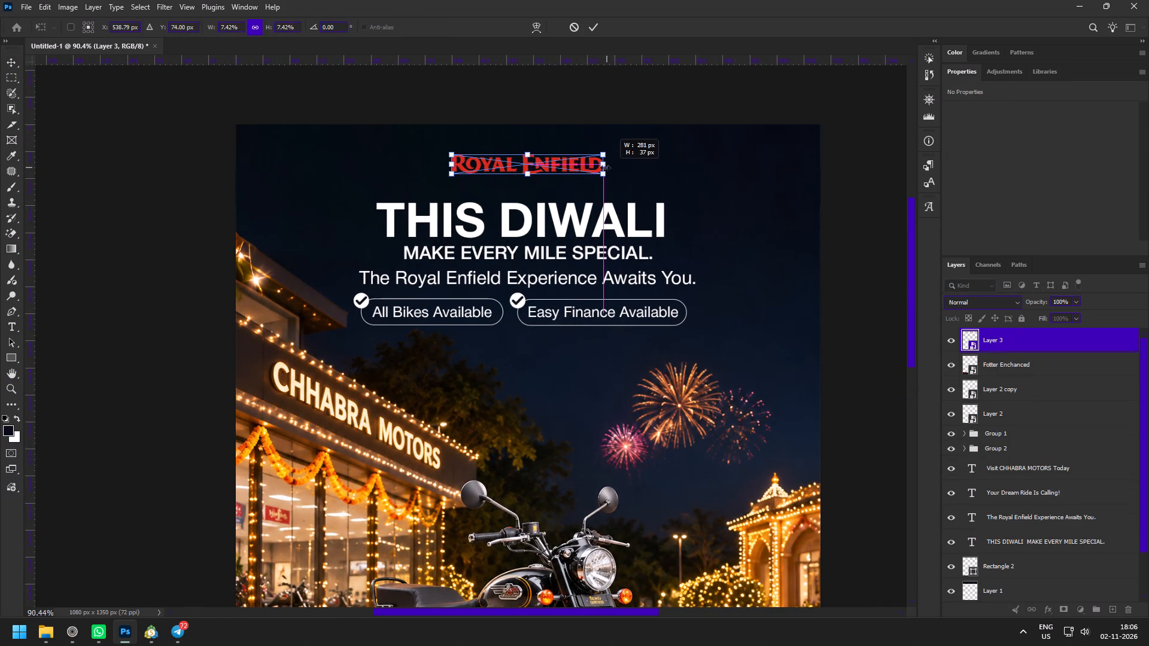
pyautogui.keyDown('alt'); pyautogui.moveTo(605, 167); pyautogui.dragTo(607, 167); pyautogui.keyUp('alt')
pyautogui.moveTo(566, 161); pyautogui.dragTo(566, 169)
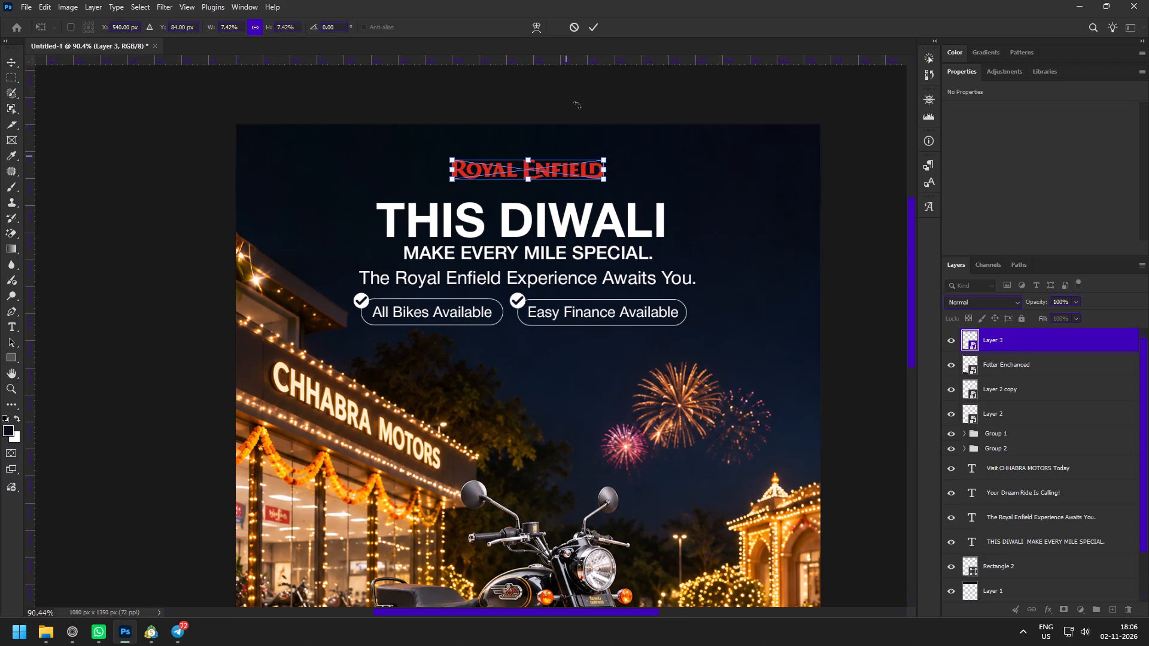
pyautogui.click(593, 26)
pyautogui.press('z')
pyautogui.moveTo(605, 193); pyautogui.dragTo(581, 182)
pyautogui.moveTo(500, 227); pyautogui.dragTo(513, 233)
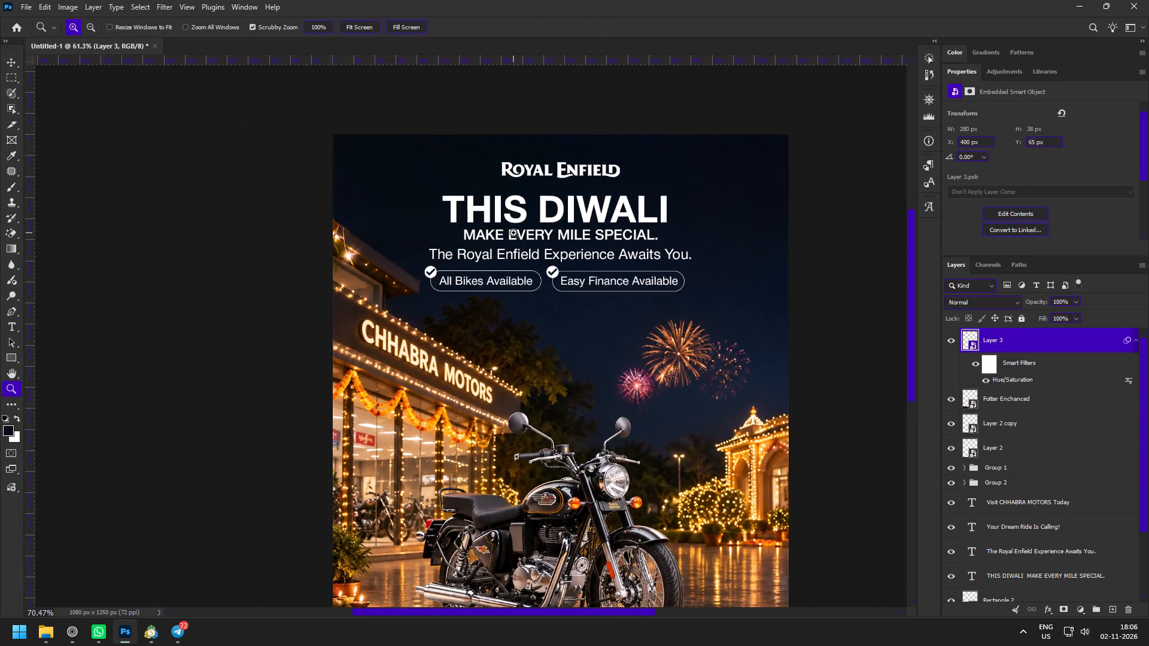
# Examine the centred Royal Enfield logo and headline block up close and against the whole post layout.
pyautogui.moveTo(513, 233); pyautogui.dragTo(518, 234)
pyautogui.moveTo(567, 89); pyautogui.dragTo(581, 110)
pyautogui.press('space')
pyautogui.press('space')
pyautogui.moveTo(580, 132); pyautogui.dragTo(564, 220)
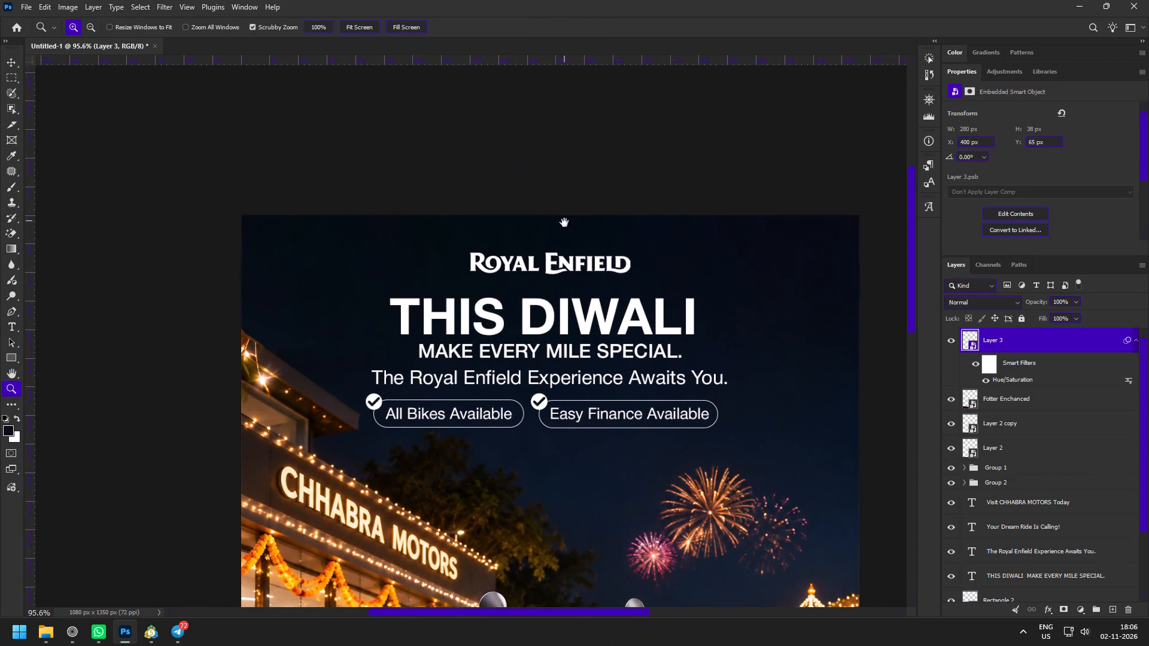
pyautogui.press('v')
pyautogui.click(577, 265)
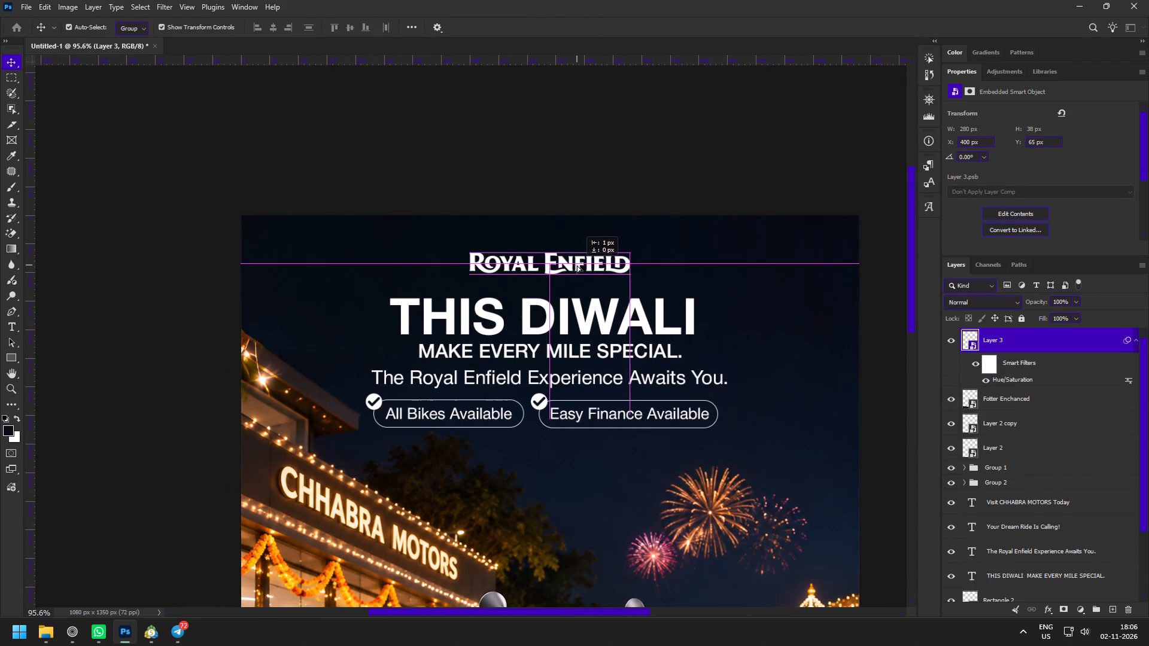
pyautogui.keyDown('shift'); pyautogui.click(779, 432); pyautogui.keyUp('shift')
pyautogui.click(270, 25)
pyautogui.click(588, 124)
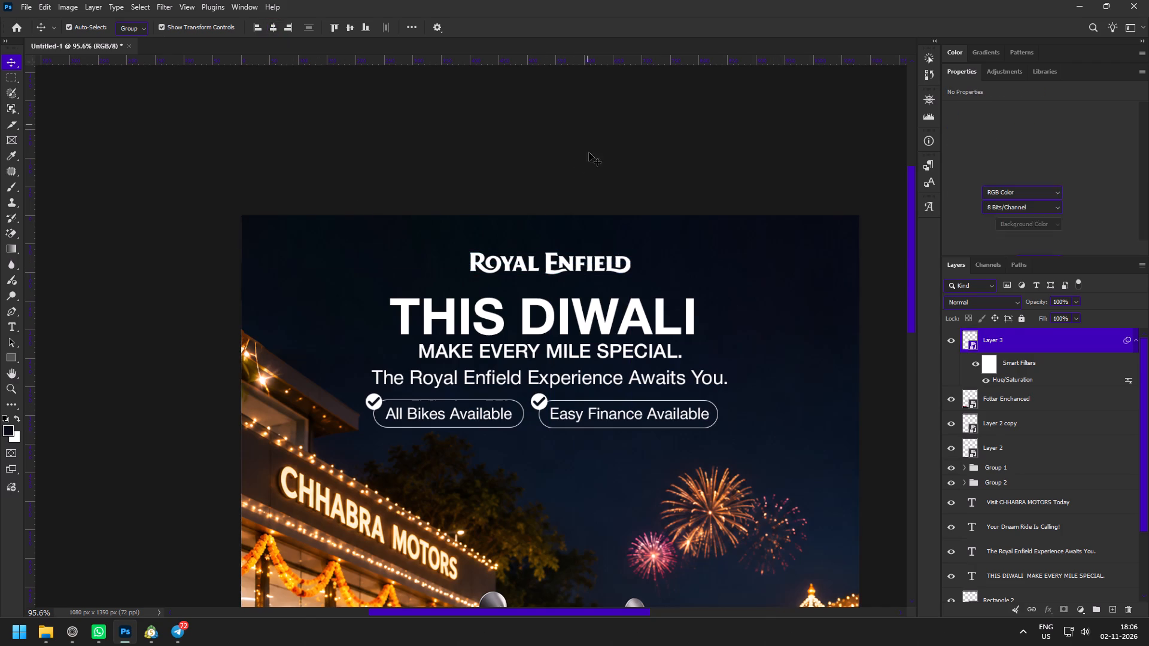
pyautogui.press('z')
pyautogui.moveTo(618, 287); pyautogui.dragTo(574, 254)
pyautogui.press('space')
pyautogui.press('space')
pyautogui.press('space')
pyautogui.moveTo(603, 337); pyautogui.dragTo(588, 214)
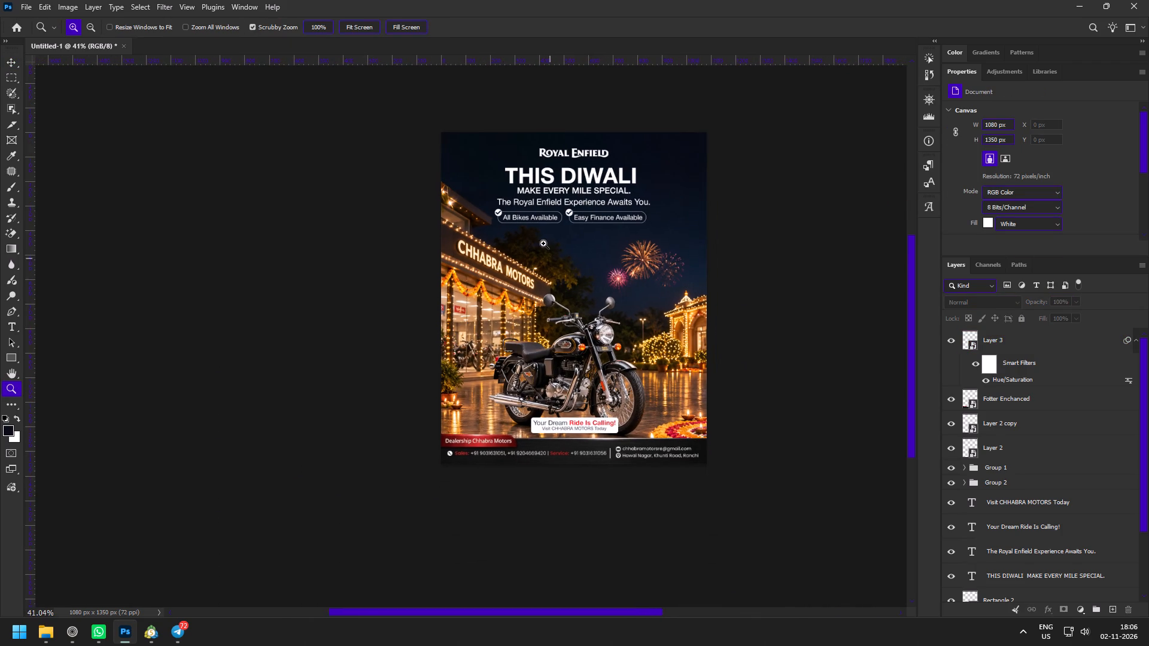
pyautogui.moveTo(544, 243); pyautogui.dragTo(561, 258)
pyautogui.moveTo(601, 138); pyautogui.dragTo(614, 156)
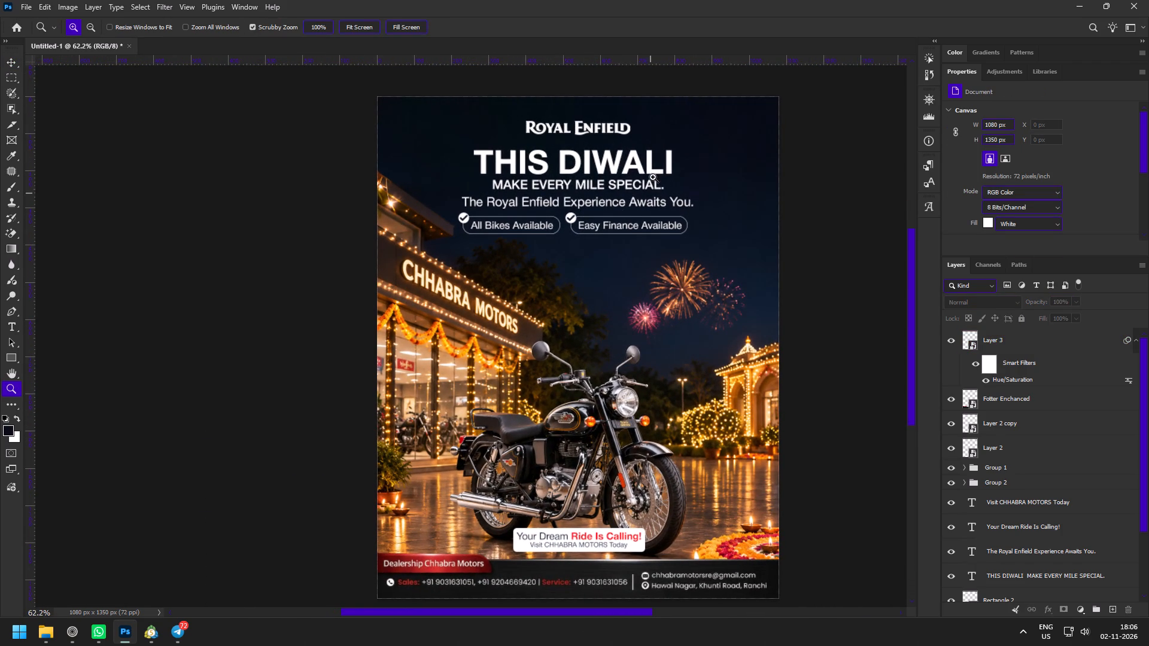
pyautogui.press('space')
pyautogui.press('space')
pyautogui.press('space')
pyautogui.press('space')
pyautogui.press('space')
pyautogui.press('space')
pyautogui.press('space')
pyautogui.press('space')
pyautogui.moveTo(646, 167); pyautogui.dragTo(614, 178)
pyautogui.moveTo(623, 145); pyautogui.dragTo(648, 179)
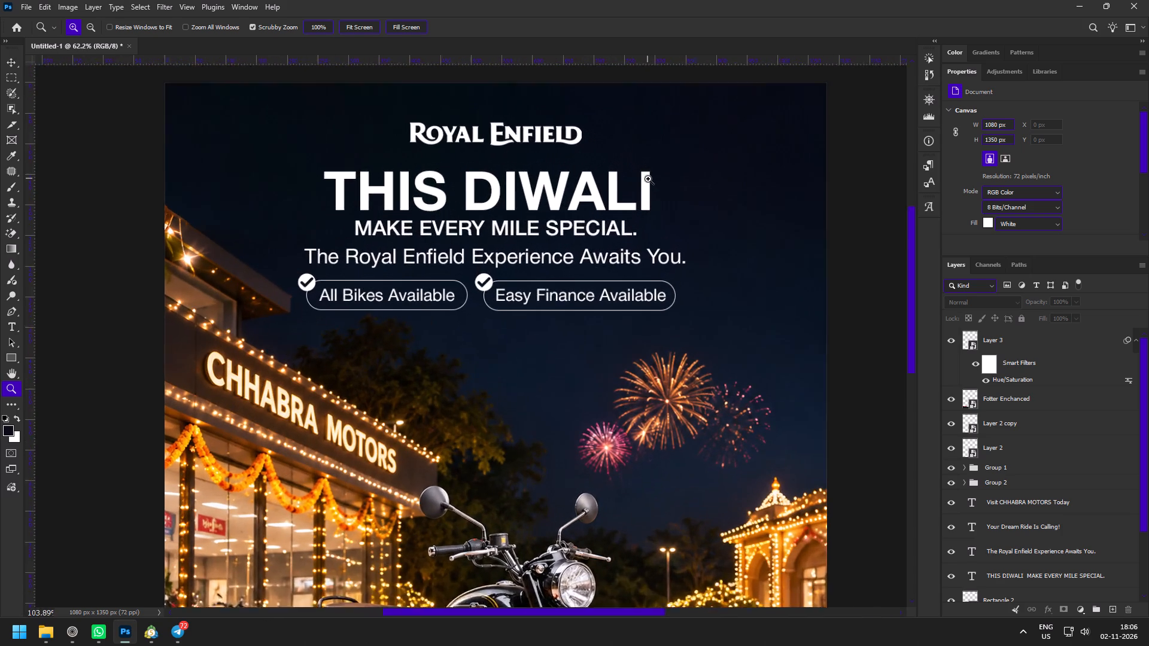
pyautogui.moveTo(648, 179); pyautogui.dragTo(651, 182)
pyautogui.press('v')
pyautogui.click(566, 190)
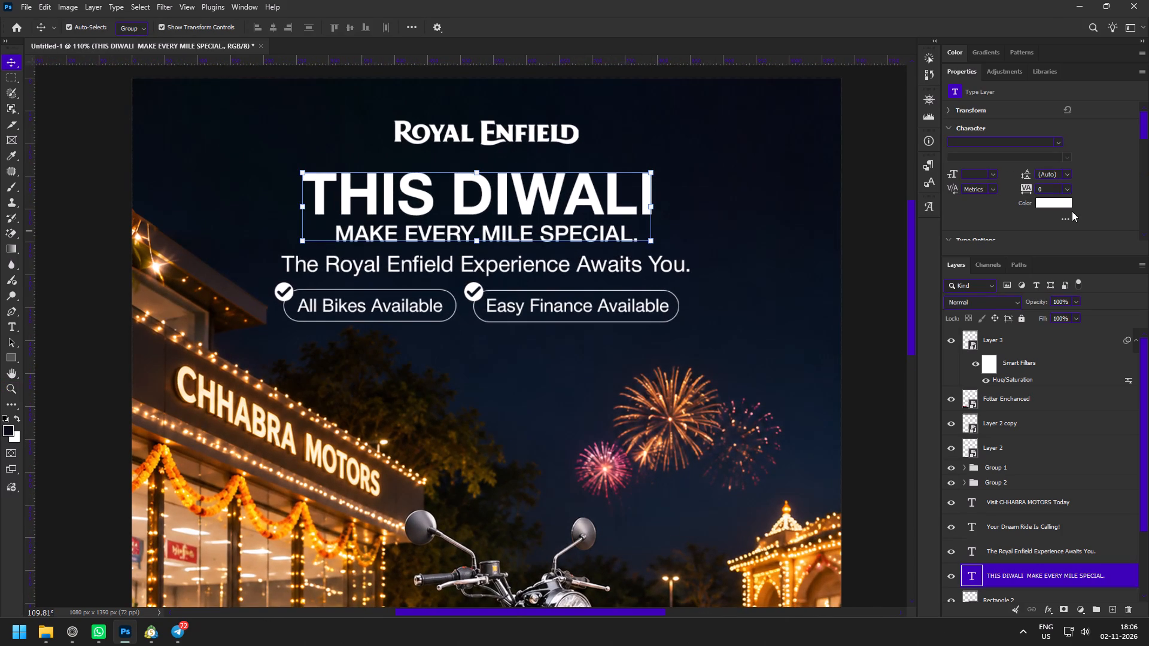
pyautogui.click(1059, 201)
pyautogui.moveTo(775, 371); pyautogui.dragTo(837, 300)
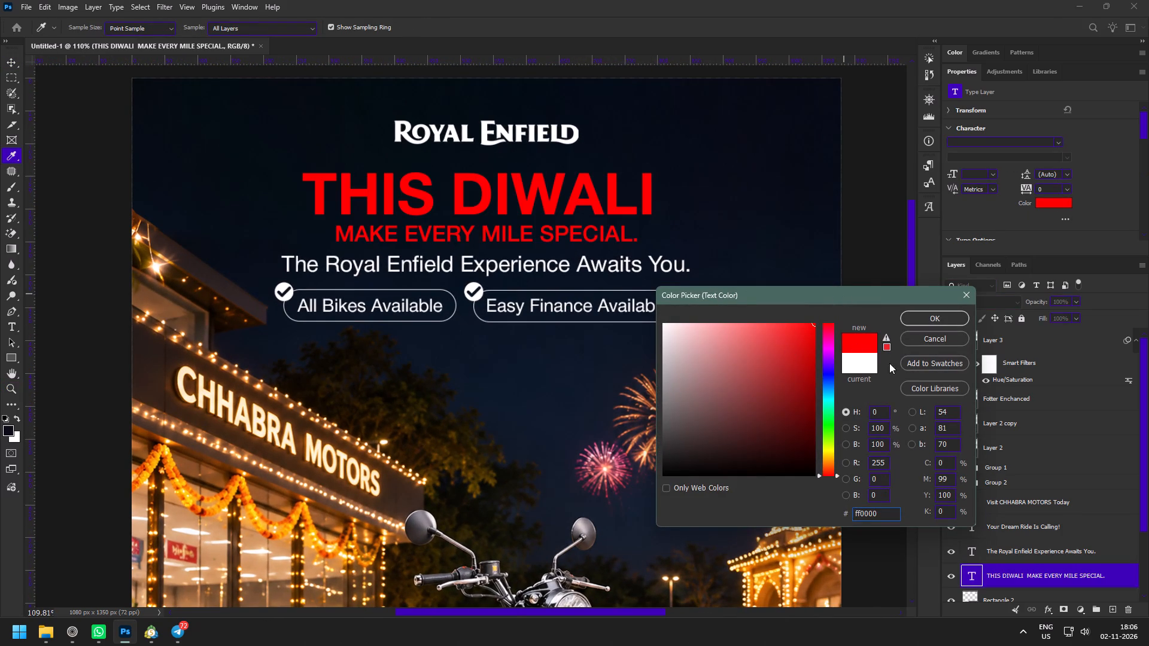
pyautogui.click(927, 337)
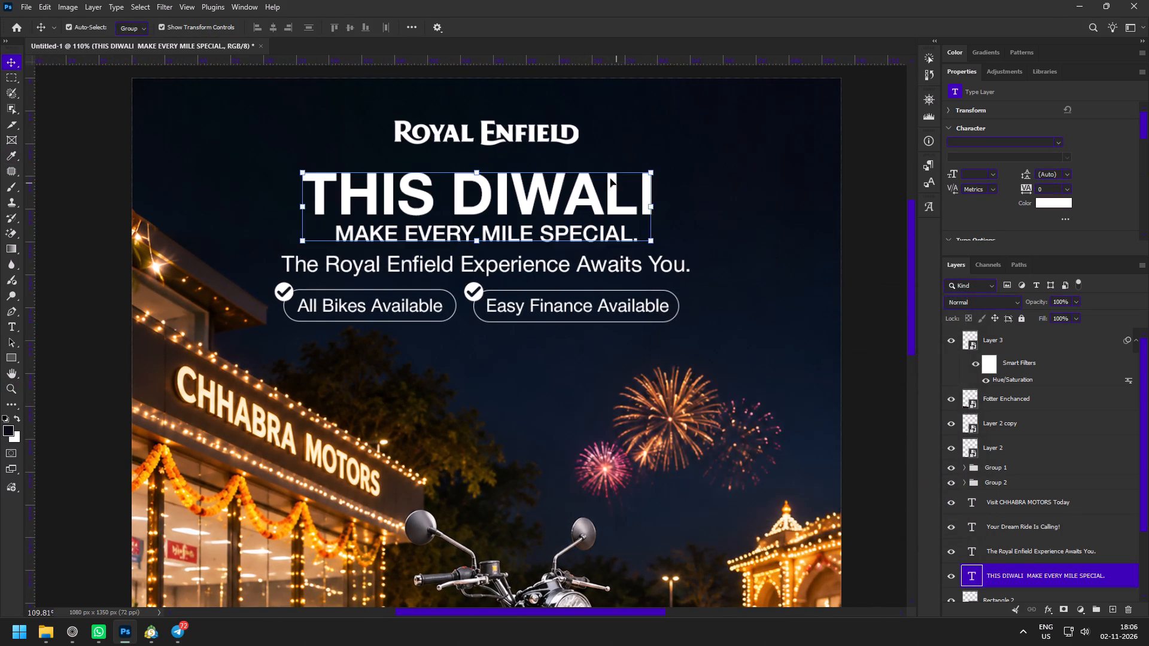
# Change the font of the letter "D" in "THIS DIWALI" to World Discovery Six PERSONAL Regular.
pyautogui.press('z')
pyautogui.moveTo(513, 126); pyautogui.dragTo(529, 153)
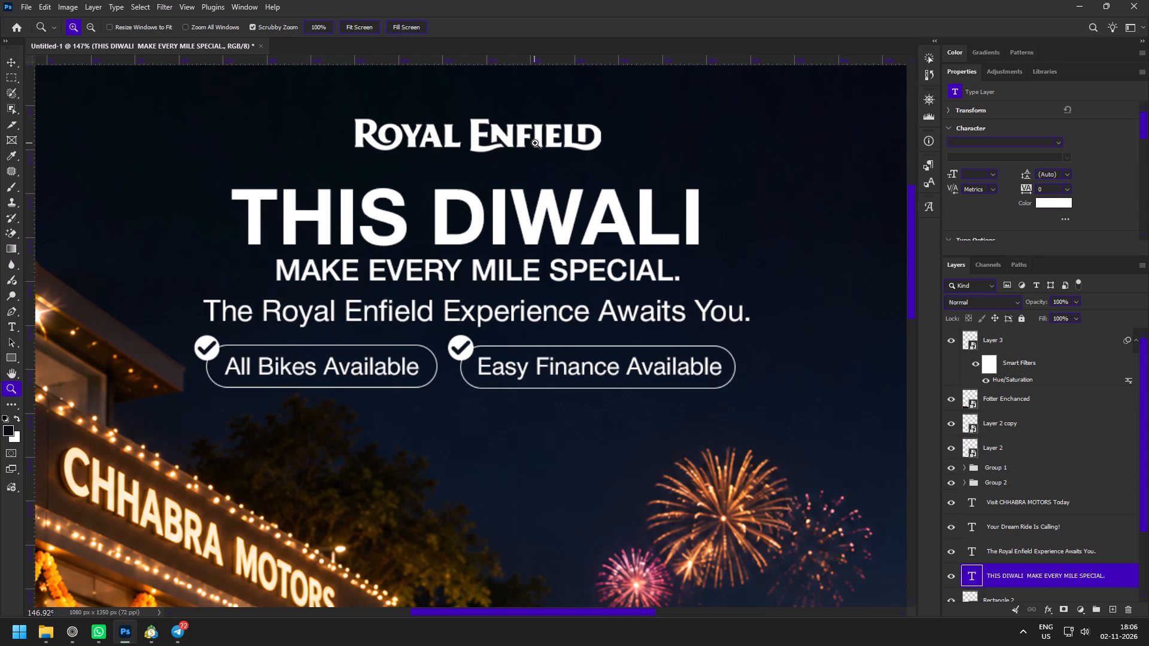
pyautogui.press('v')
pyautogui.click(497, 236)
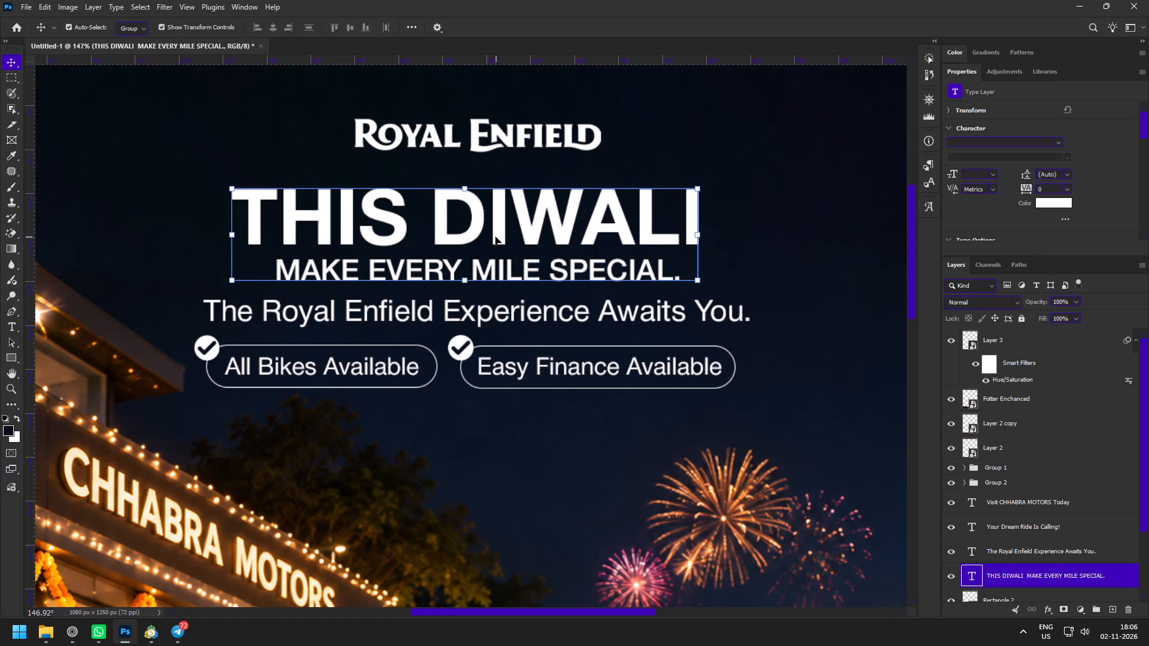
pyautogui.doubleClick(453, 202)
pyautogui.moveTo(434, 223); pyautogui.dragTo(483, 226)
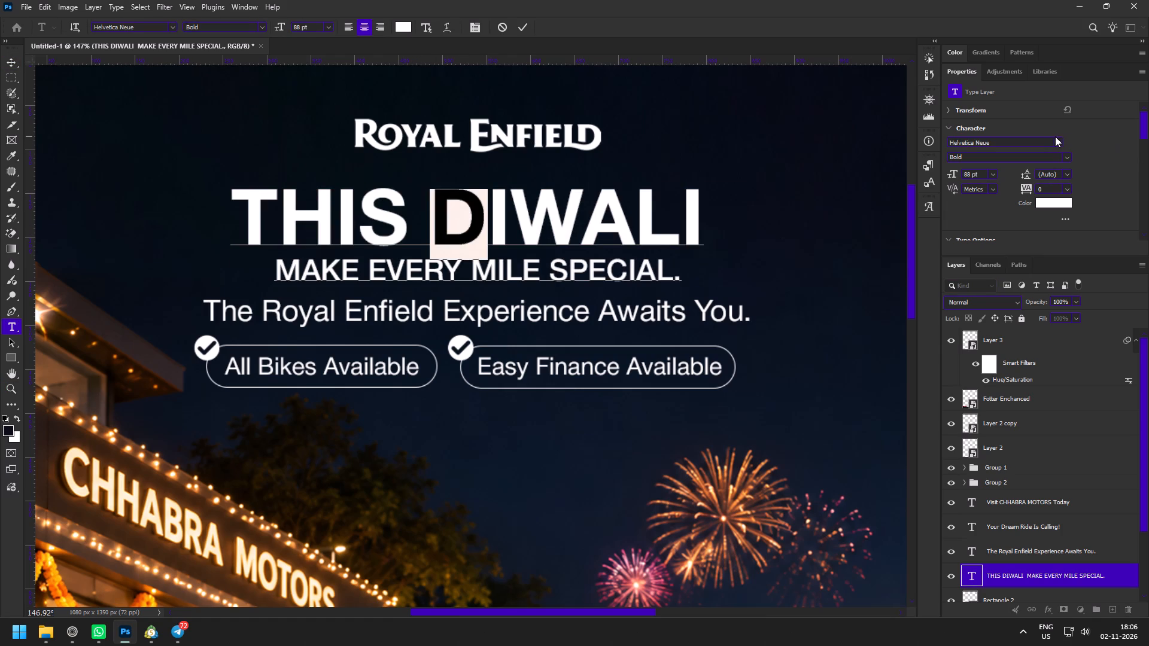
pyautogui.click(1056, 141)
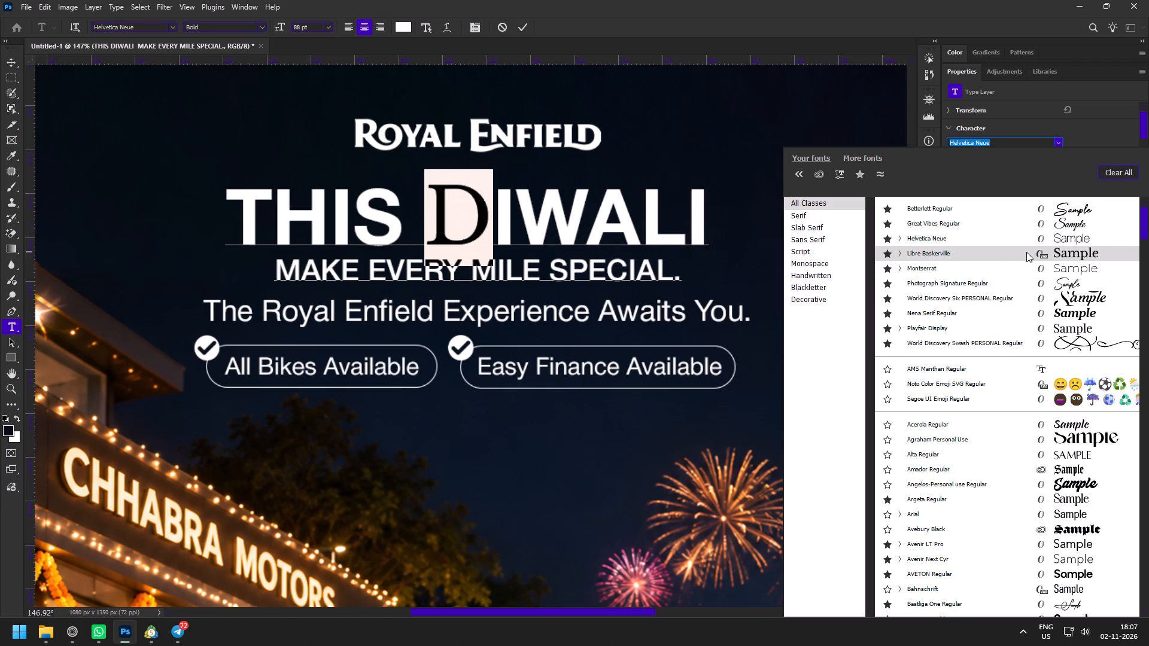
pyautogui.click(1036, 293)
pyautogui.click(523, 25)
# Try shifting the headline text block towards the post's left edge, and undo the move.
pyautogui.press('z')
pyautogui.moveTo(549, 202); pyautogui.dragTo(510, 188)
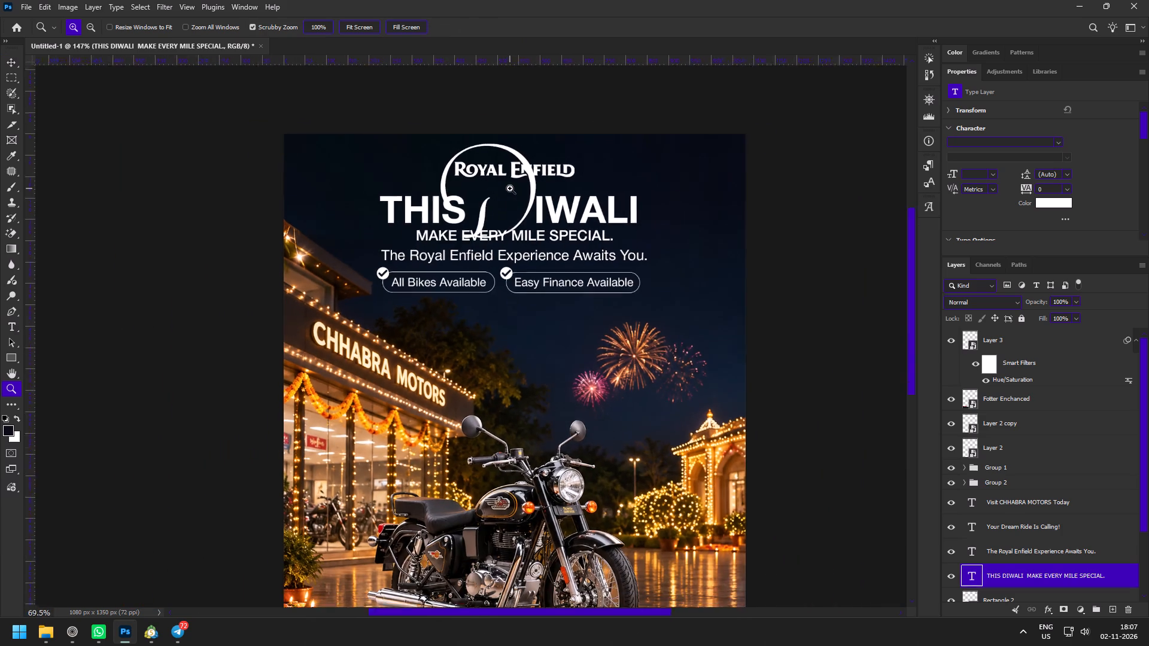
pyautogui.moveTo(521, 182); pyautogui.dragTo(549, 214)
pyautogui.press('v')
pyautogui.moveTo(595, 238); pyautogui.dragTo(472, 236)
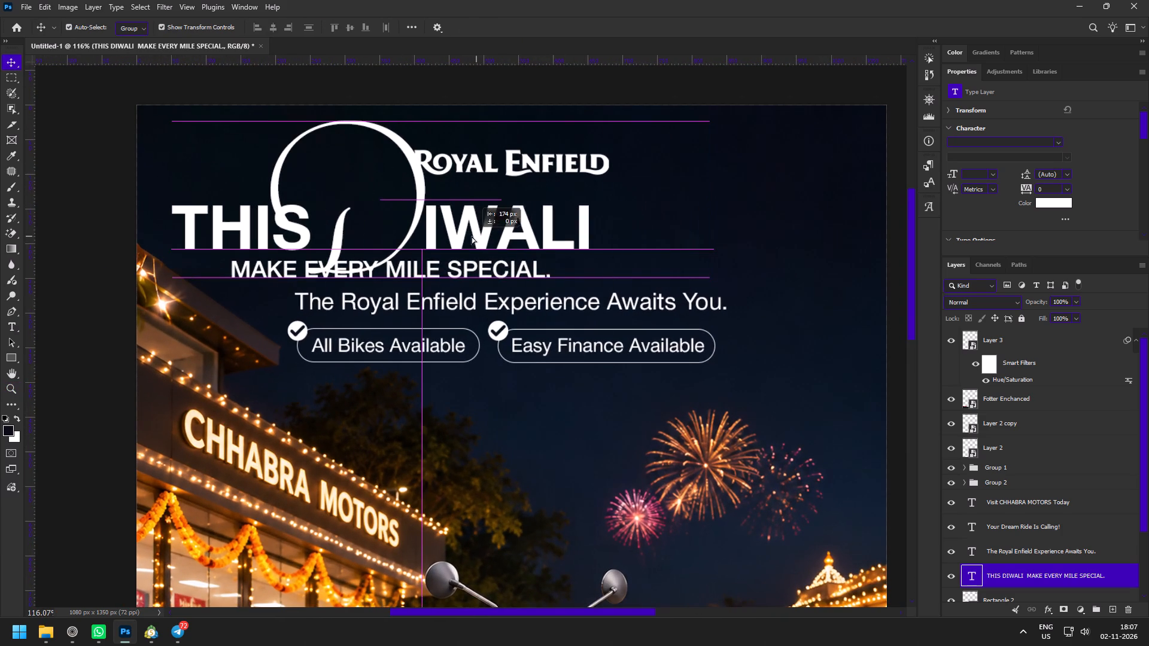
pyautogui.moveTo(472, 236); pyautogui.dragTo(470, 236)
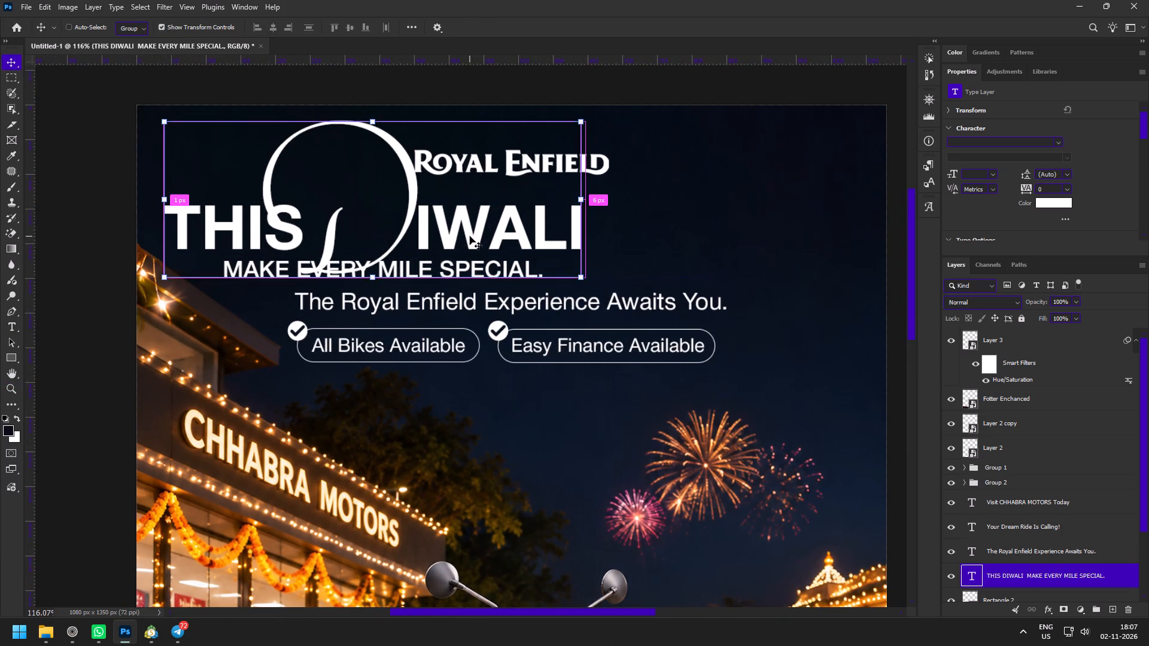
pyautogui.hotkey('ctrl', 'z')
# Cut the line "MAKE EVERY MILE SPECIAL." out of the headline text, leaving only "THIS DIWALI" in that layer.
pyautogui.click(785, 241)
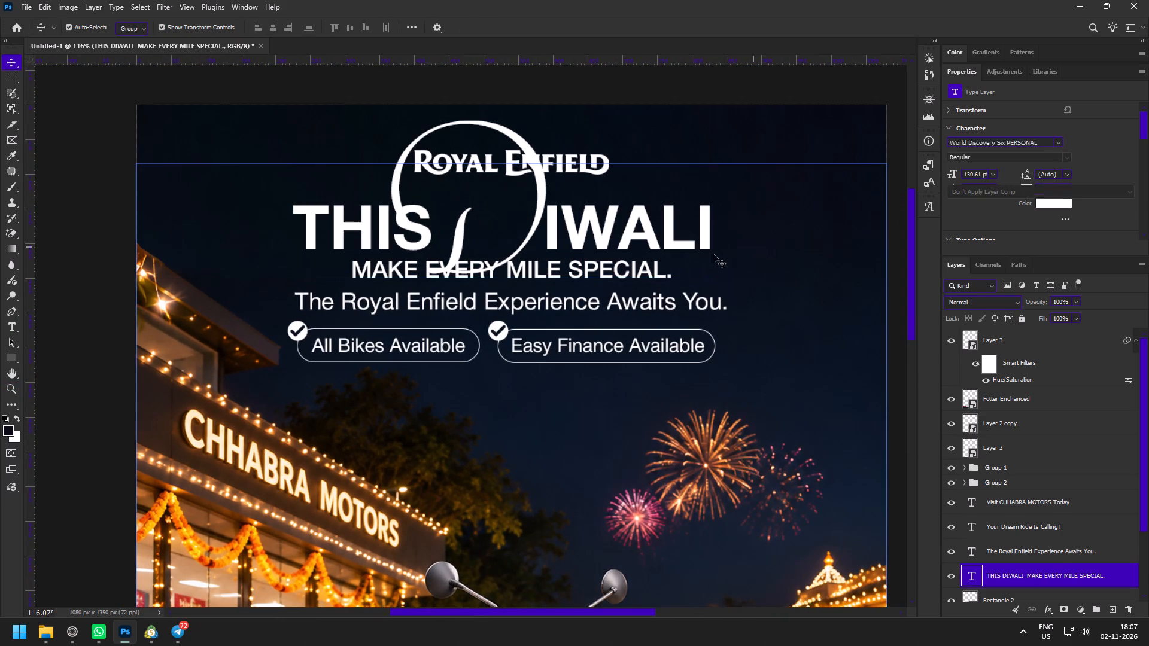
pyautogui.click(545, 264)
pyautogui.doubleClick(544, 268)
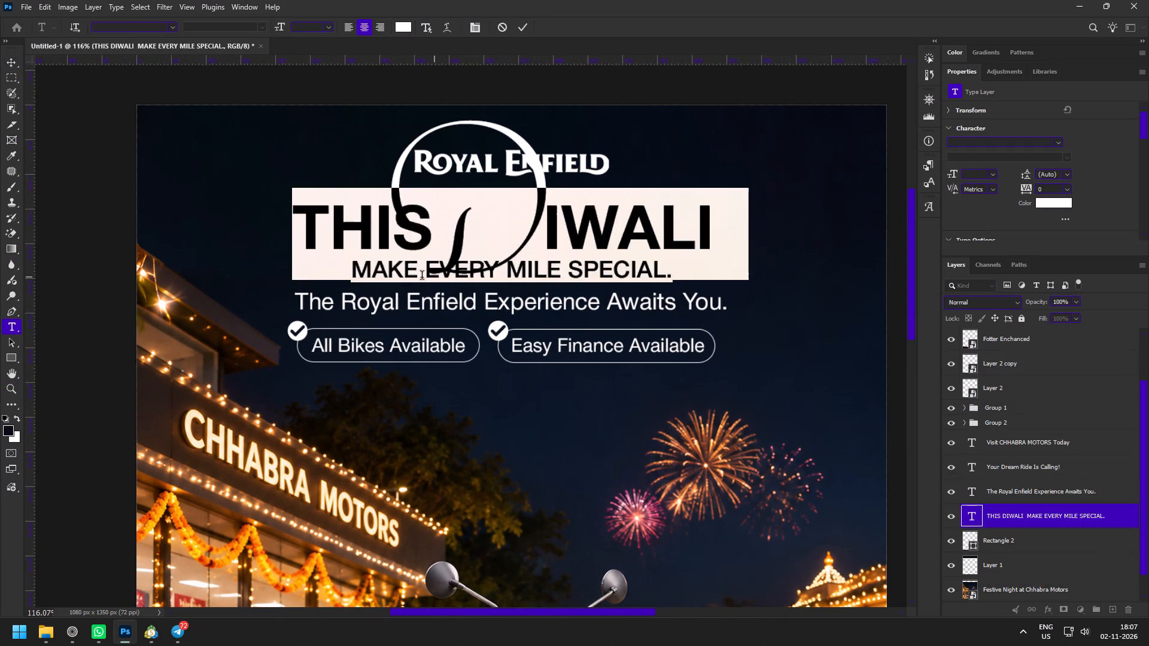
pyautogui.tripleClick(381, 277)
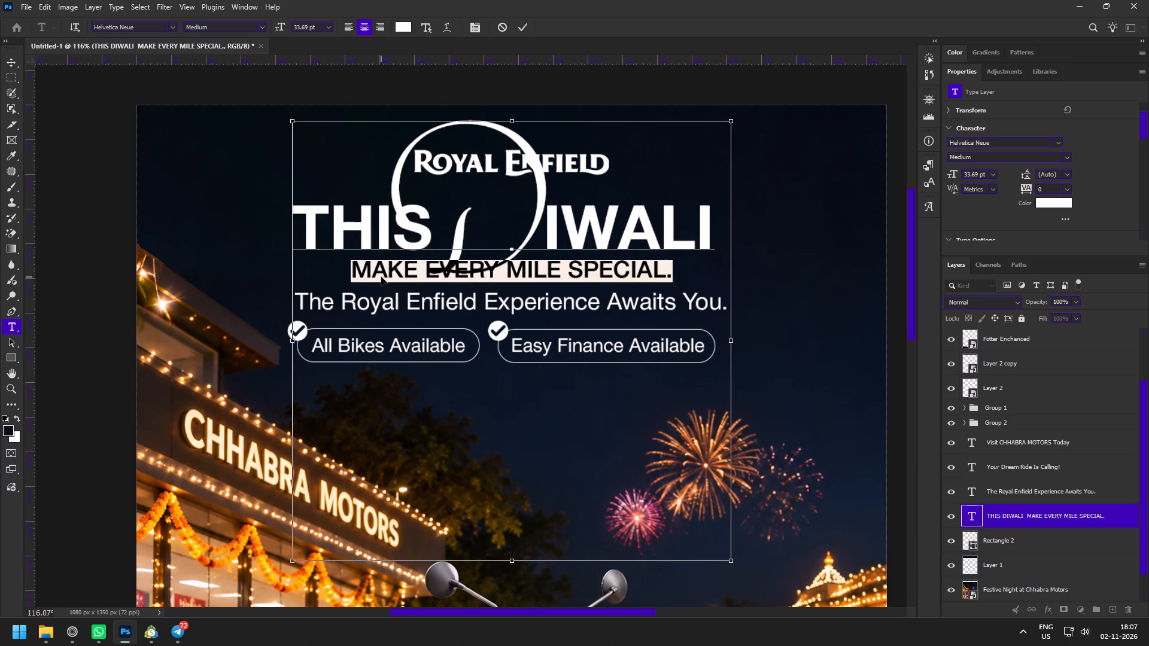
pyautogui.hotkey('ctrl', 'x')
pyautogui.press('BackSpace')
pyautogui.press('BackSpace')
pyautogui.hotkey('ctrl', 'Return')
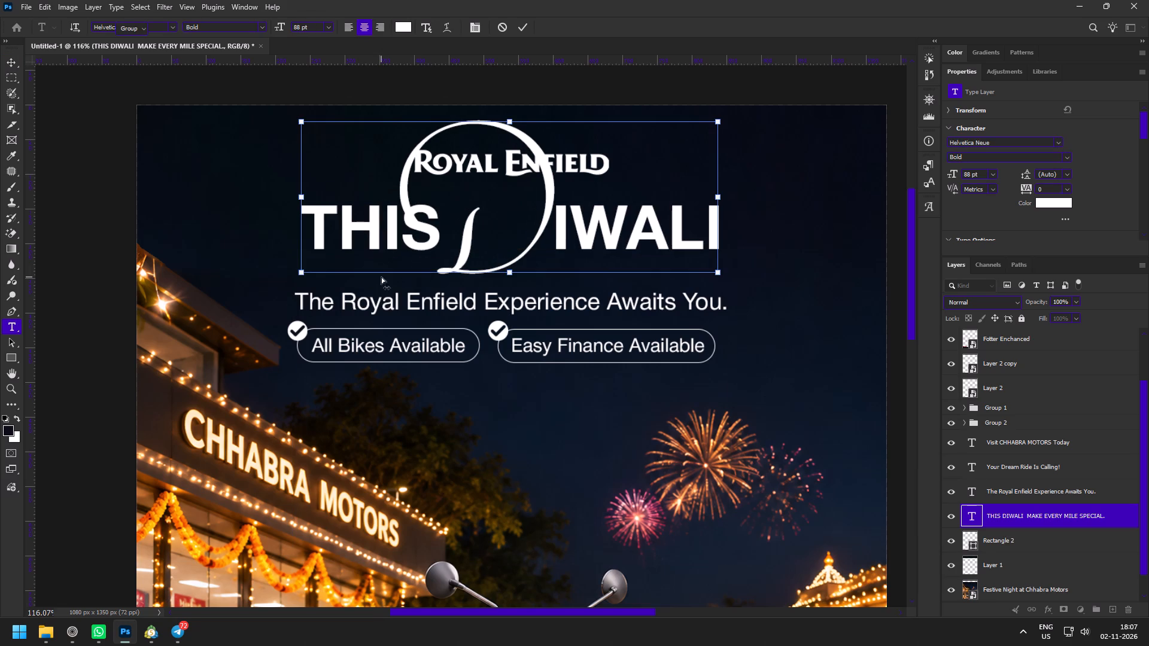
# Move the Royal Enfield logo to the post's top-right corner, at X 784 px, Y 26 px.
pyautogui.press('z')
pyautogui.moveTo(572, 115); pyautogui.dragTo(595, 145)
pyautogui.press('v')
pyautogui.press('space')
pyautogui.press('space')
pyautogui.press('space')
pyautogui.press('space')
pyautogui.moveTo(745, 156); pyautogui.dragTo(564, 177)
pyautogui.click(702, 187)
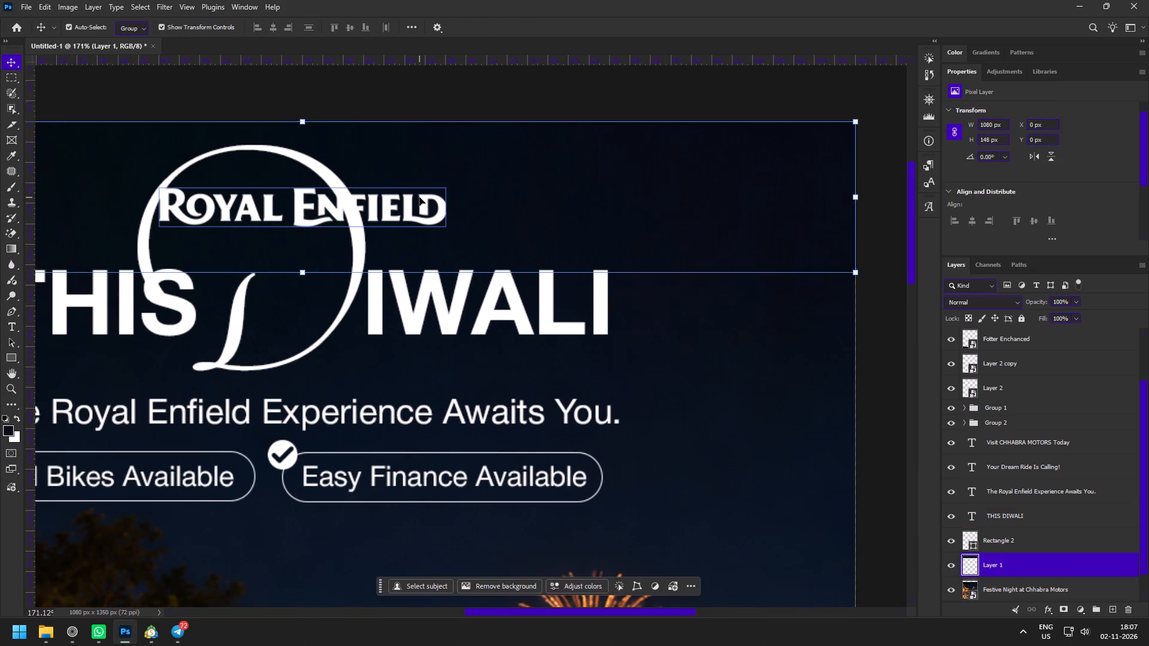
pyautogui.click(420, 197)
pyautogui.moveTo(389, 202); pyautogui.dragTo(782, 165)
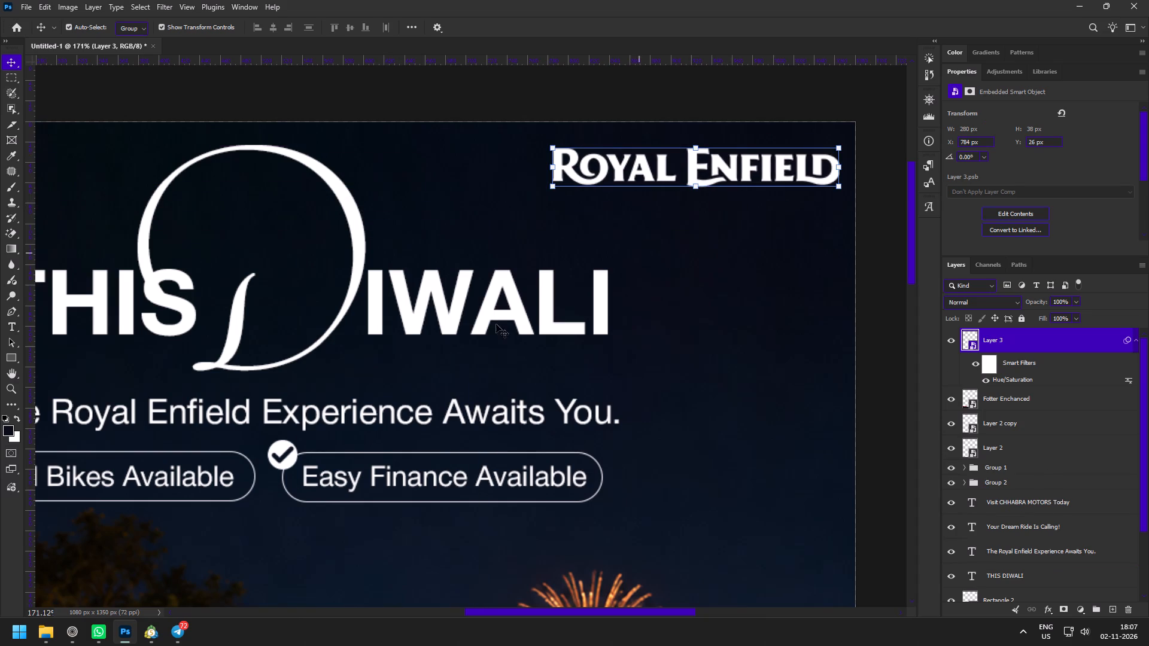
# Duplicate the "The Royal Enfield Experience Awaits You." line, replace its text with "MAKE EVERY MILE SPECIAL.", and place it under "IWALI".
pyautogui.click(95, 310)
pyautogui.click(136, 413)
pyautogui.keyDown('alt'); pyautogui.moveTo(140, 416); pyautogui.dragTo(183, 405); pyautogui.keyUp('alt')
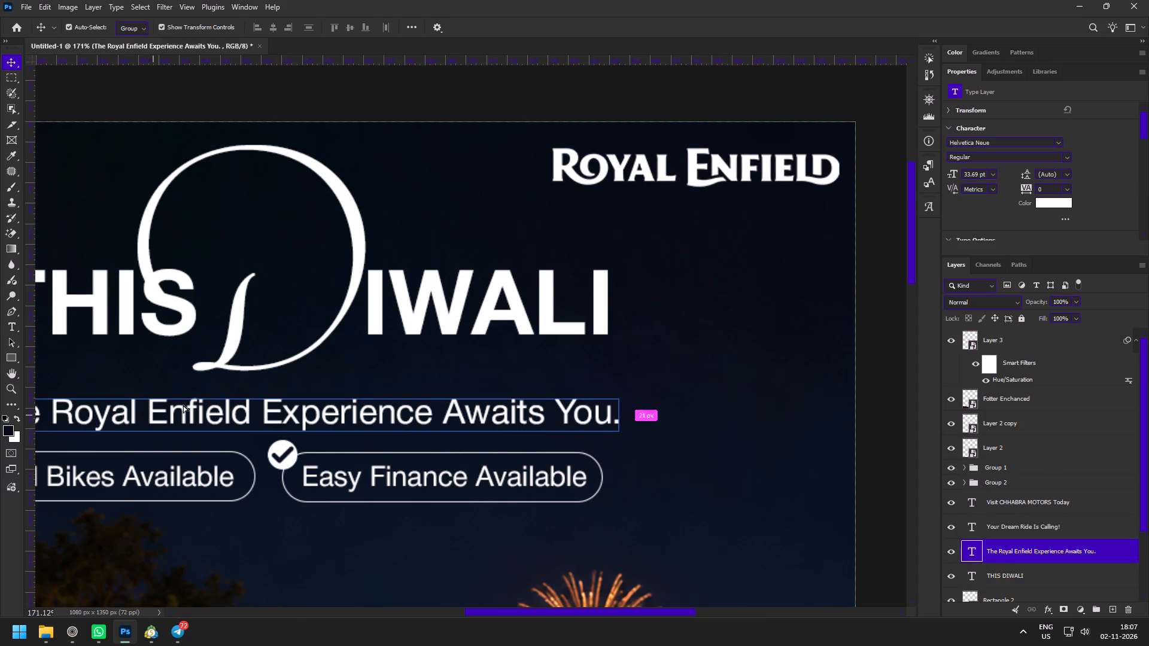
pyautogui.keyDown('alt'); pyautogui.moveTo(183, 405); pyautogui.dragTo(400, 333); pyautogui.keyUp('alt')
pyautogui.doubleClick(714, 333)
pyautogui.hotkey('ctrl', 'v')
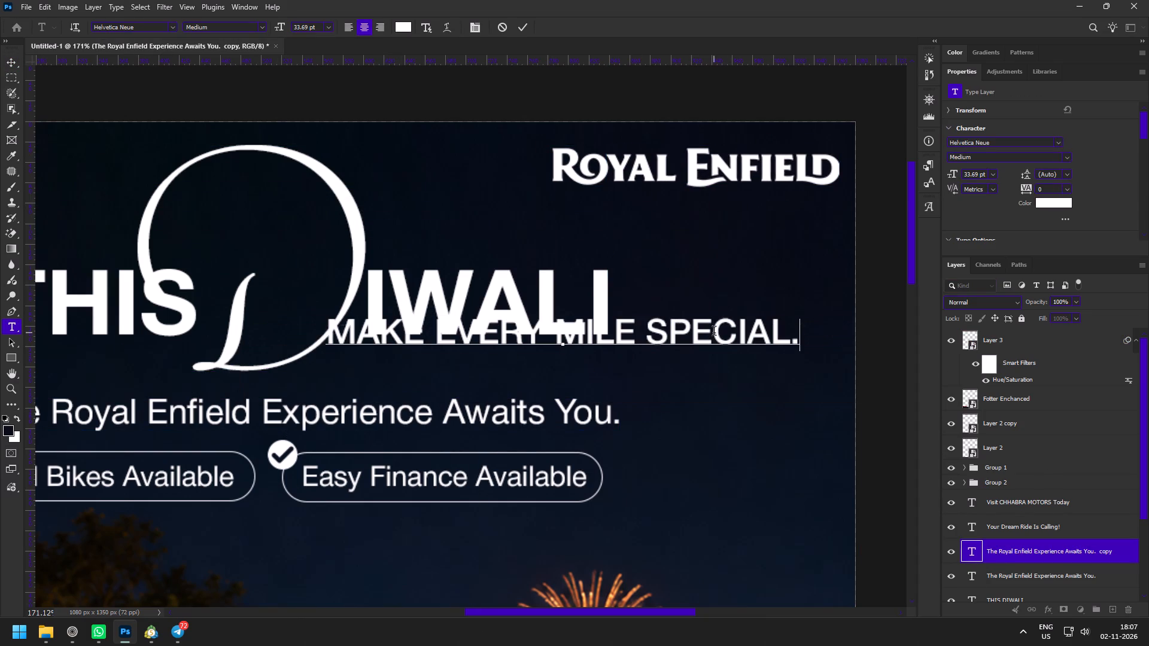
pyautogui.hotkey('ctrl', 'Return')
pyautogui.moveTo(714, 333); pyautogui.dragTo(715, 360)
# Examine the rearranged headline, tagline and logo against the rest of the post.
pyautogui.press('z')
pyautogui.moveTo(662, 419); pyautogui.dragTo(597, 393)
pyautogui.press('space')
pyautogui.press('space')
pyautogui.press('space')
pyautogui.moveTo(558, 441); pyautogui.dragTo(627, 340)
pyautogui.moveTo(697, 365); pyautogui.dragTo(720, 385)
pyautogui.moveTo(690, 267); pyautogui.dragTo(703, 283)
pyautogui.moveTo(691, 227); pyautogui.dragTo(702, 237)
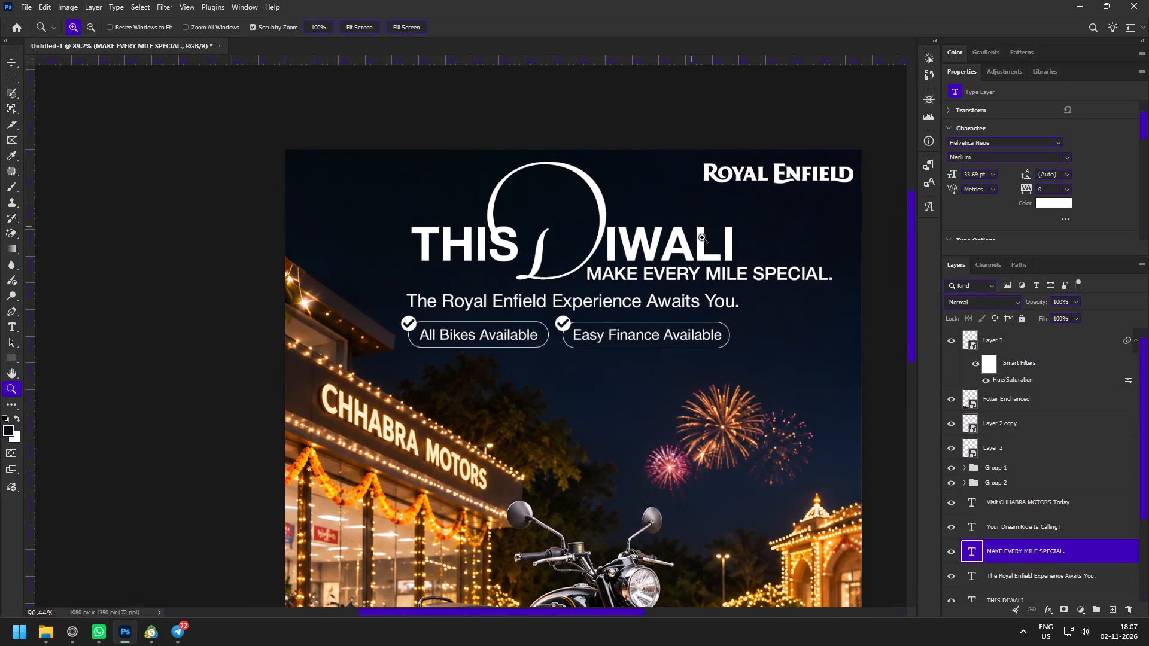
pyautogui.moveTo(702, 237); pyautogui.dragTo(711, 247)
# Select the decorative "D" in "THIS DIWALI" and show its glyphs as Alternates For Selection.
pyautogui.press('v')
pyautogui.click(516, 234)
pyautogui.click(434, 224)
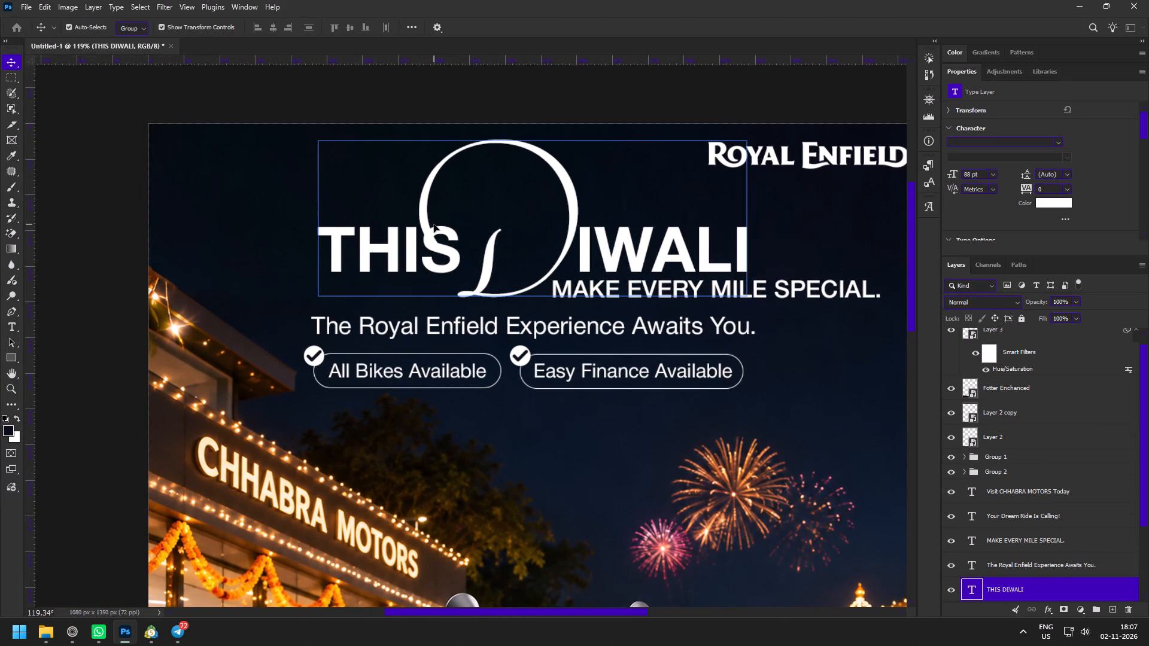
pyautogui.click(434, 224)
pyautogui.moveTo(576, 266); pyautogui.dragTo(458, 261)
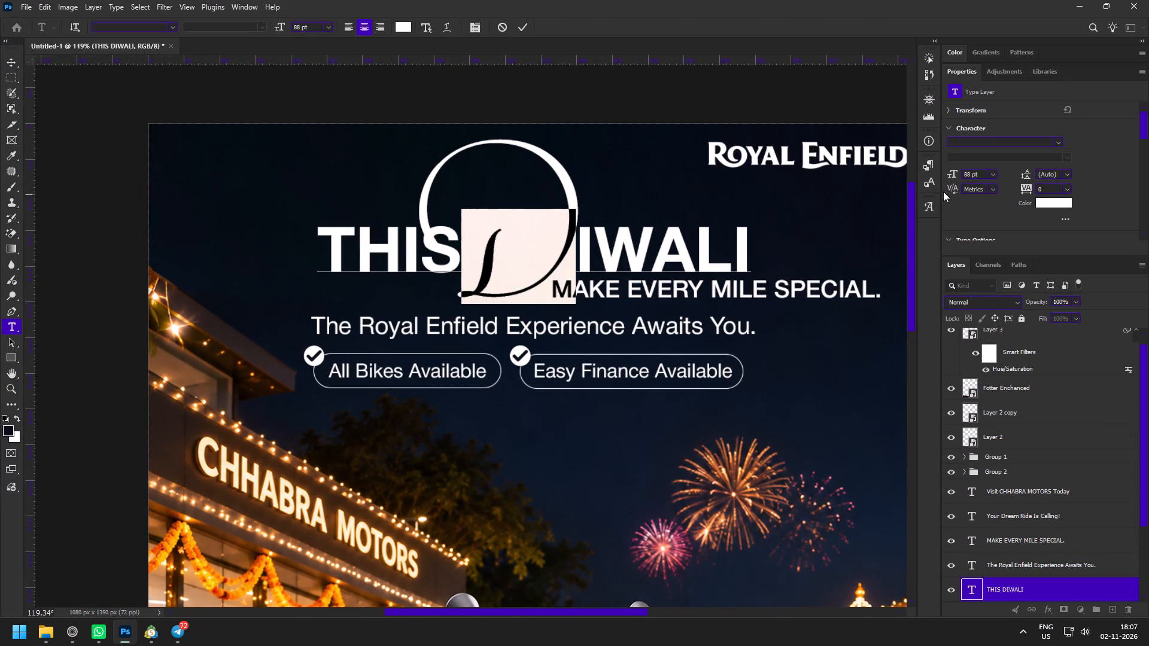
pyautogui.click(926, 211)
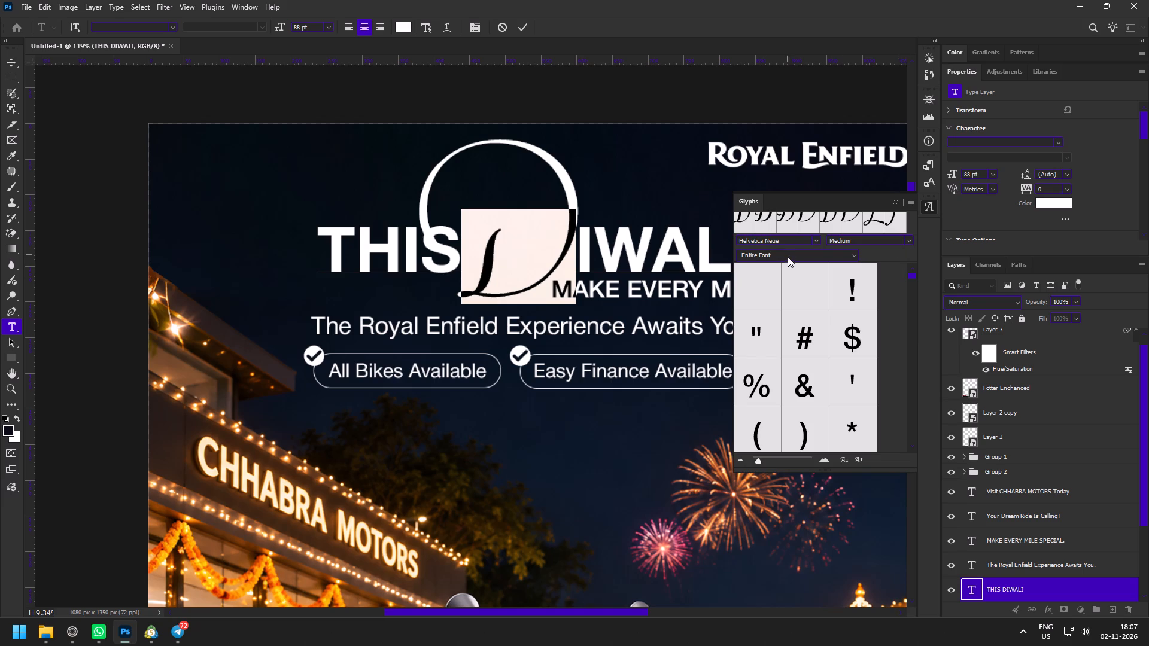
pyautogui.click(797, 252)
pyautogui.click(774, 269)
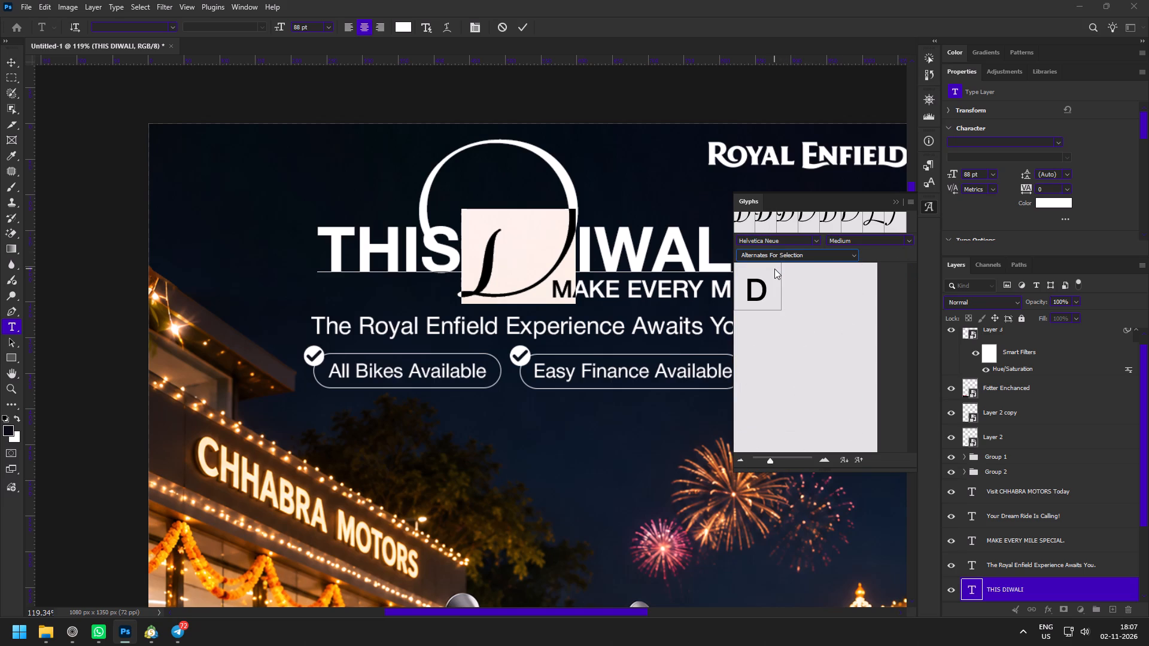
pyautogui.click(816, 239)
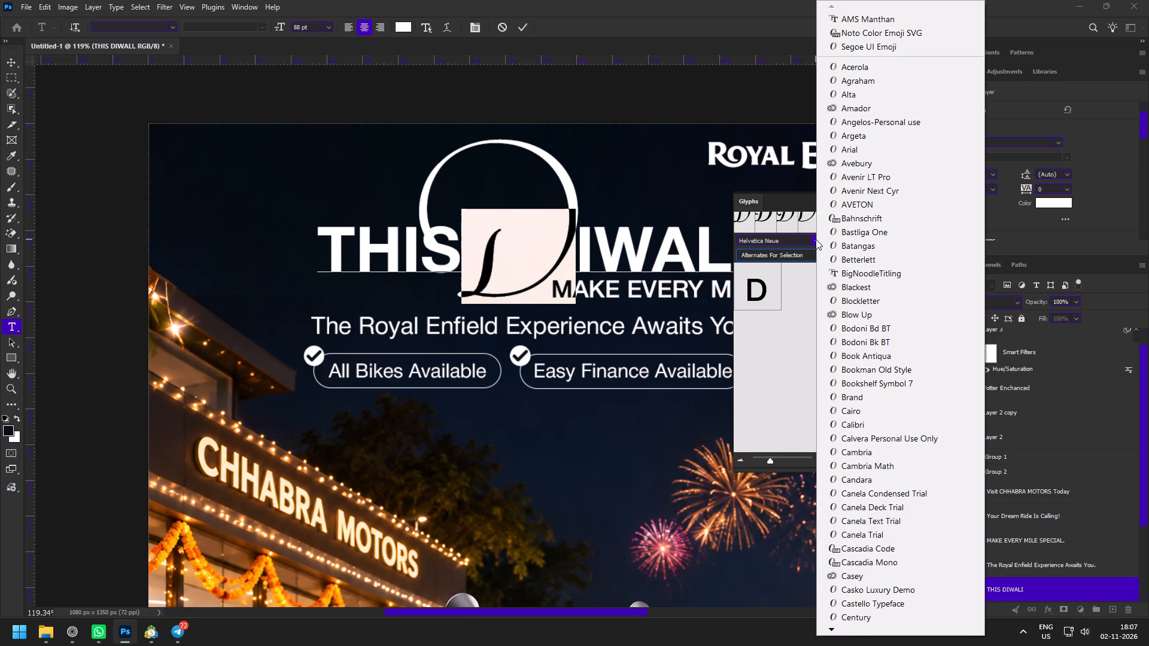
pyautogui.click(816, 239)
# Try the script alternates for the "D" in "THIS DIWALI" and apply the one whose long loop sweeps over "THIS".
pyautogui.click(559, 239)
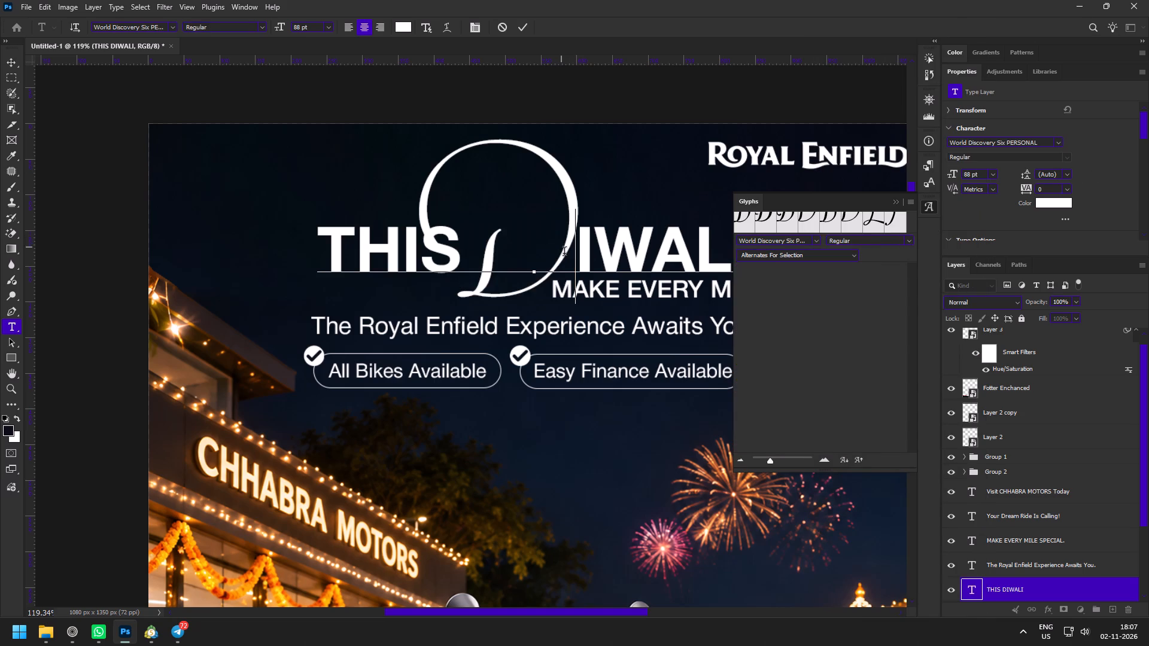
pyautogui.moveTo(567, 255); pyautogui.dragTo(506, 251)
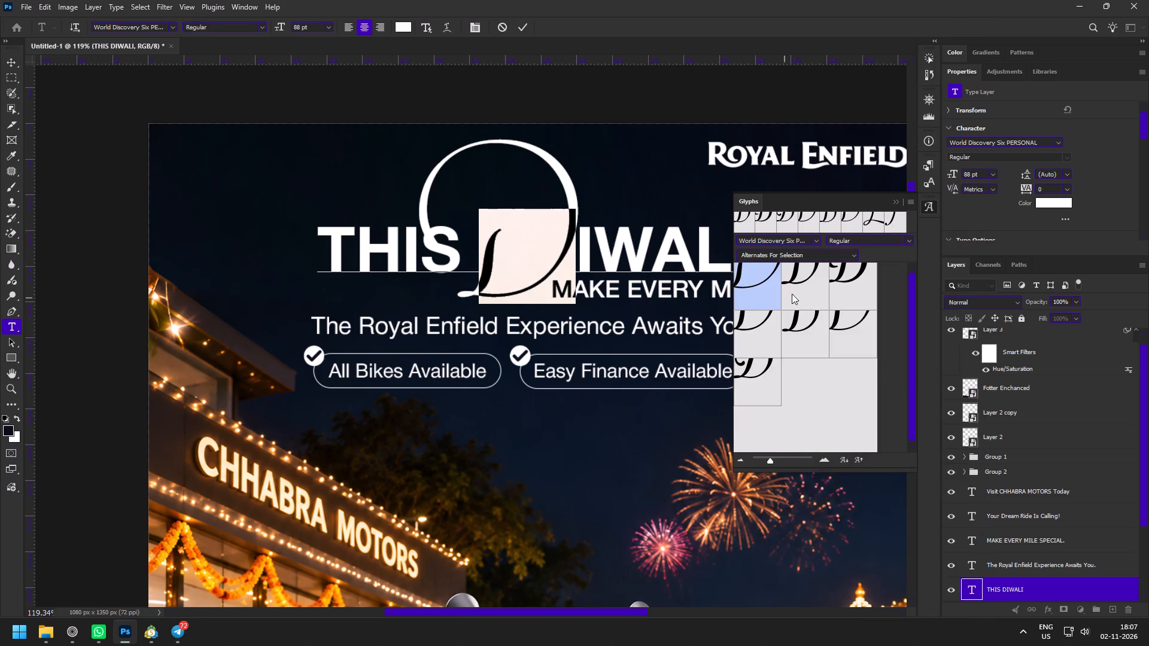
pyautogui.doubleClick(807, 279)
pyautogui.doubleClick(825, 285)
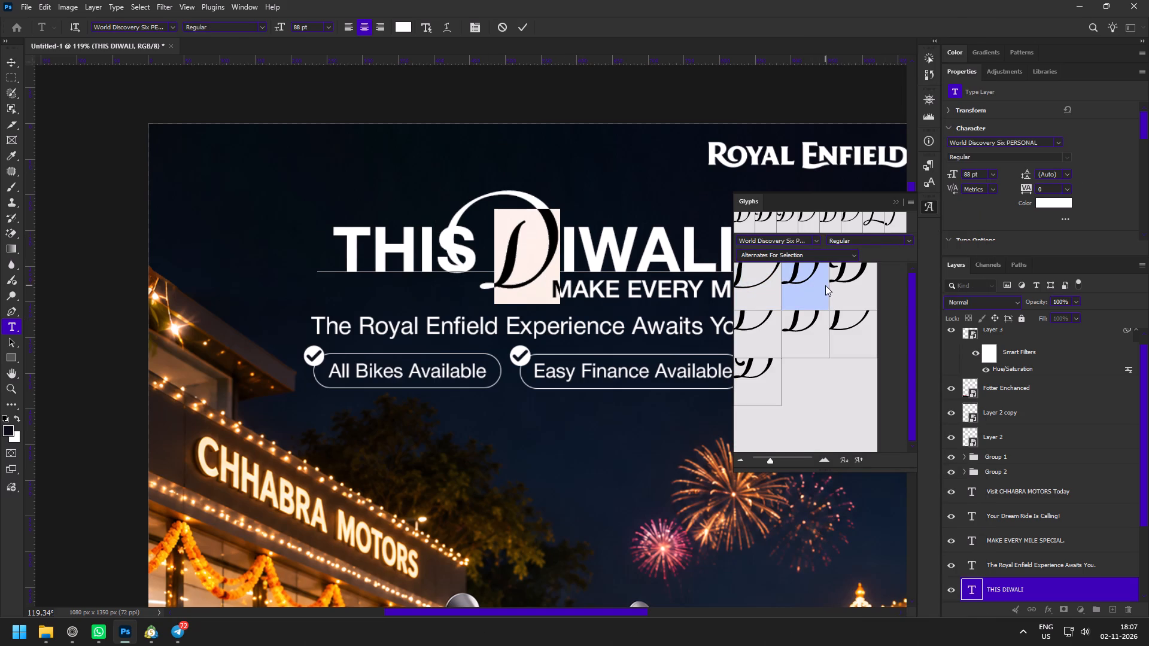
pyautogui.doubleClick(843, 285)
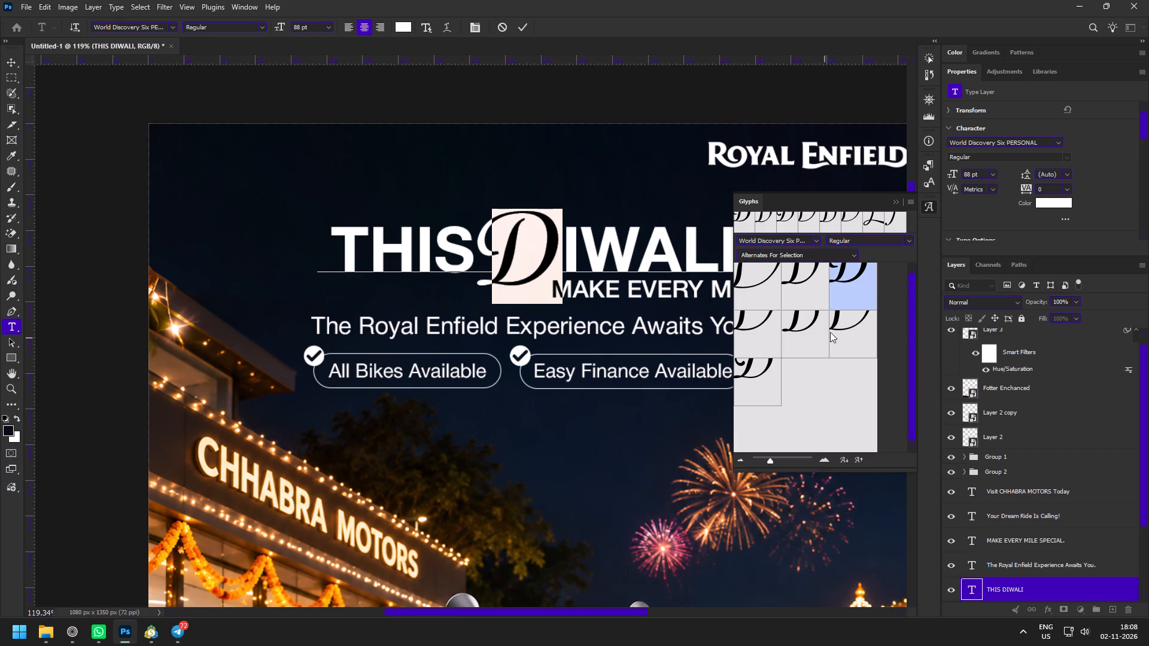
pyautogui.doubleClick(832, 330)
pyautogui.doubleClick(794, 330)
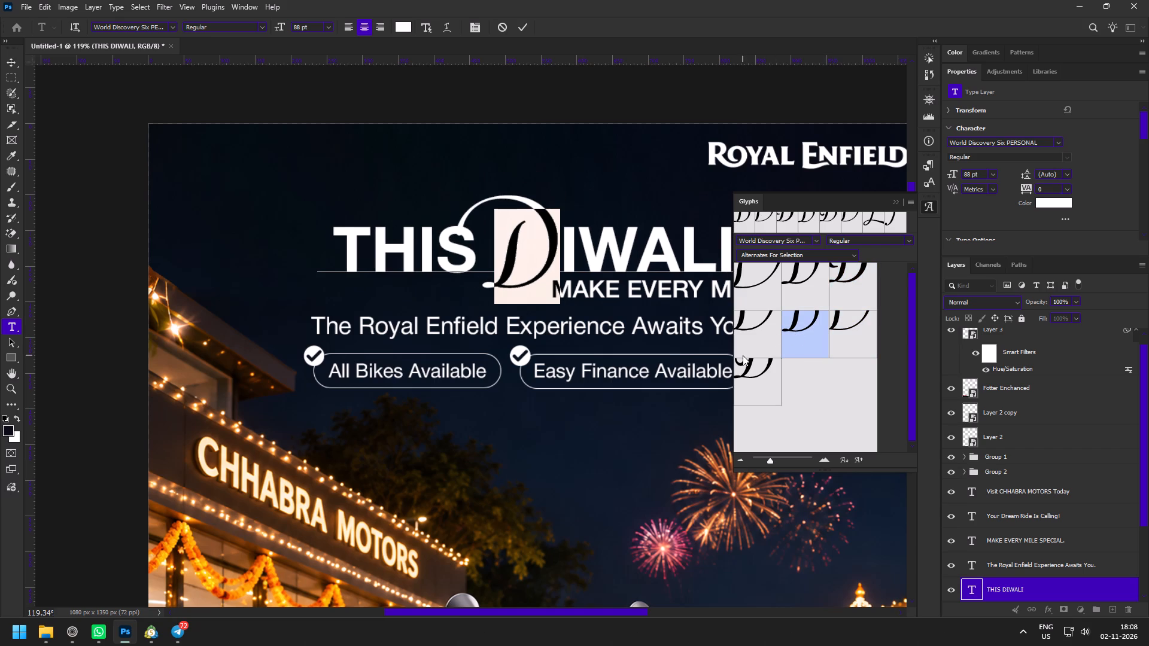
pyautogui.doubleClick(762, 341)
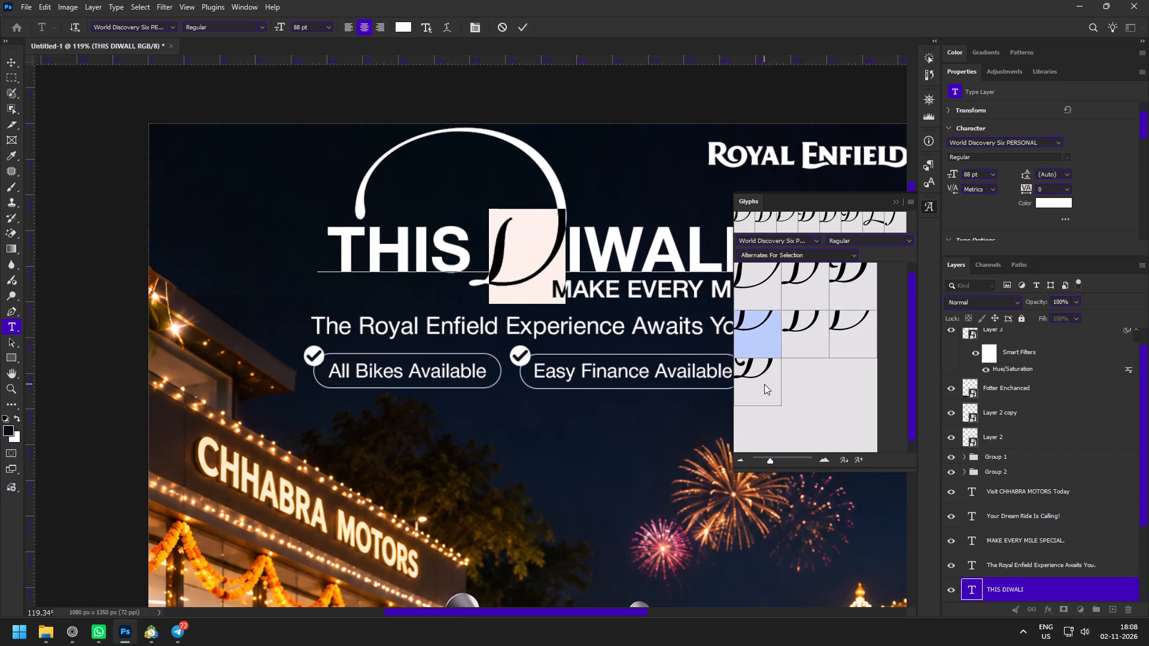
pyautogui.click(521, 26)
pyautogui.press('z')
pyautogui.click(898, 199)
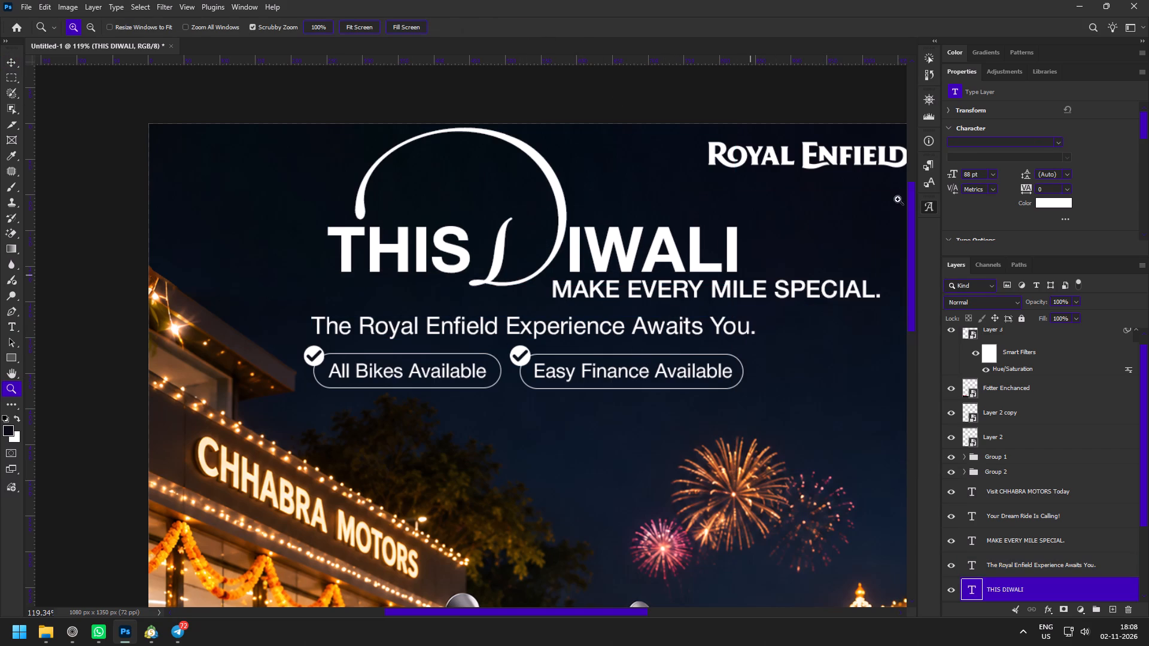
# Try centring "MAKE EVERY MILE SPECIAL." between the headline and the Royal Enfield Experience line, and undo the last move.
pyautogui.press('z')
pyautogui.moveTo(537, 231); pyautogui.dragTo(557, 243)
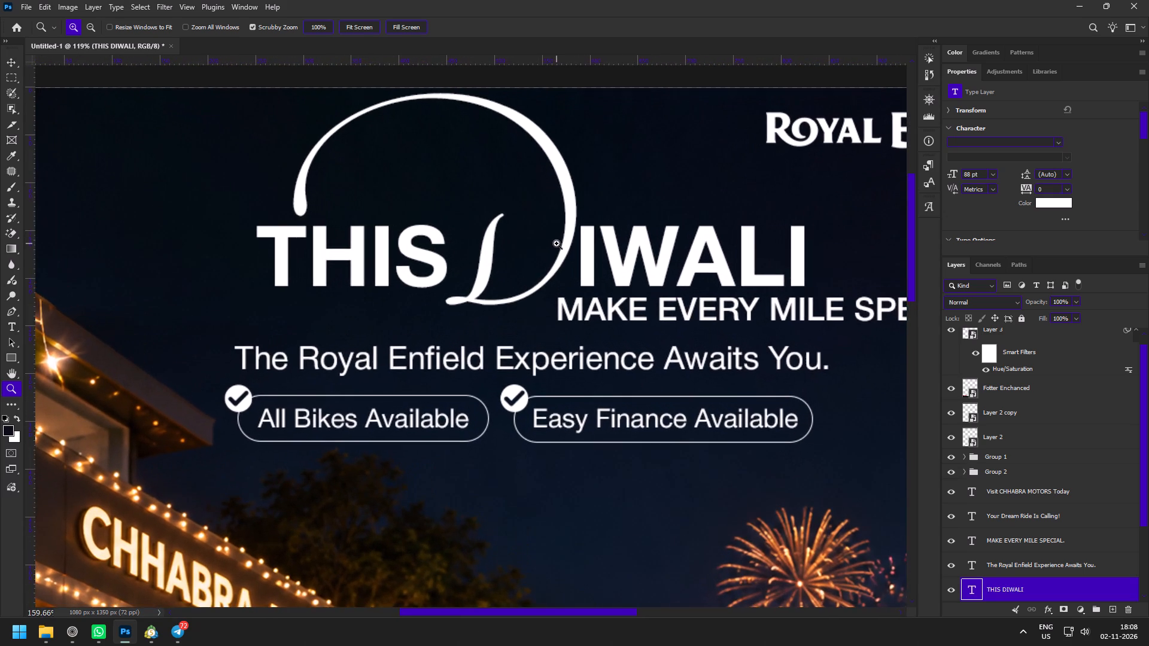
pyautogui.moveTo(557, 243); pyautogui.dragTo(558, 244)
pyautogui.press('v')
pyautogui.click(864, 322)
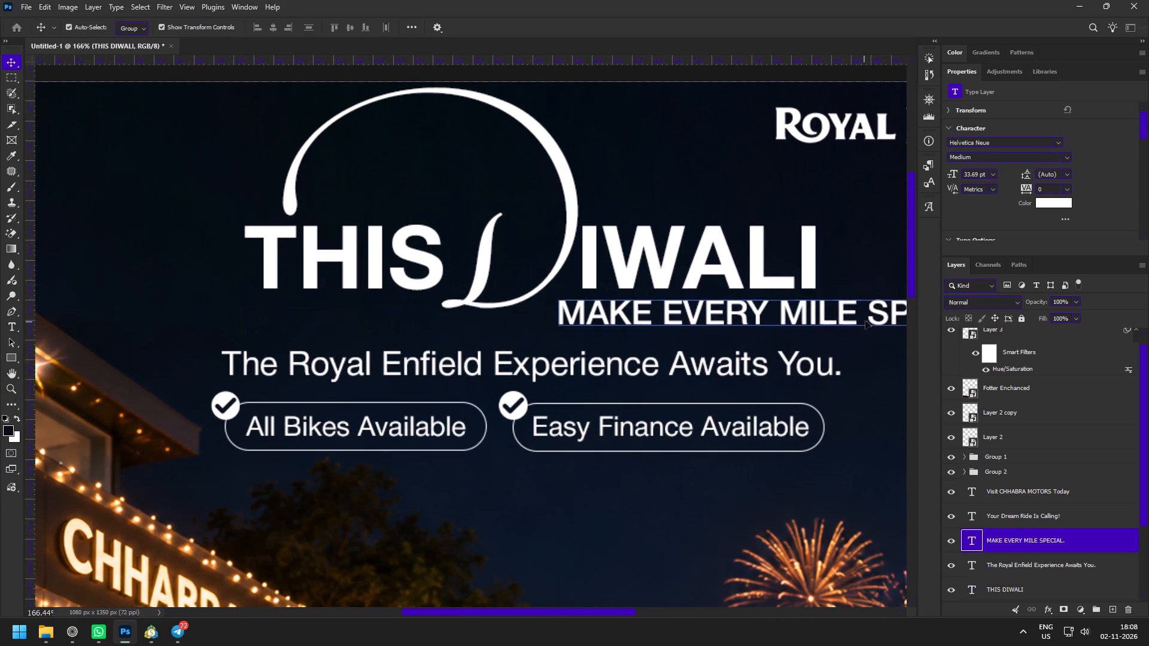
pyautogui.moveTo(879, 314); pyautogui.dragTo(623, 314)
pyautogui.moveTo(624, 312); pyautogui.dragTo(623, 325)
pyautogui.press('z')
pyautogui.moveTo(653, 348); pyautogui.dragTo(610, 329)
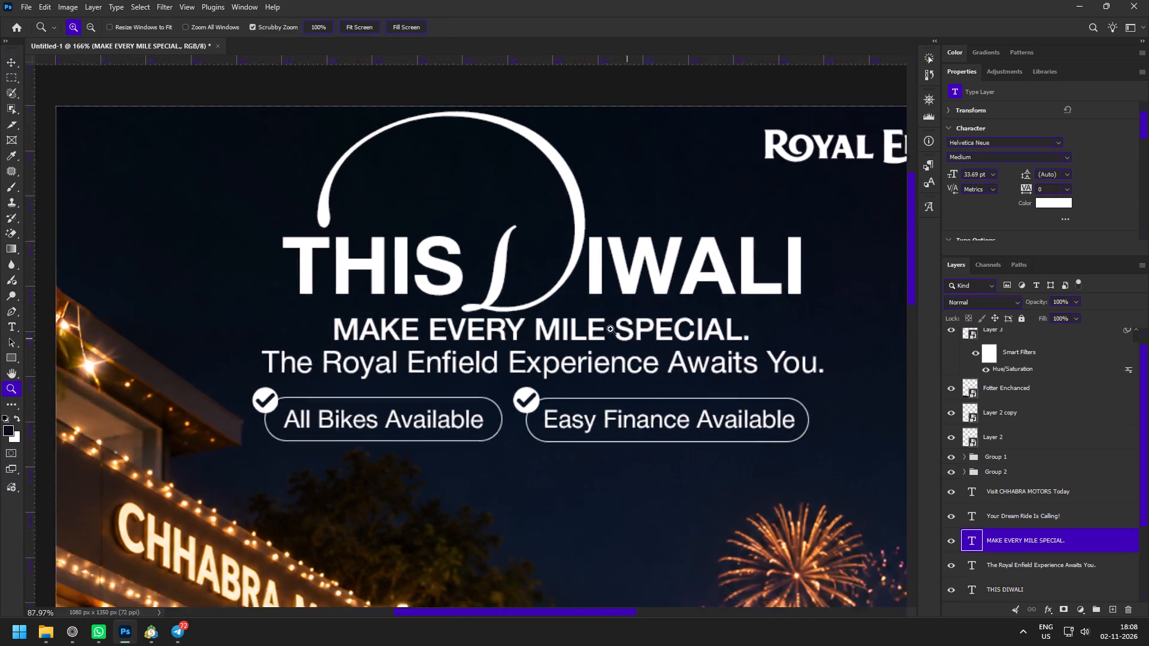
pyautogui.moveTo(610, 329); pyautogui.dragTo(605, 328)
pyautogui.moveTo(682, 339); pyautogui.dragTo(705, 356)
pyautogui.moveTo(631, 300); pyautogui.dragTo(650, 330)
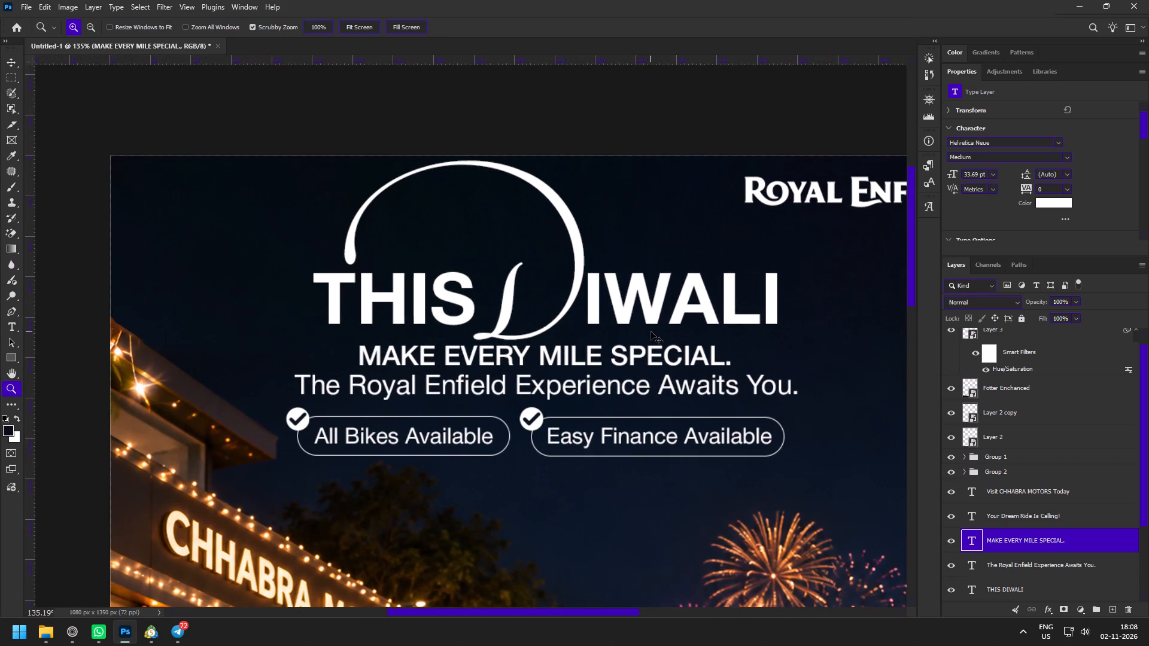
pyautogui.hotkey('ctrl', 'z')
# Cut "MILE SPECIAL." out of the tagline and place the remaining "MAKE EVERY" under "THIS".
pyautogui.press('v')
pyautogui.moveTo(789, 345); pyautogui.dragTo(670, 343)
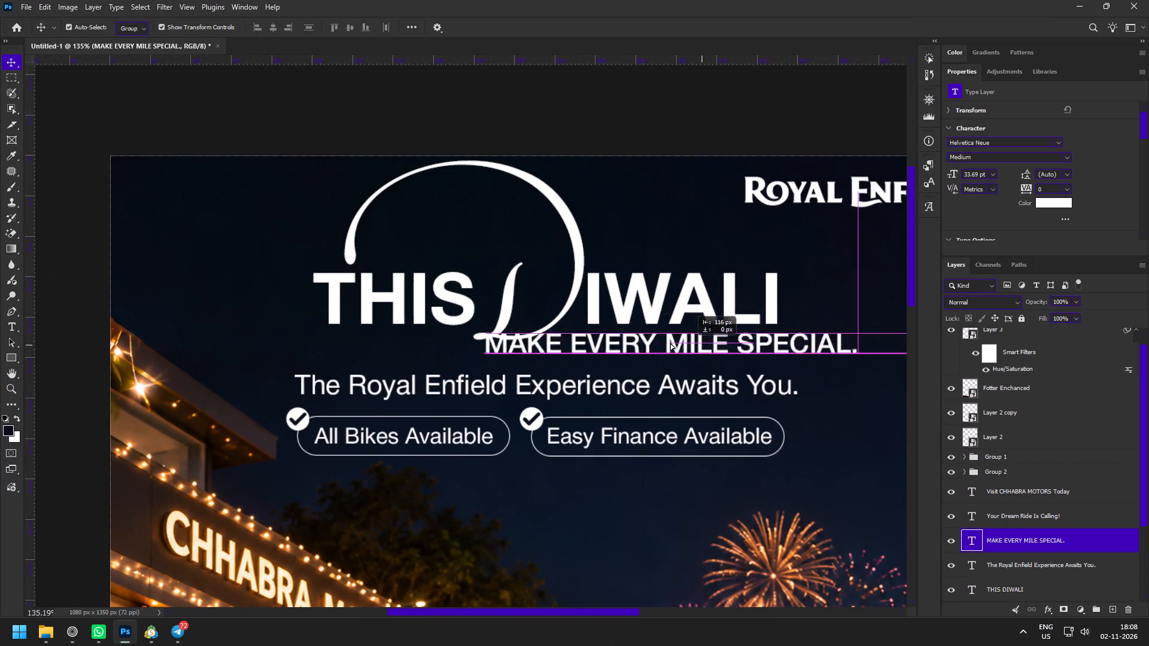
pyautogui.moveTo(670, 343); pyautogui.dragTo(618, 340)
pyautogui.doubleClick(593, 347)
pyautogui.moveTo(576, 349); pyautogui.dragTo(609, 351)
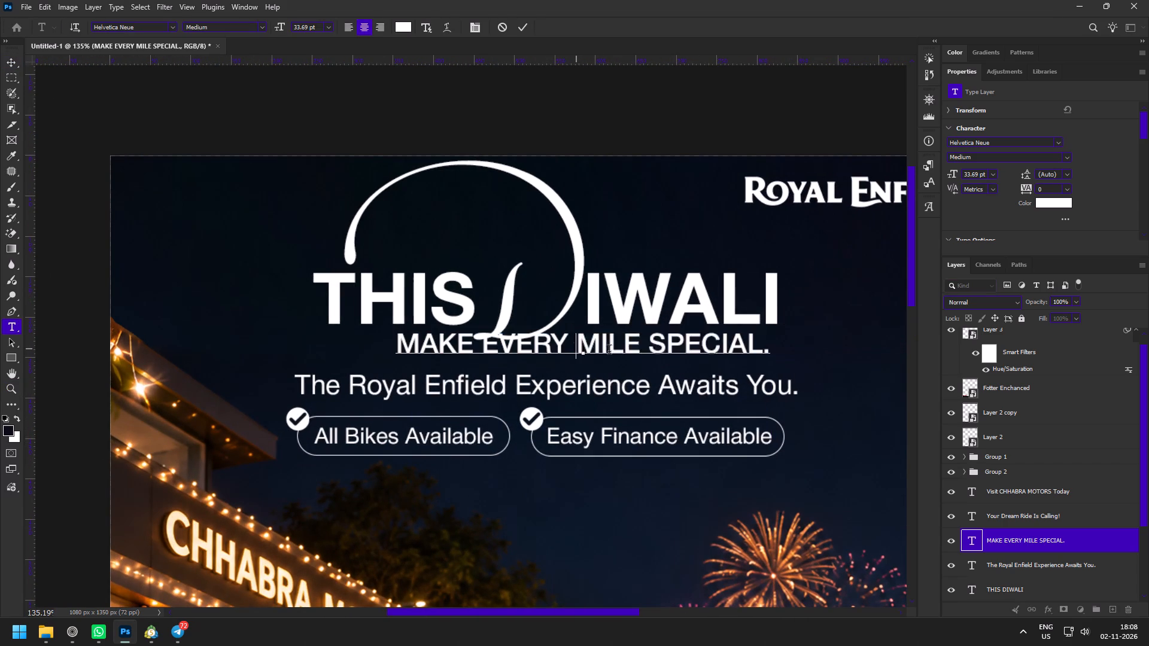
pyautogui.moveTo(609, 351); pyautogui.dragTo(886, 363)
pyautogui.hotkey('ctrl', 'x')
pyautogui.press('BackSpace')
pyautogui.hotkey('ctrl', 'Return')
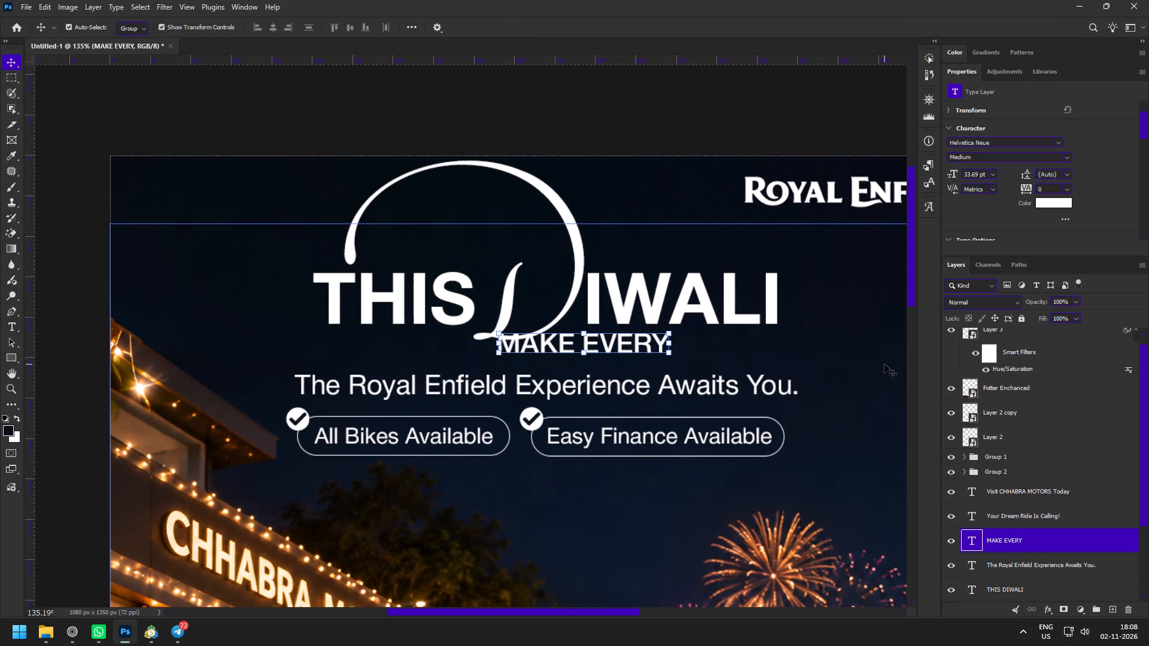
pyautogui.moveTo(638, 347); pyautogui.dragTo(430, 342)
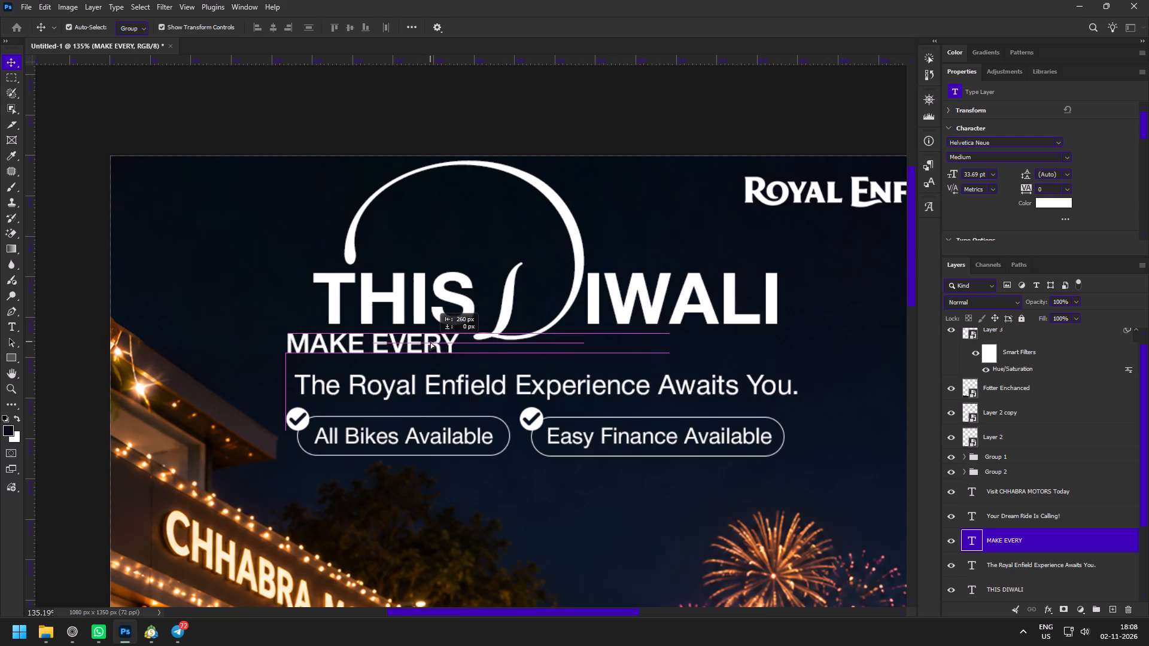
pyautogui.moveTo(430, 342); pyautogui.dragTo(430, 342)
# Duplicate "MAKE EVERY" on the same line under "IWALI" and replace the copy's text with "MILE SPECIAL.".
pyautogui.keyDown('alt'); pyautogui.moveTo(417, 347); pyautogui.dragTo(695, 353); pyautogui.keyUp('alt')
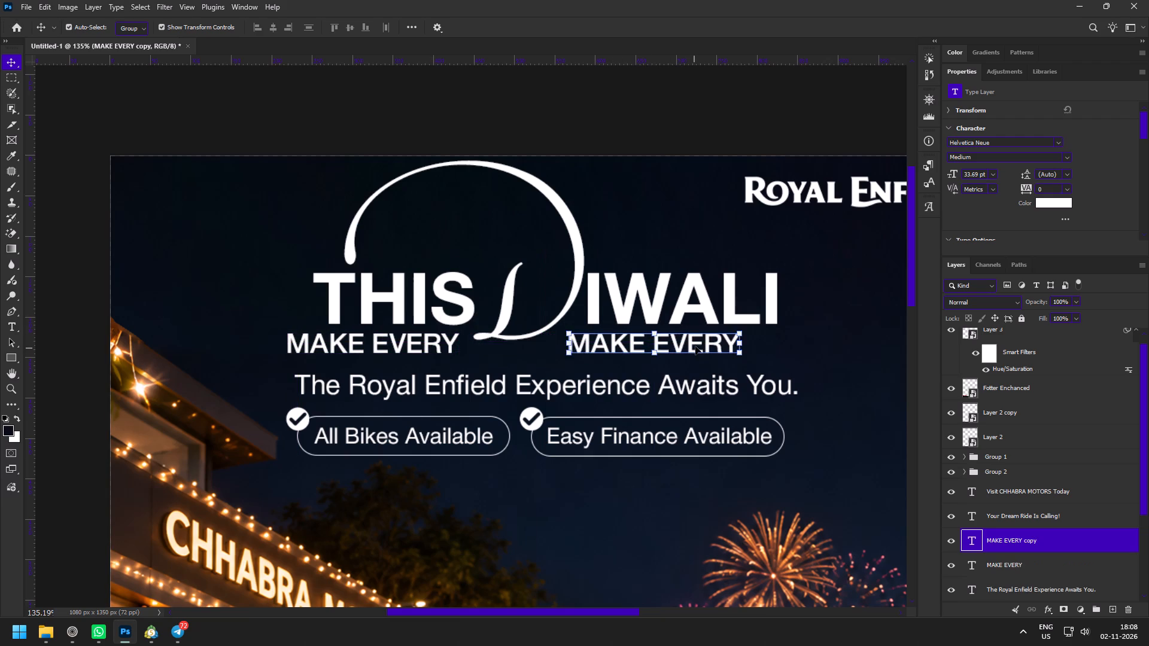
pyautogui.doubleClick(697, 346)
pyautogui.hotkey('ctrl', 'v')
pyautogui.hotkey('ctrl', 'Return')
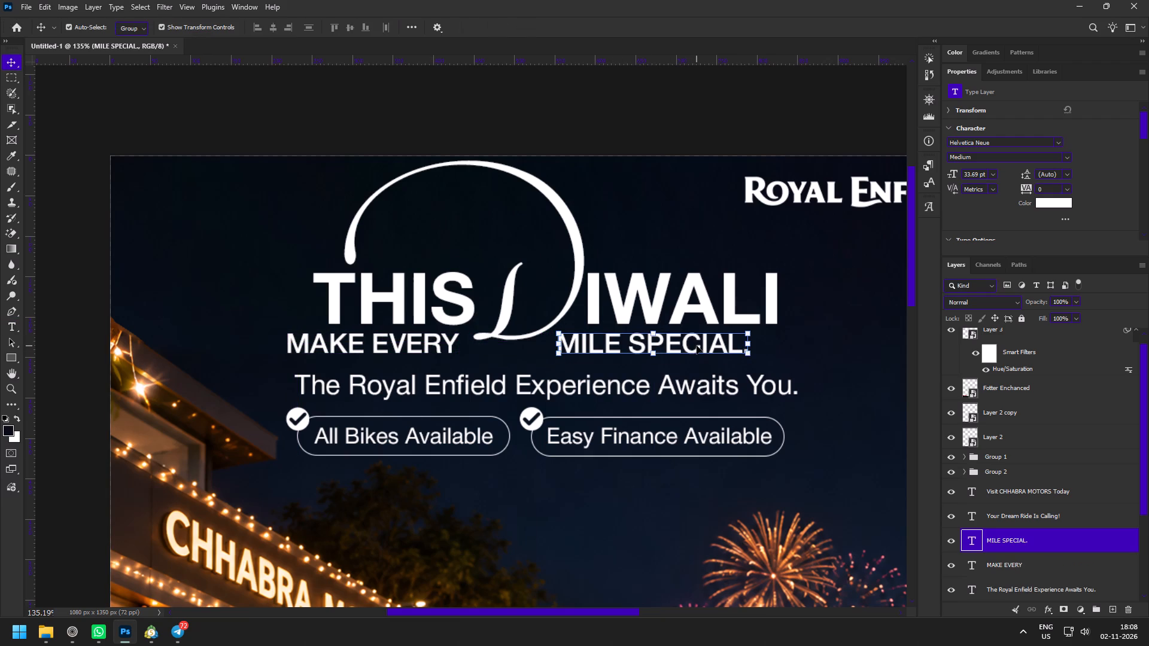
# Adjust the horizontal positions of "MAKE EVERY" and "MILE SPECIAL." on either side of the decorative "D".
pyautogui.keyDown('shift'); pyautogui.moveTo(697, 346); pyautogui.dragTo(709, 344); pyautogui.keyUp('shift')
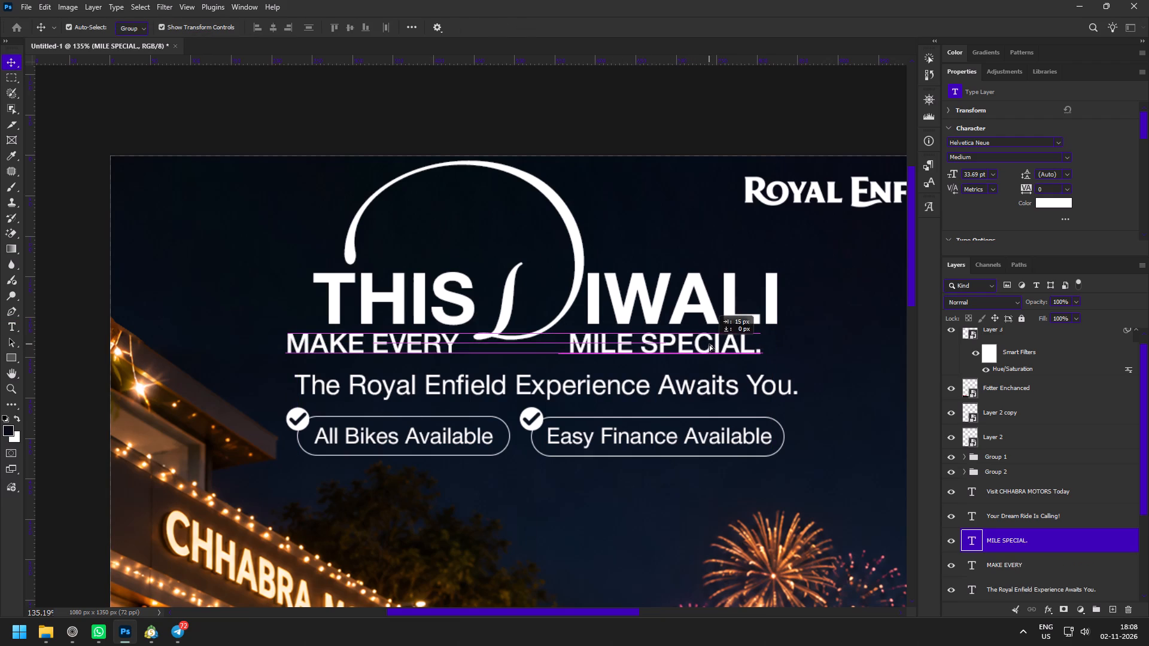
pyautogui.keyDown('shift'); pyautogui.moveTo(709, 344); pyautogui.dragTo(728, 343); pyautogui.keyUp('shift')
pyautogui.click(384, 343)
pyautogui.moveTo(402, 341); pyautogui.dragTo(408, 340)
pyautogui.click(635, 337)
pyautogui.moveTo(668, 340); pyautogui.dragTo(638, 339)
# Undo the headline restyling back to the plain "THIS DIWALI MAKE EVERY MILE SPECIAL." text with the Royal Enfield logo centred above it.
pyautogui.press('z')
pyautogui.moveTo(614, 355); pyautogui.dragTo(574, 331)
pyautogui.press('space')
pyautogui.press('space')
pyautogui.press('space')
pyautogui.press('space')
pyautogui.press('space')
pyautogui.moveTo(607, 359); pyautogui.dragTo(559, 288)
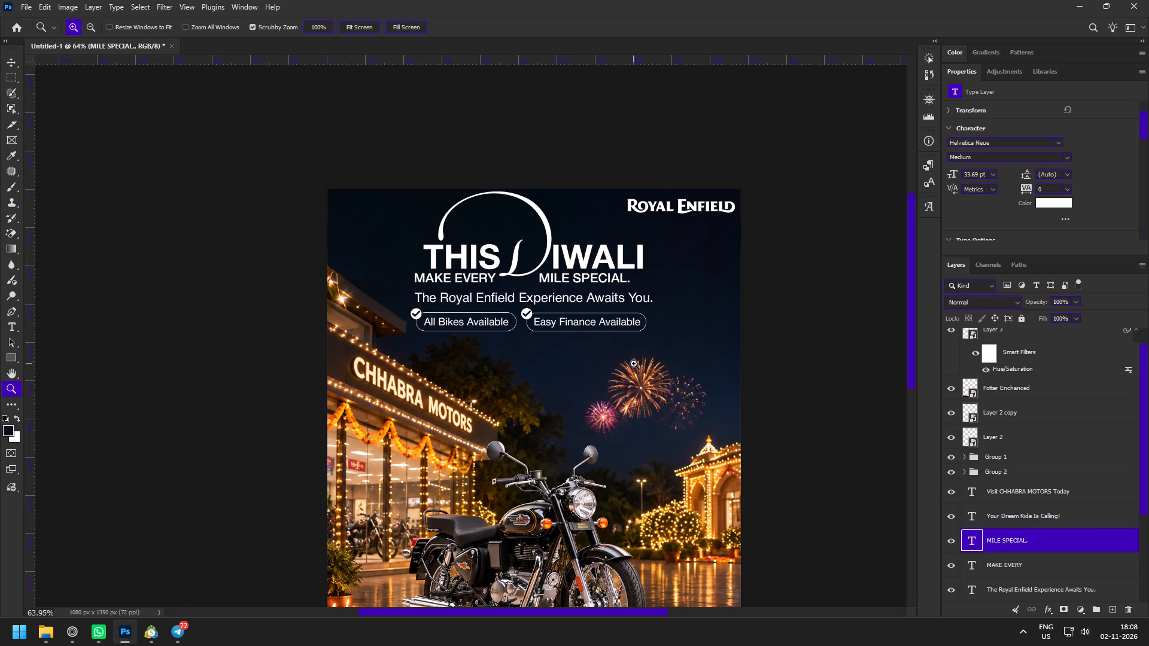
pyautogui.hotkey('ctrl', 'z')
pyautogui.hotkey('ctrl', 'z')
pyautogui.hotkey('ctrl', 'z')
pyautogui.hotkey('ctrl', 'z')
pyautogui.hotkey('ctrl', 'z')
pyautogui.hotkey('ctrl', 'z')
pyautogui.hotkey('ctrl', 'z')
pyautogui.hotkey('ctrl', 'z')
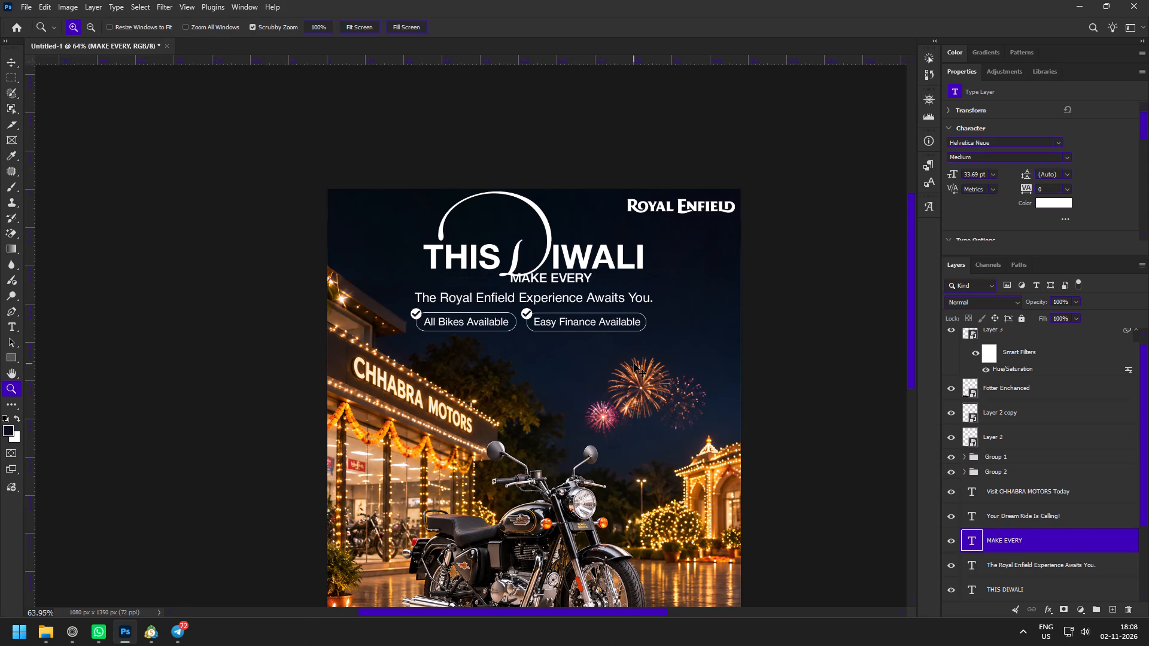
pyautogui.hotkey('ctrl', 'z')
pyautogui.hotkey('ctrl', 'z')
pyautogui.hotkey('ctrl', 'z')
pyautogui.hotkey('ctrl', 'z')
pyautogui.hotkey('ctrl', 'z')
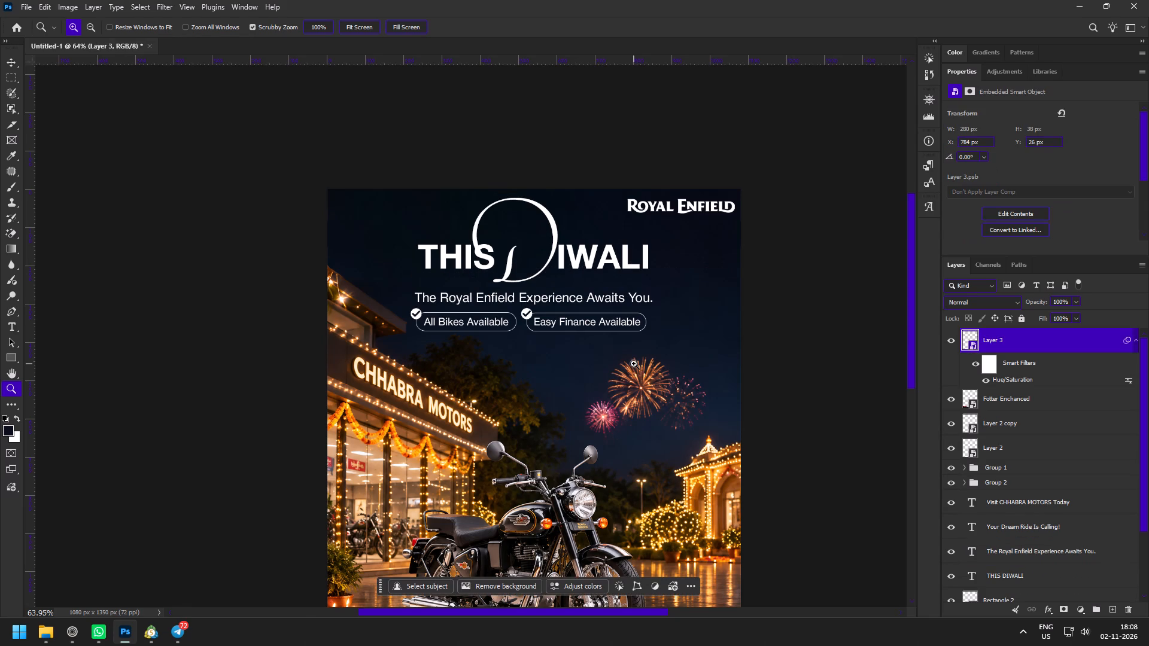
pyautogui.hotkey('ctrl', 'z')
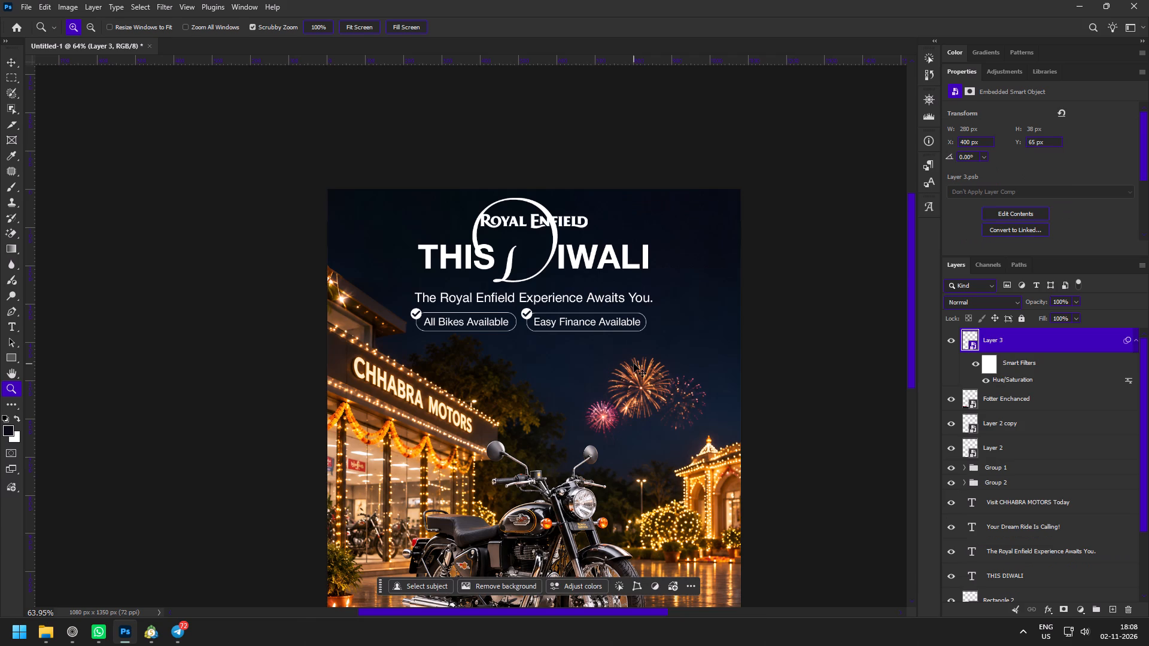
pyautogui.hotkey('ctrl', 'z')
pyautogui.hotkey('ctrl', 'z')
# Examine the logo, headline, tagline and offer badges up close and against the whole post.
pyautogui.press('z')
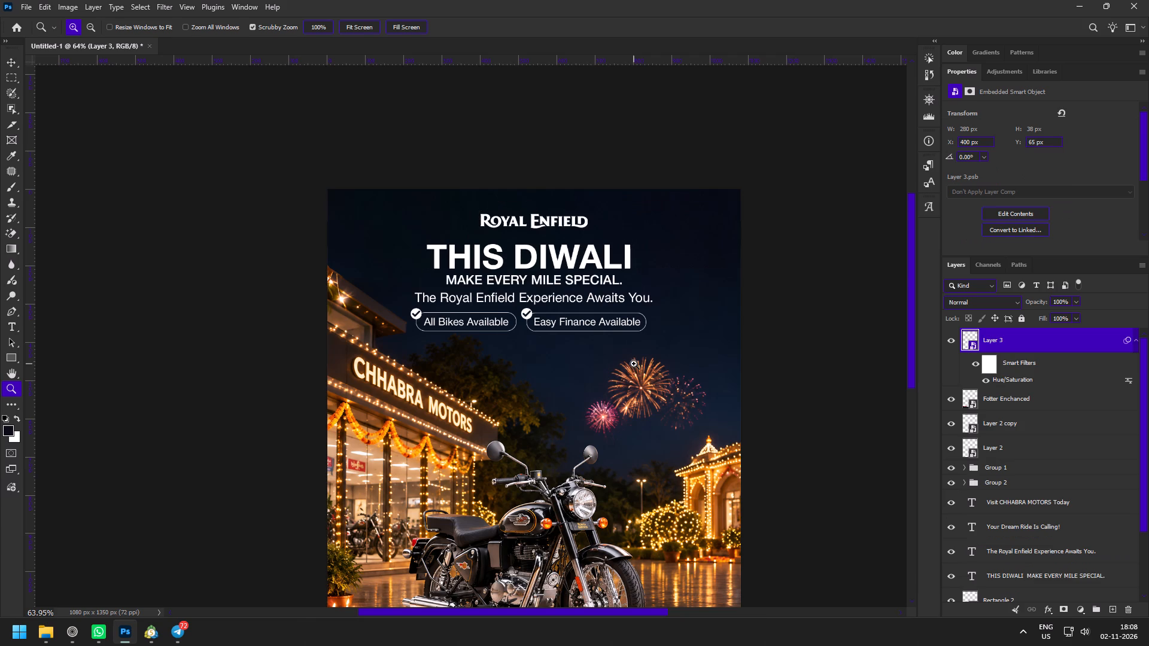
pyautogui.moveTo(557, 197); pyautogui.dragTo(580, 232)
pyautogui.moveTo(545, 240); pyautogui.dragTo(558, 269)
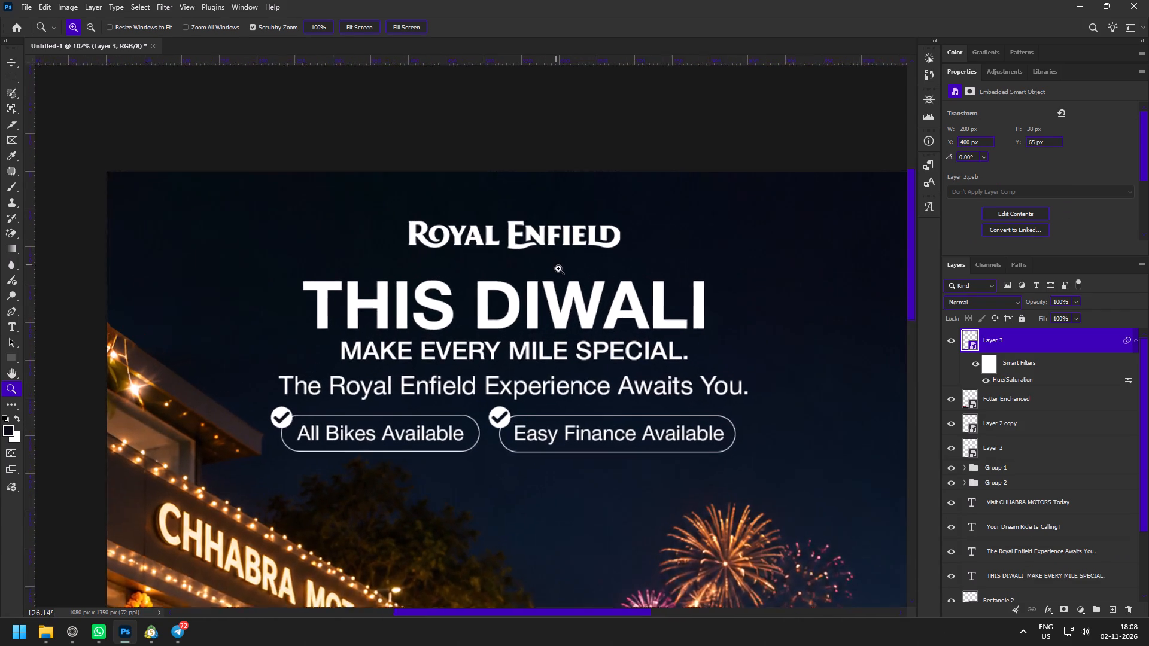
pyautogui.moveTo(558, 269); pyautogui.dragTo(559, 270)
pyautogui.press('v')
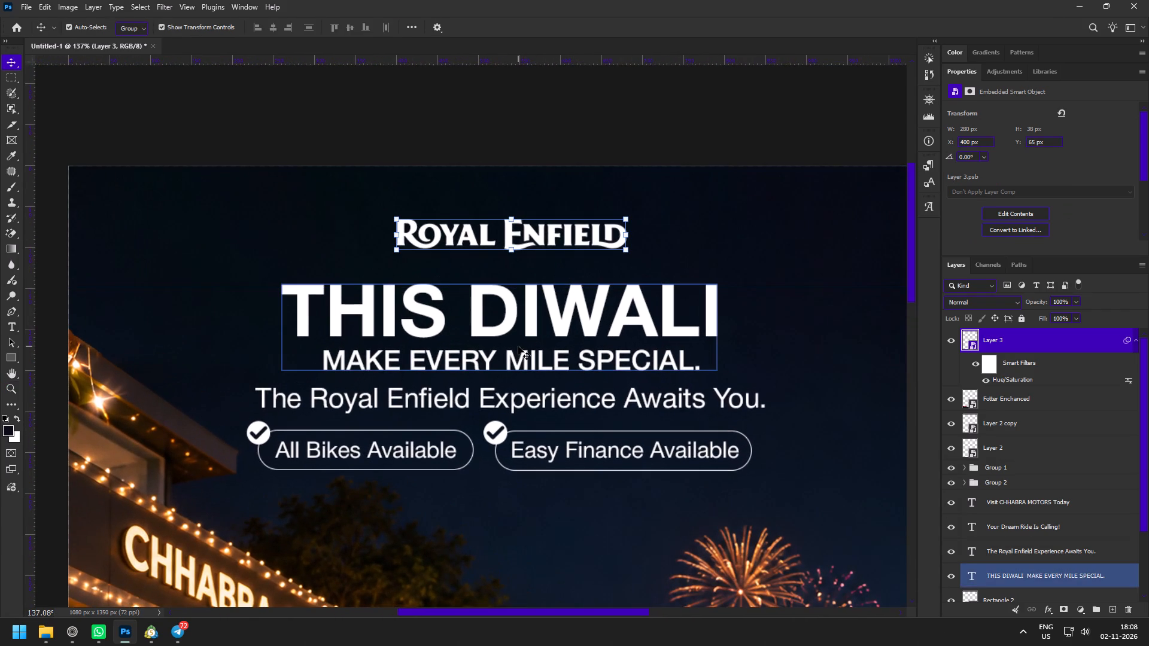
pyautogui.click(518, 346)
pyautogui.press('z')
pyautogui.moveTo(529, 353); pyautogui.dragTo(509, 336)
pyautogui.press('space')
pyautogui.press('space')
pyautogui.press('space')
pyautogui.press('space')
pyautogui.press('space')
pyautogui.press('space')
pyautogui.moveTo(486, 374); pyautogui.dragTo(590, 304)
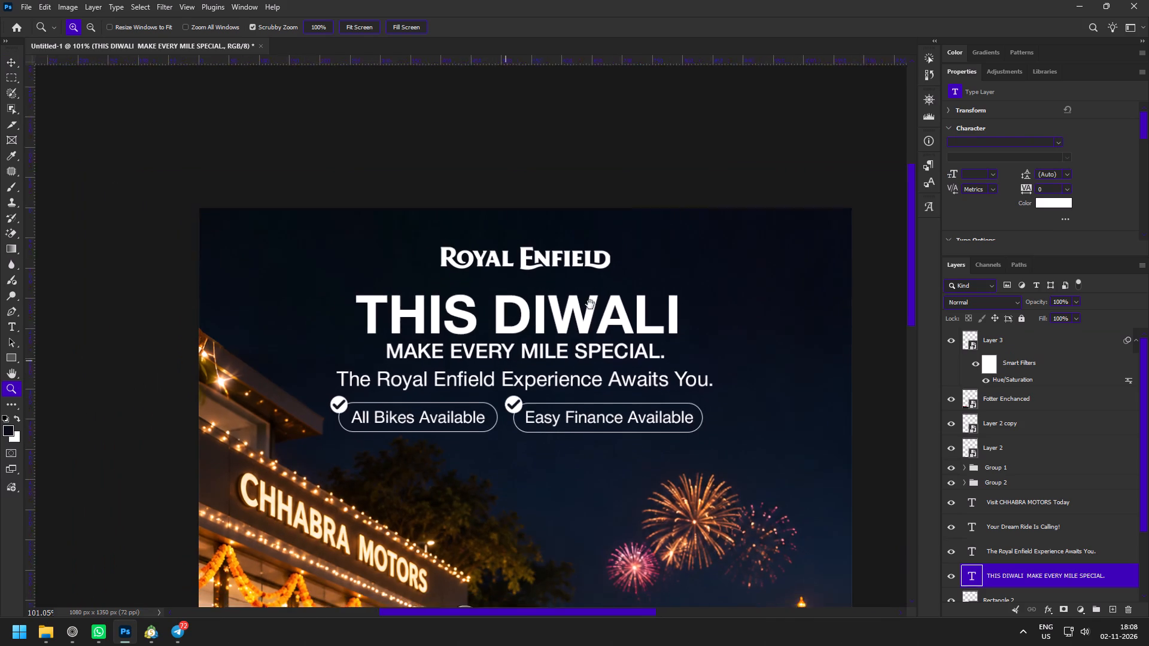
pyautogui.moveTo(590, 304); pyautogui.dragTo(602, 288)
pyautogui.moveTo(697, 280); pyautogui.dragTo(710, 310)
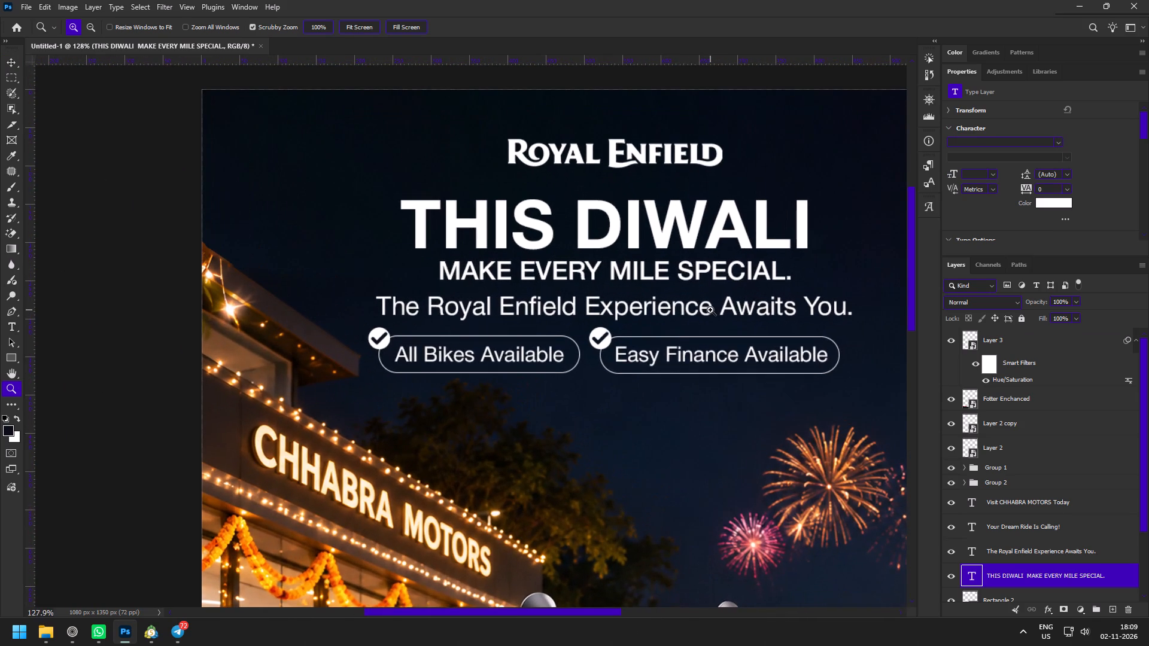
pyautogui.press('space')
pyautogui.press('space')
pyautogui.press('space')
pyautogui.moveTo(695, 318); pyautogui.dragTo(585, 336)
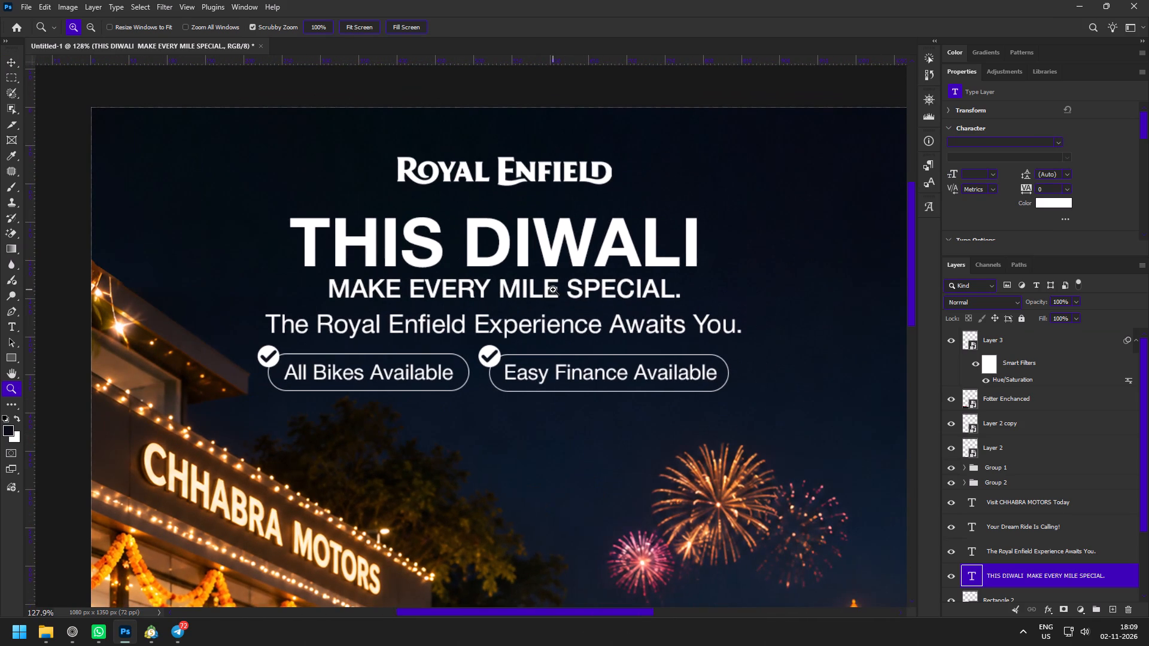
pyautogui.moveTo(615, 409); pyautogui.dragTo(569, 368)
pyautogui.press('space')
pyautogui.press('space')
pyautogui.press('space')
pyautogui.press('space')
pyautogui.press('space')
pyautogui.press('space')
pyautogui.press('space')
pyautogui.press('space')
pyautogui.moveTo(570, 413); pyautogui.dragTo(557, 272)
# Start saving the post as a Photoshop file, choosing the "Royal enfield" folder inside "Asfi office work" as the destination.
pyautogui.hotkey('ctrl', 's')
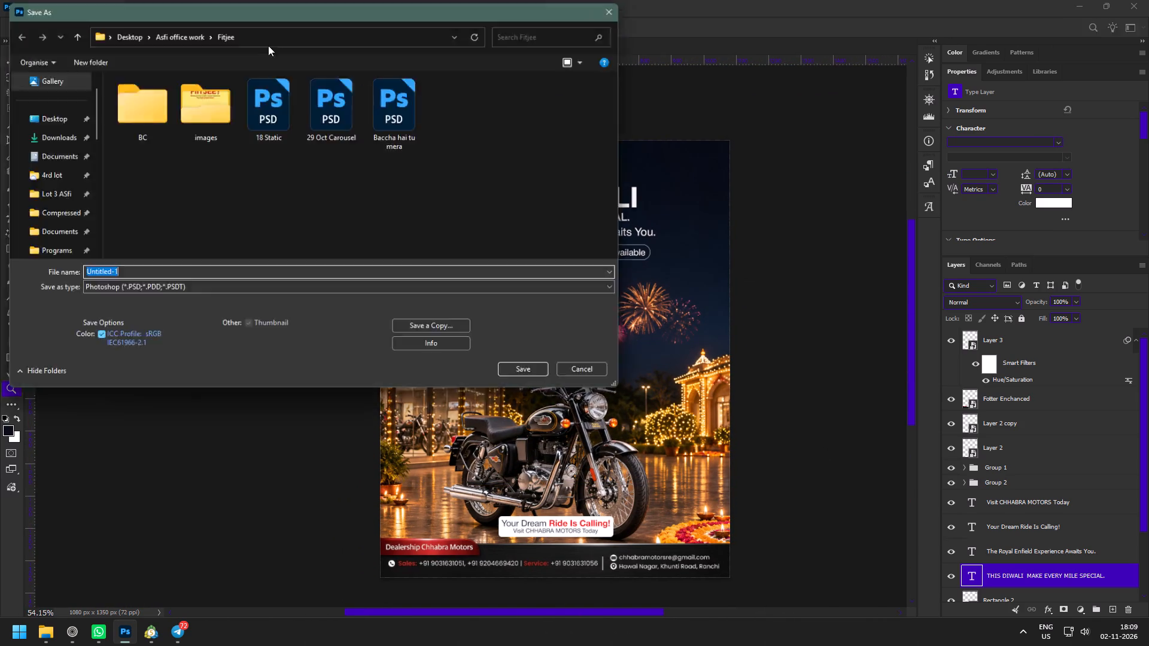
pyautogui.moveTo(388, 11); pyautogui.dragTo(651, 129)
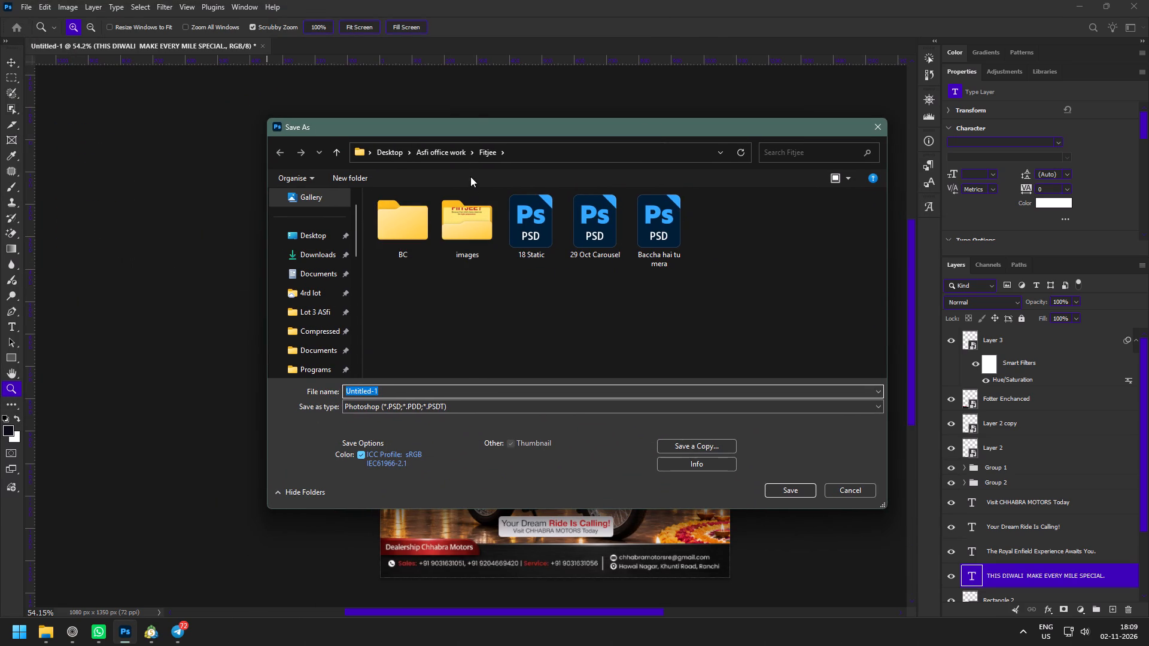
pyautogui.click(451, 150)
pyautogui.click(473, 303)
pyautogui.press('r')
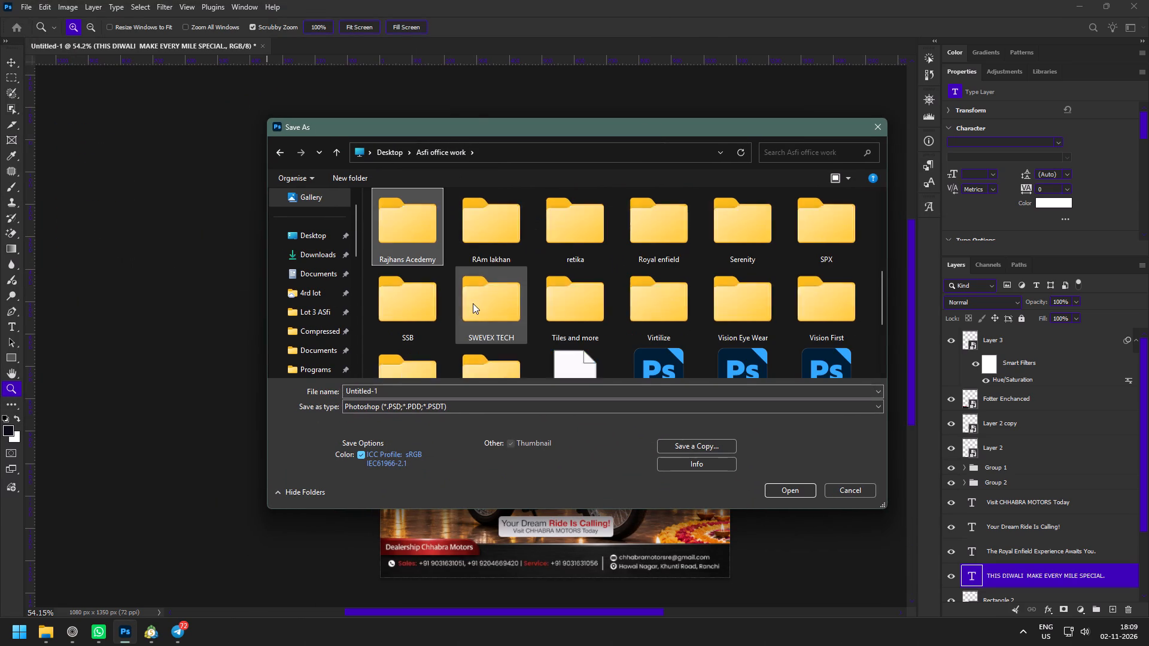
pyautogui.press('r')
pyautogui.press('r')
pyautogui.press('r')
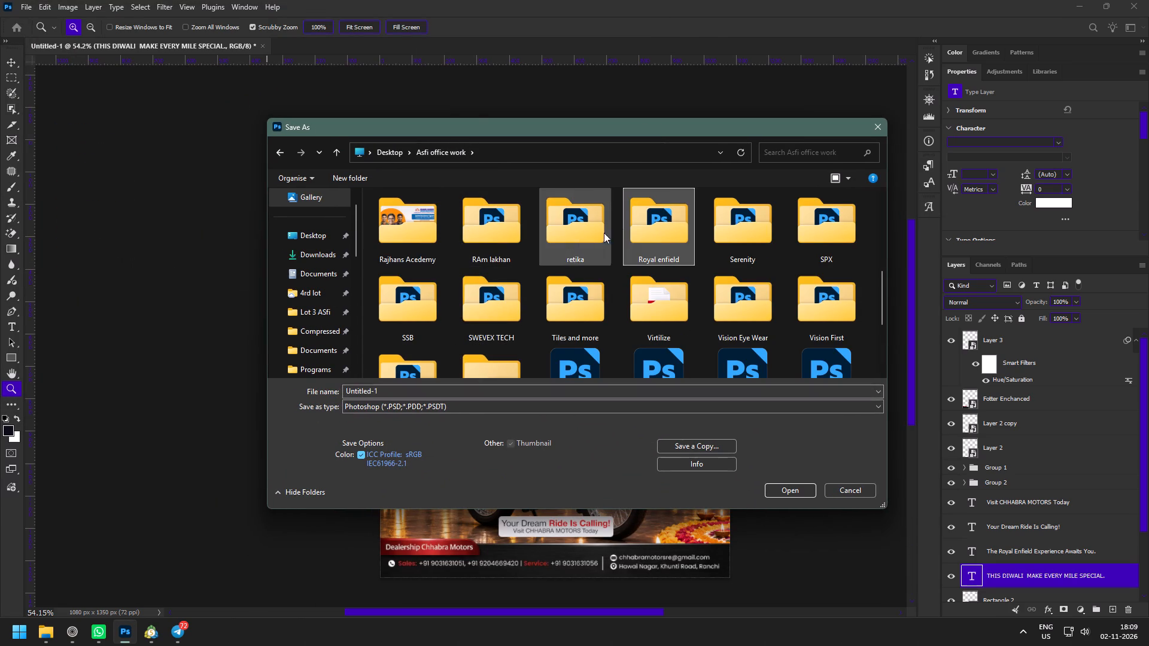
pyautogui.doubleClick(658, 212)
# Enter "02 Static" as the file name and check the current date in the system calendar.
pyautogui.click(439, 391)
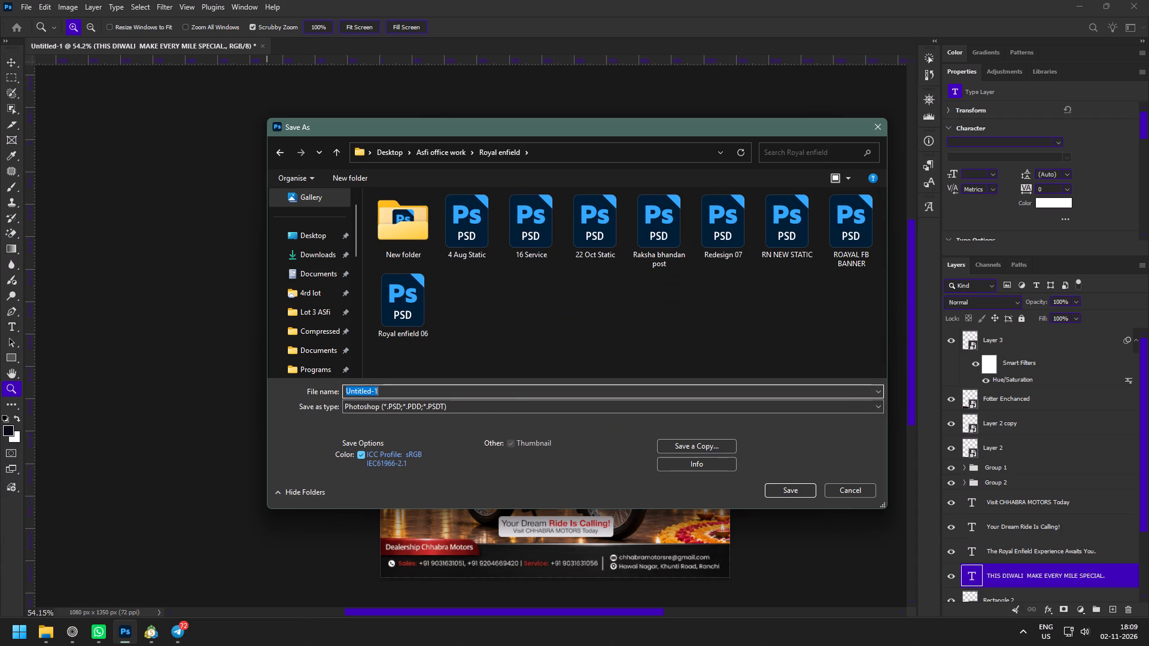
pyautogui.write('02 Static')
pyautogui.press('space')
pyautogui.press('Left')
pyautogui.press('Left')
pyautogui.press('Left')
pyautogui.press('Left')
pyautogui.press('Left')
pyautogui.press('Left')
pyautogui.press('Left')
pyautogui.click(1135, 634)
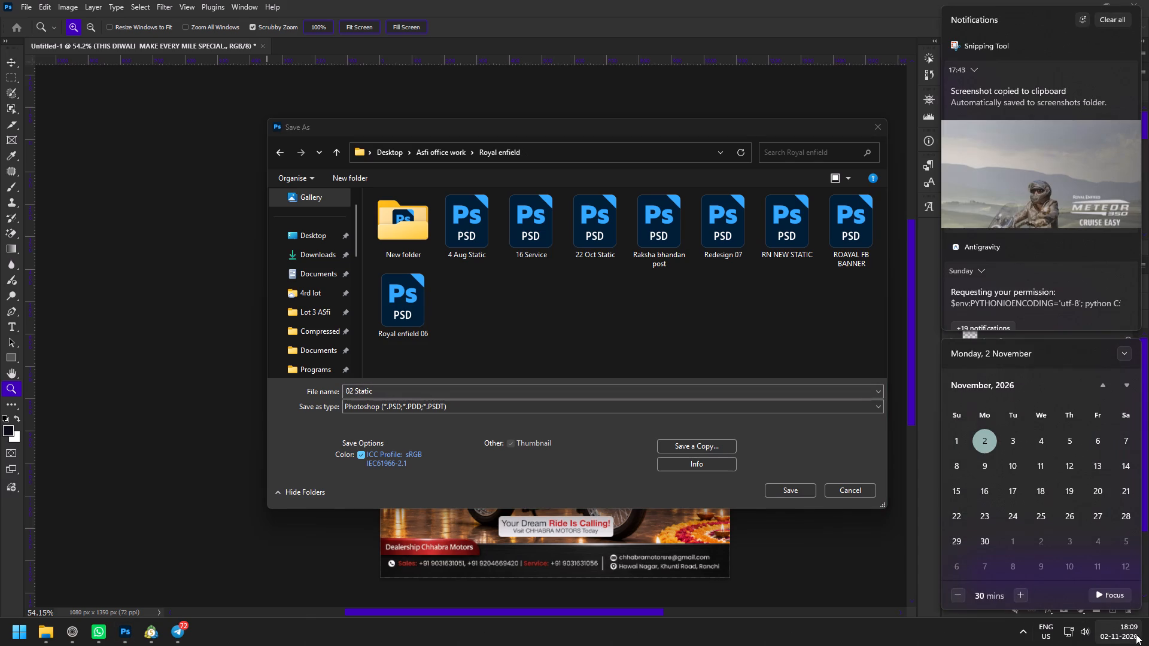
pyautogui.click(1136, 634)
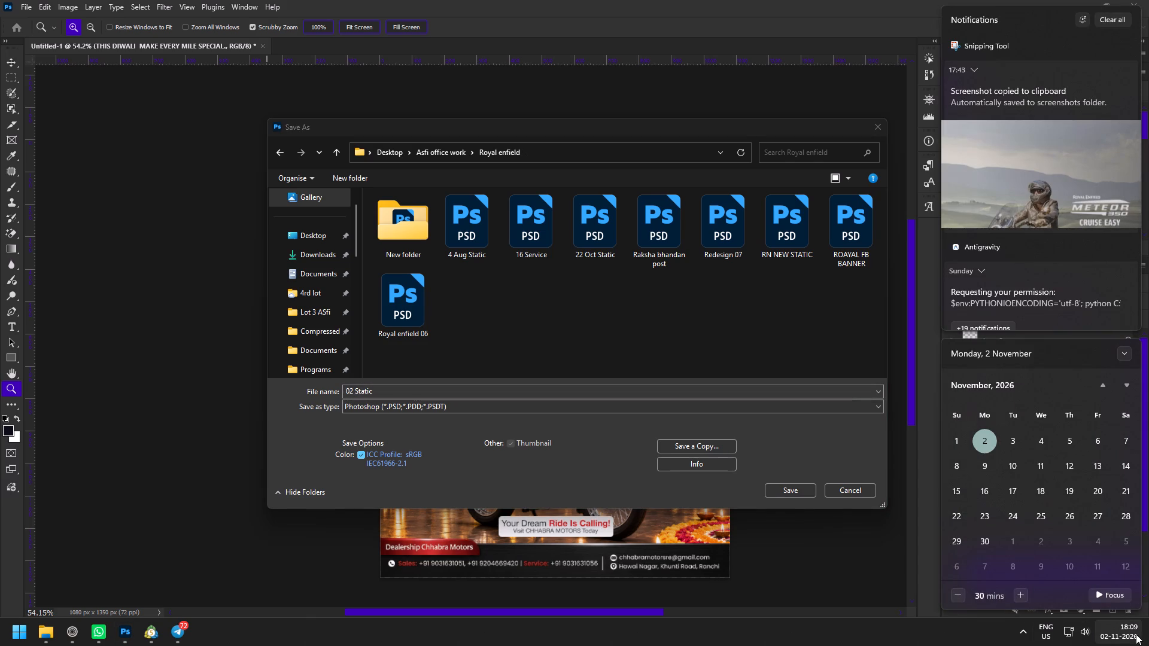